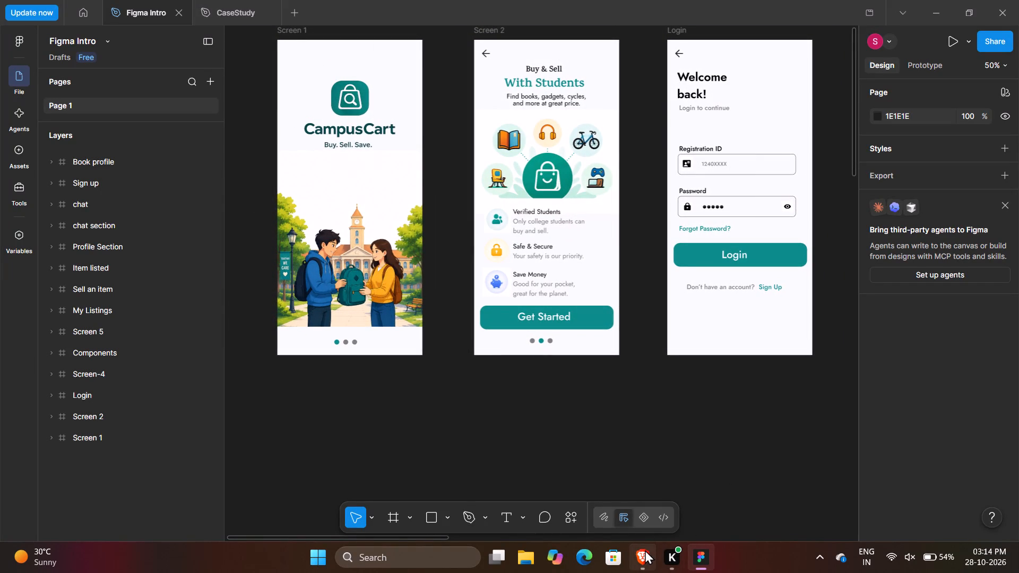
Switch to the CaseStudy file and review its slides in order from the cover through the Customer Journey Map and final slide.
scroll(538, 296, up, 1)
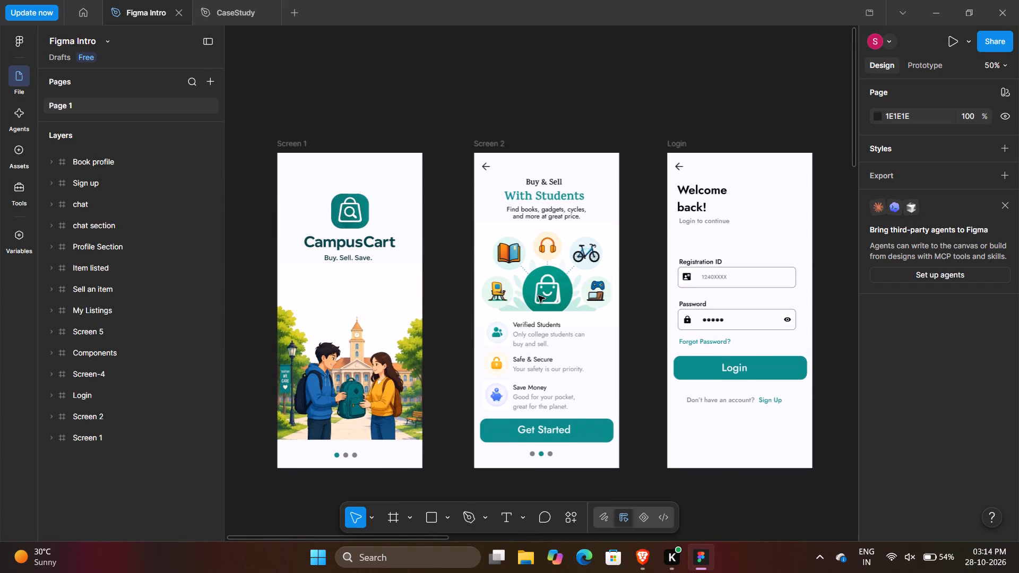
scroll(538, 296, up, 1)
click(235, 15)
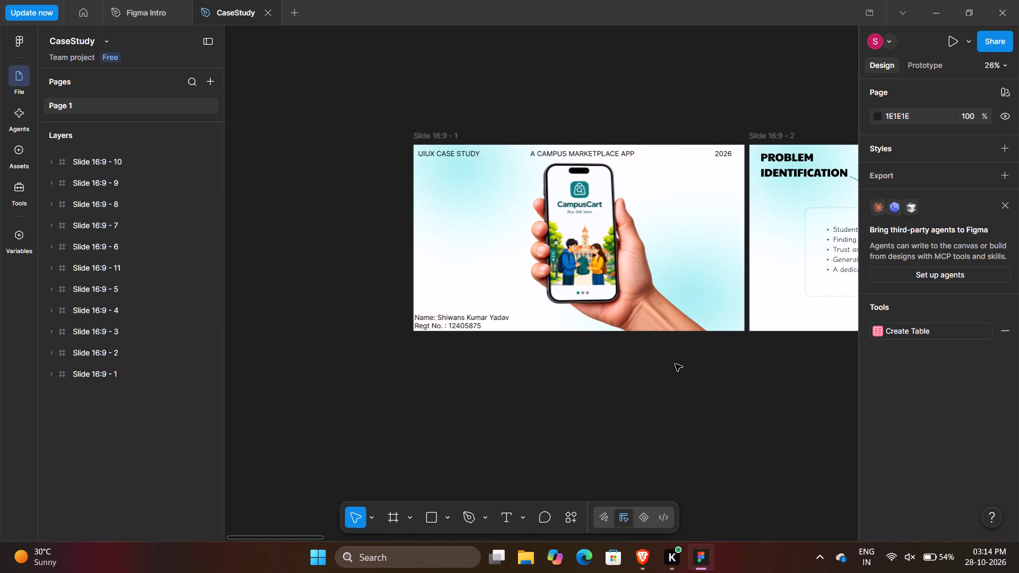
scroll(675, 364, left, 4)
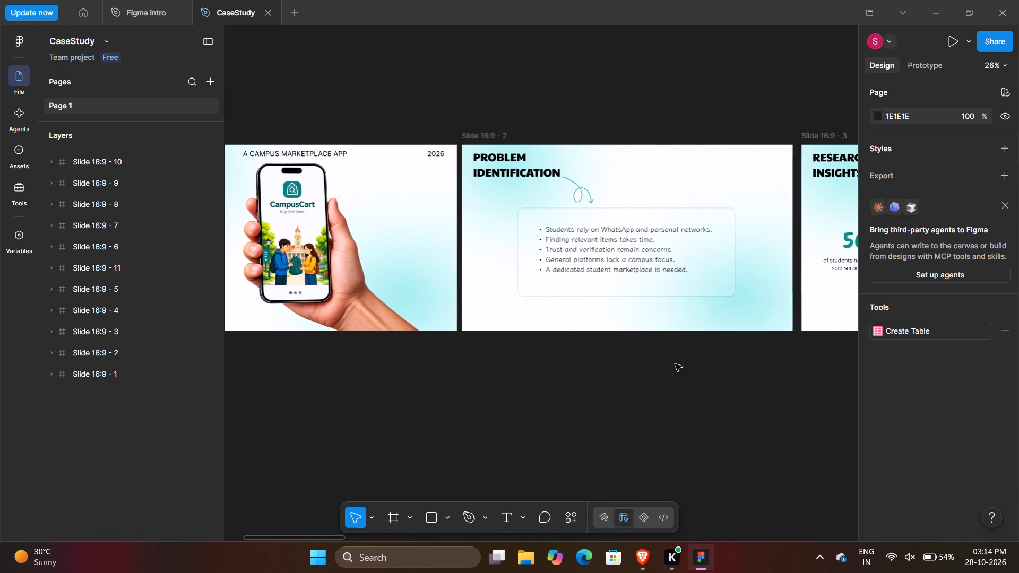
scroll(675, 364, left, 7)
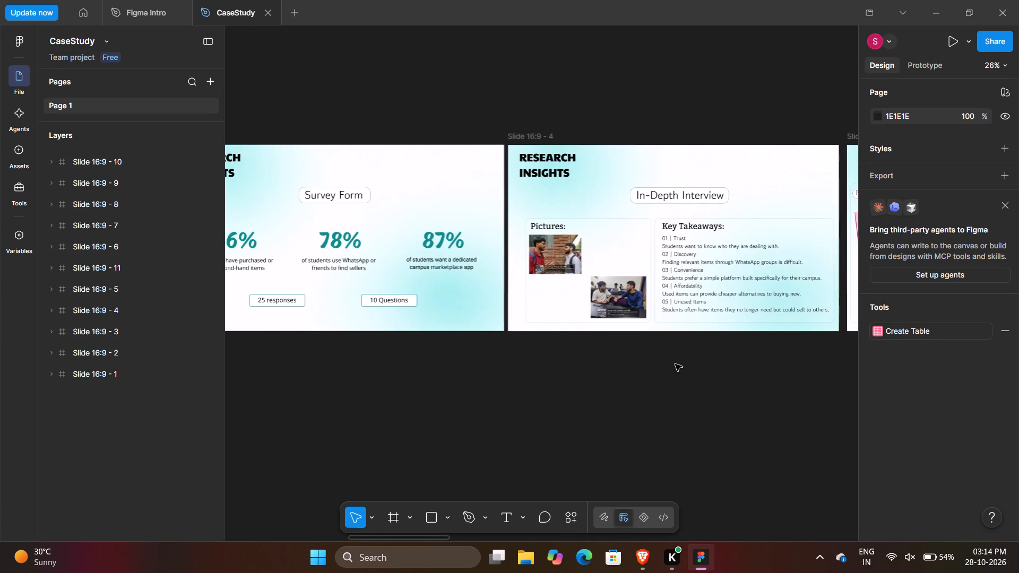
scroll(675, 364, left, 8)
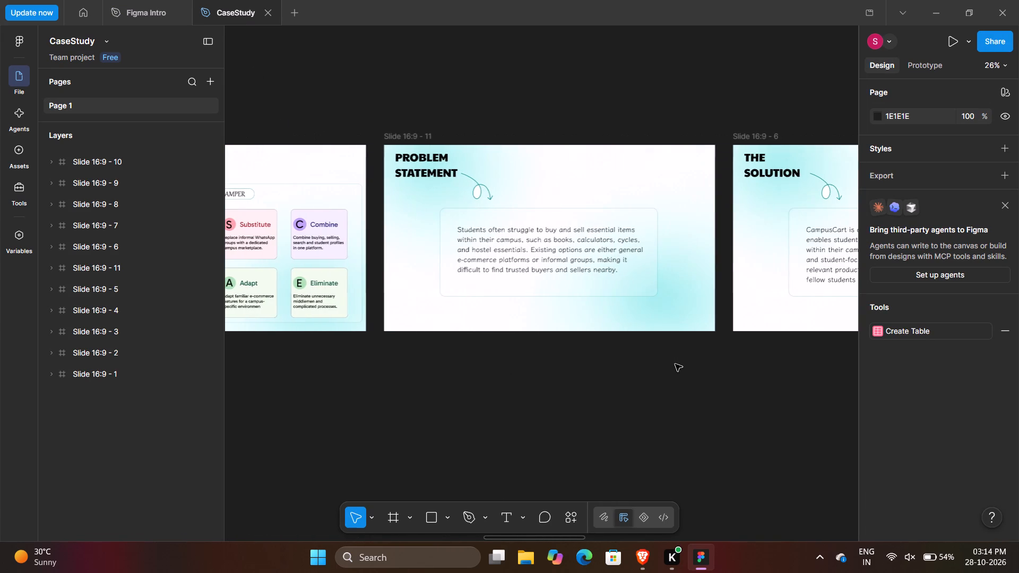
scroll(675, 364, left, 5)
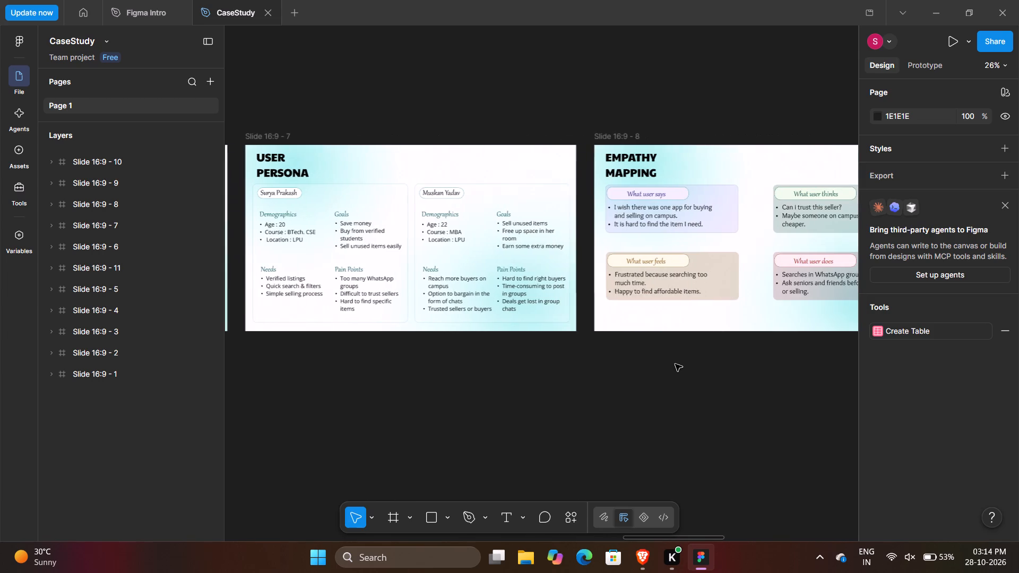
scroll(675, 364, left, 8)
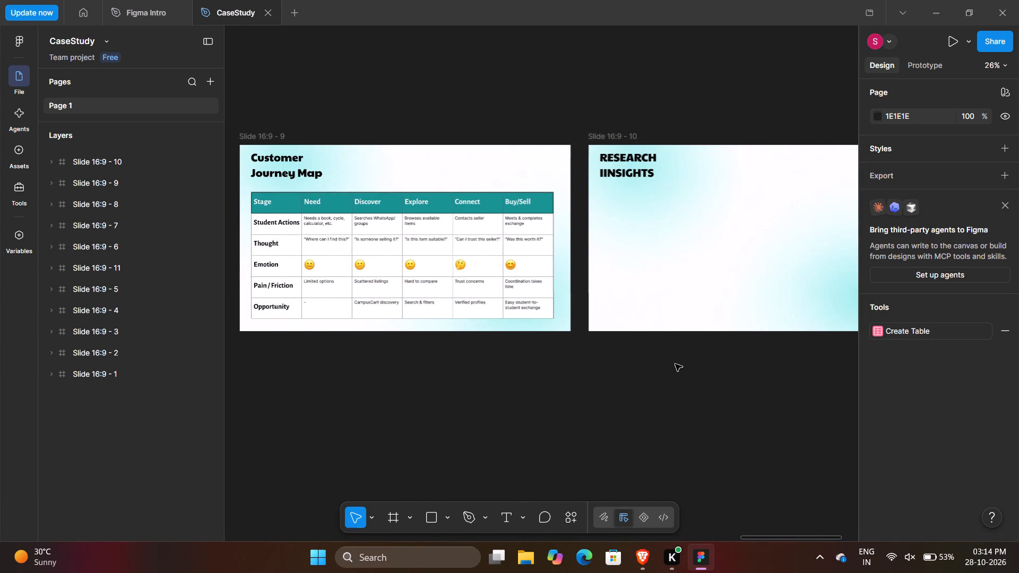
Review the case study slides in reverse, from the Customer Journey Map back through the solution and problem statement to the cover.
scroll(675, 364, right, 3)
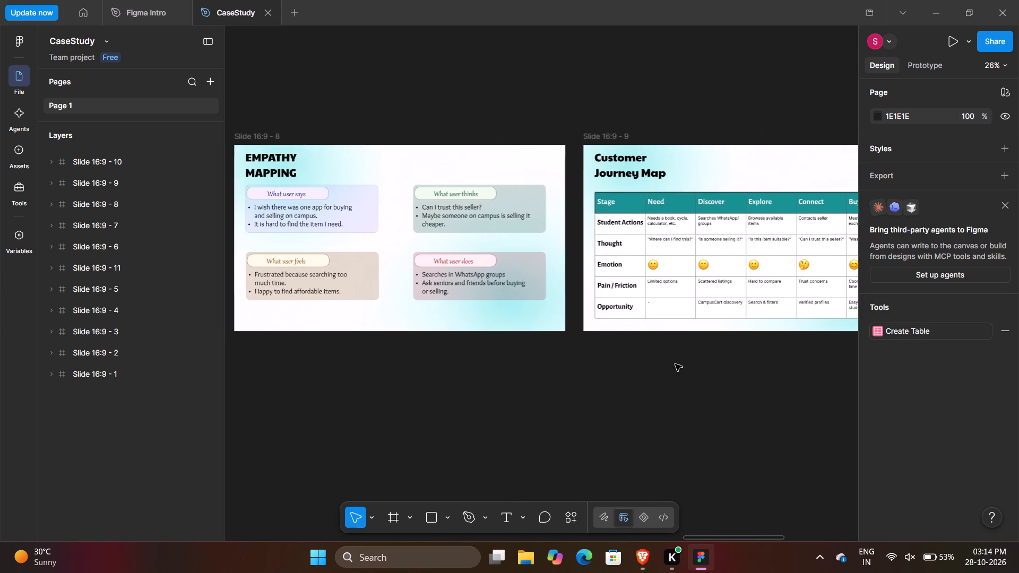
scroll(675, 364, left, 3)
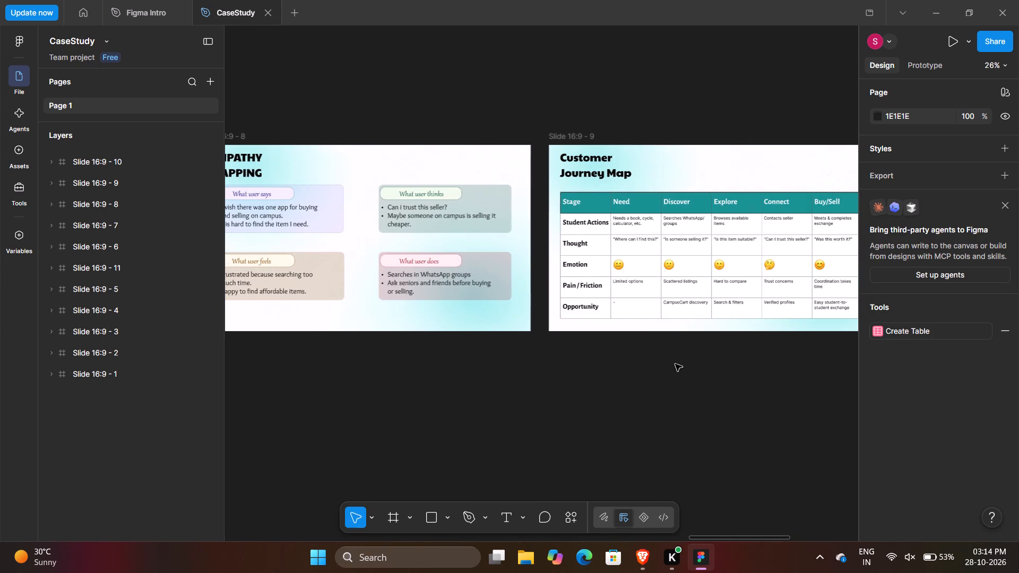
scroll(675, 364, left, 1)
scroll(675, 364, right, 3)
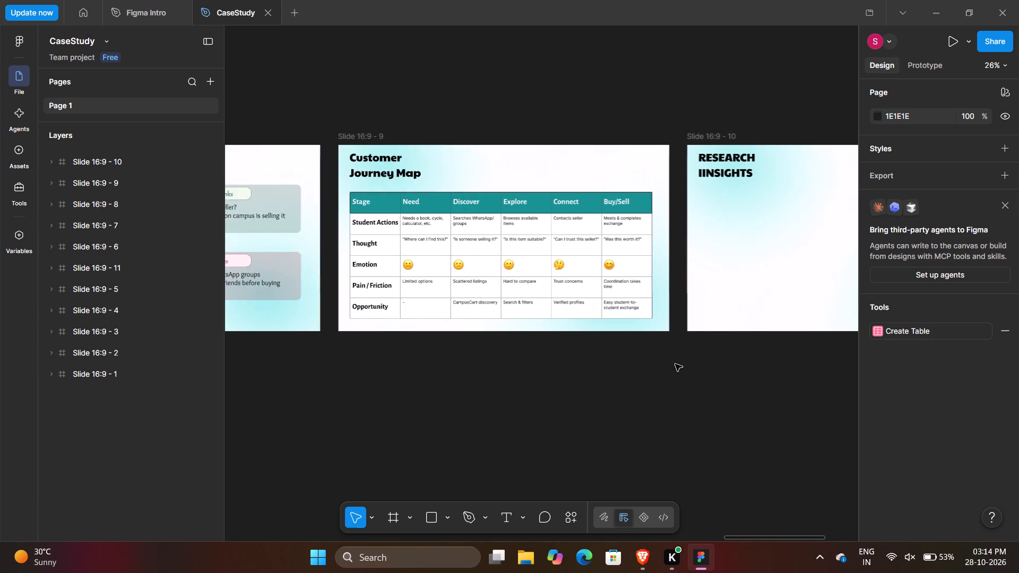
scroll(675, 364, right, 10)
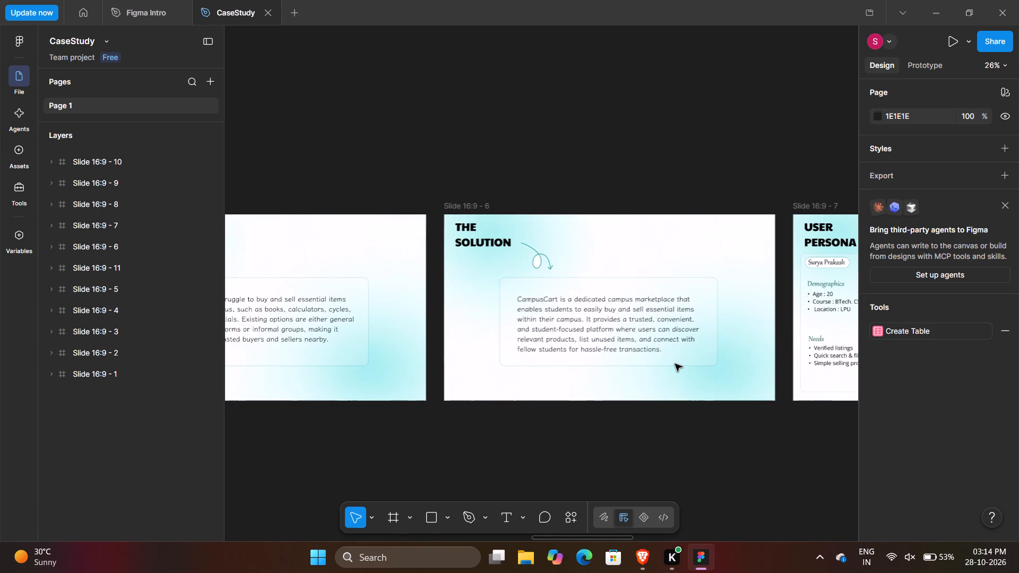
scroll(530, 421, right, 3)
scroll(530, 421, down, 1)
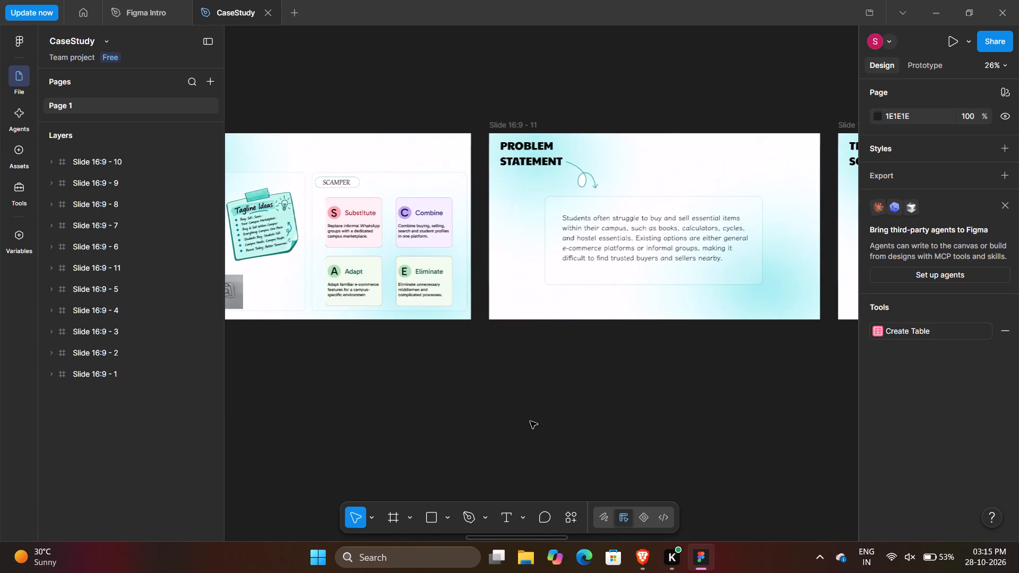
scroll(530, 421, down, 1)
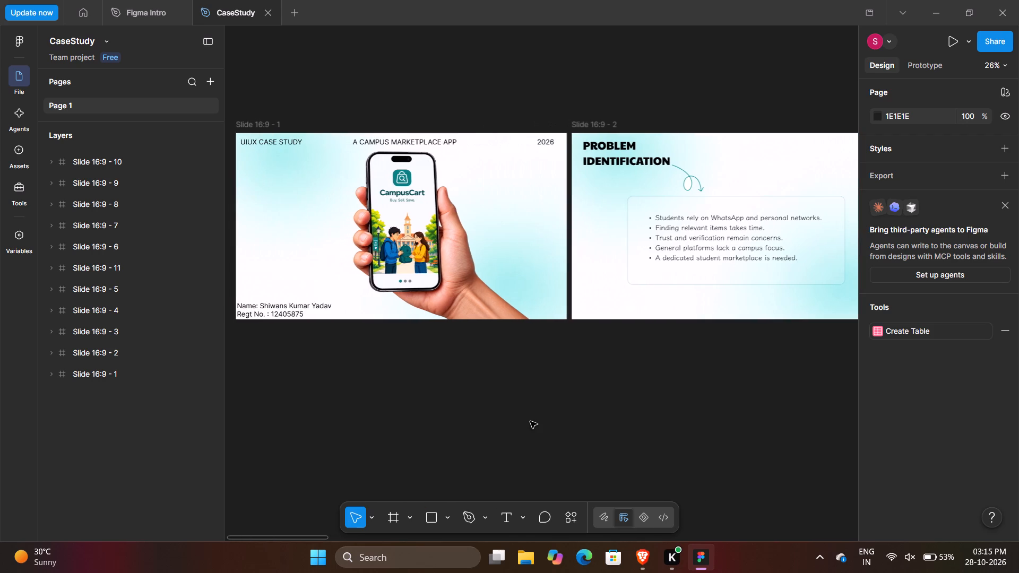
Examine the case study's Research Insights and Ideation Phase slides once more, and return to the cover slide.
scroll(530, 421, left, 4)
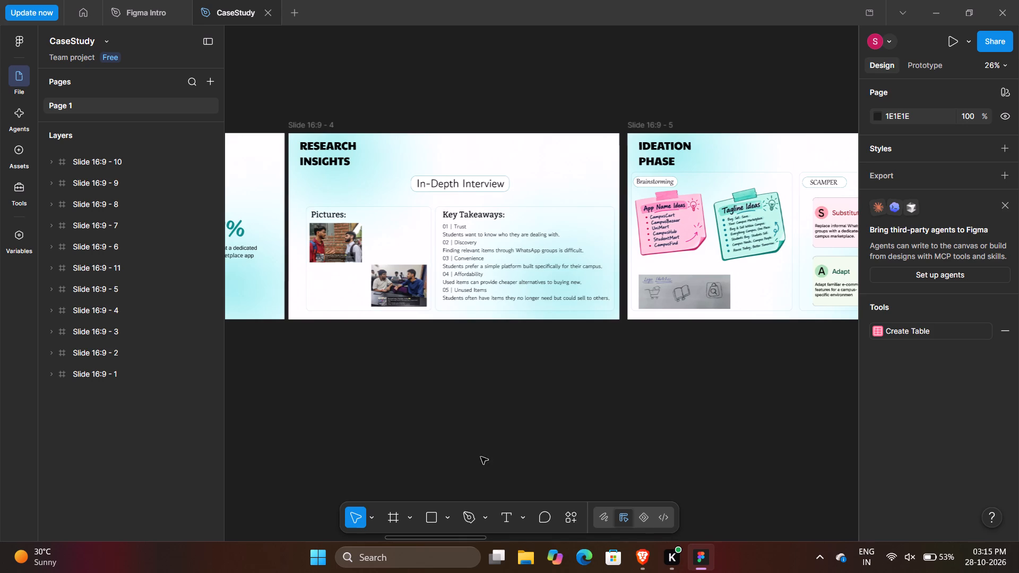
scroll(515, 394, left, 4)
scroll(515, 394, right, 4)
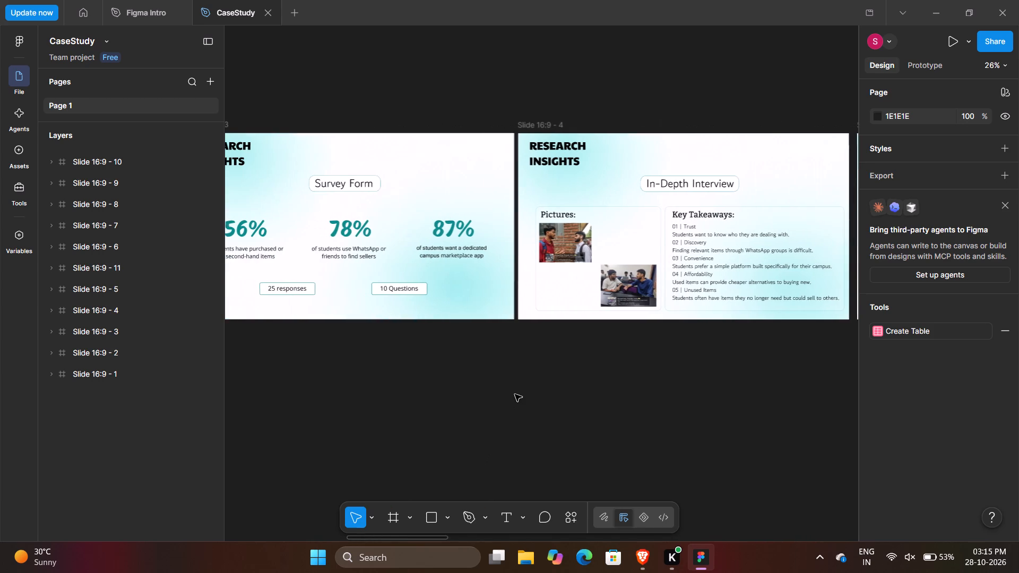
scroll(515, 394, right, 6)
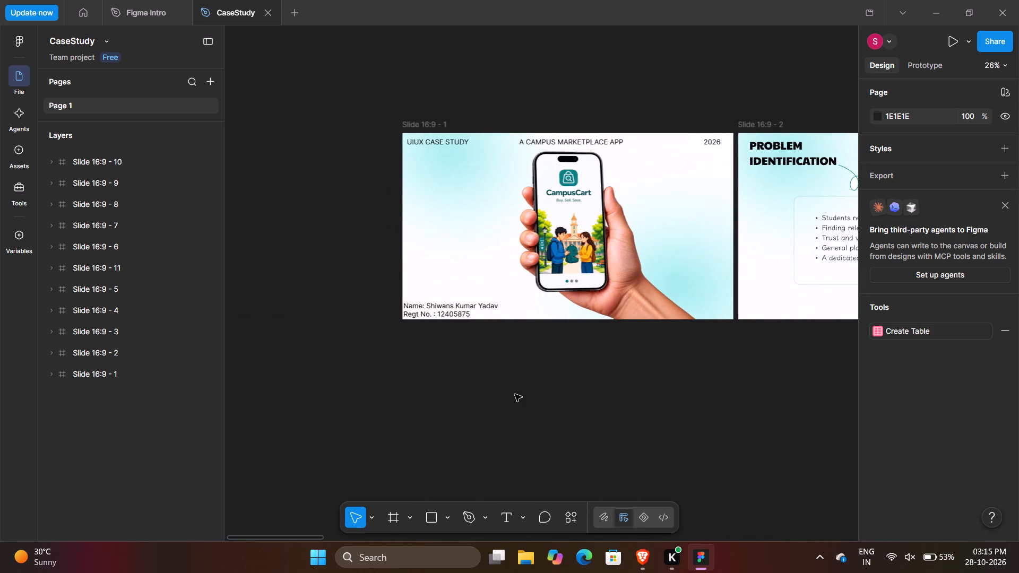
scroll(515, 394, right, 1)
Switch to the Figma Intro file and examine the app screens from Screen 1 through Login, Sign up, home, Browse and Sell an item.
click(147, 4)
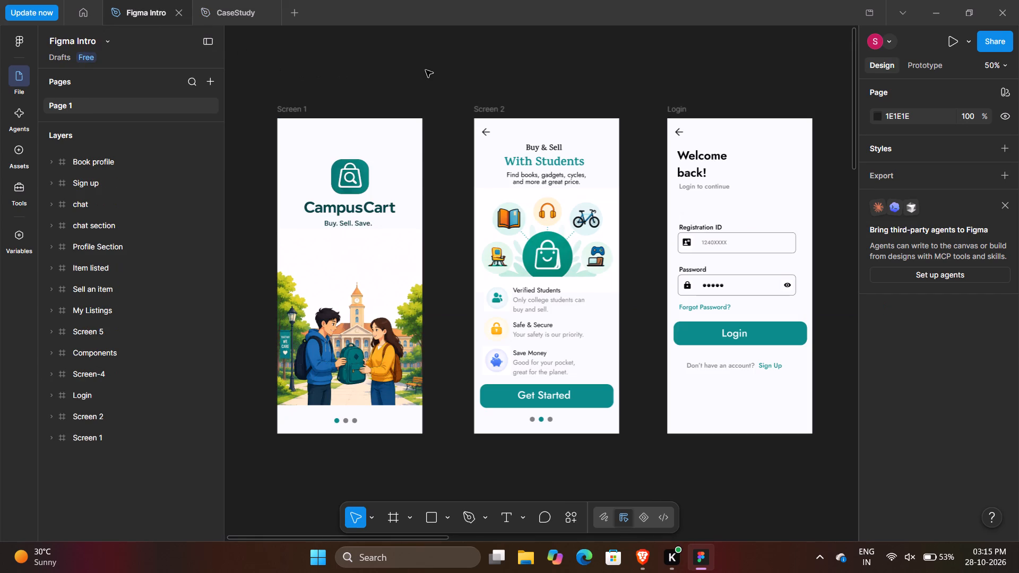
scroll(426, 70, left, 3)
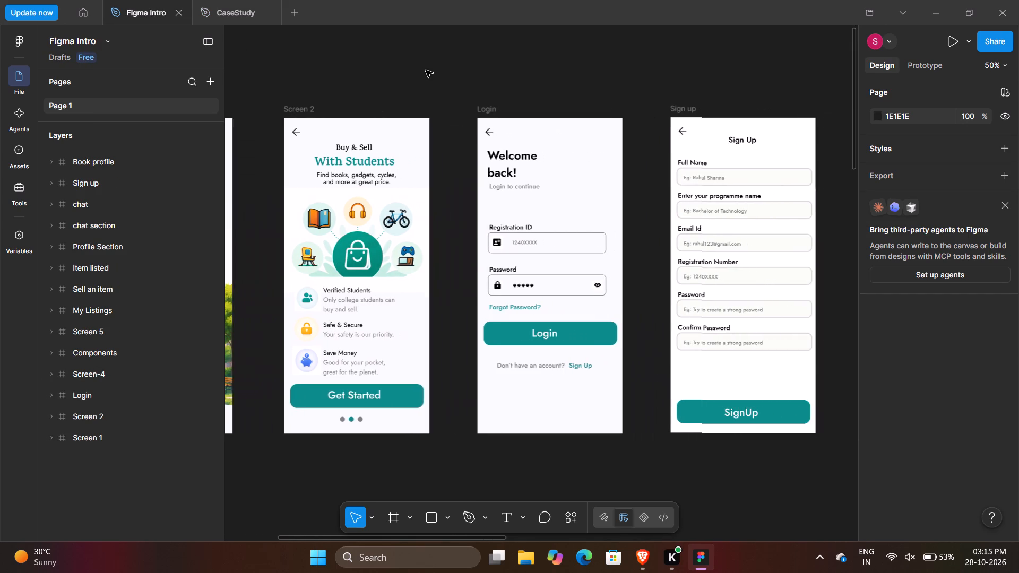
scroll(426, 70, left, 1)
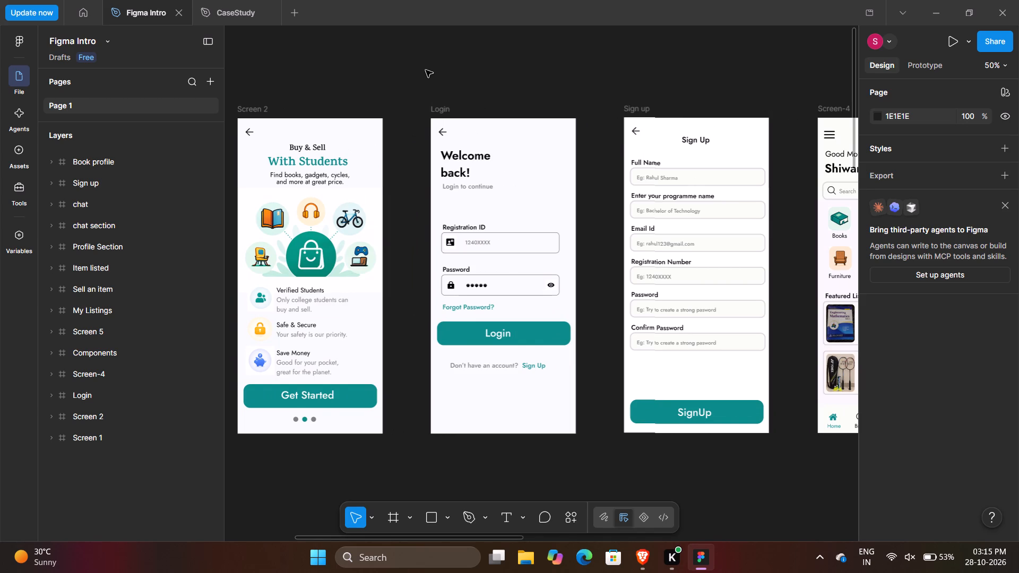
scroll(426, 70, left, 3)
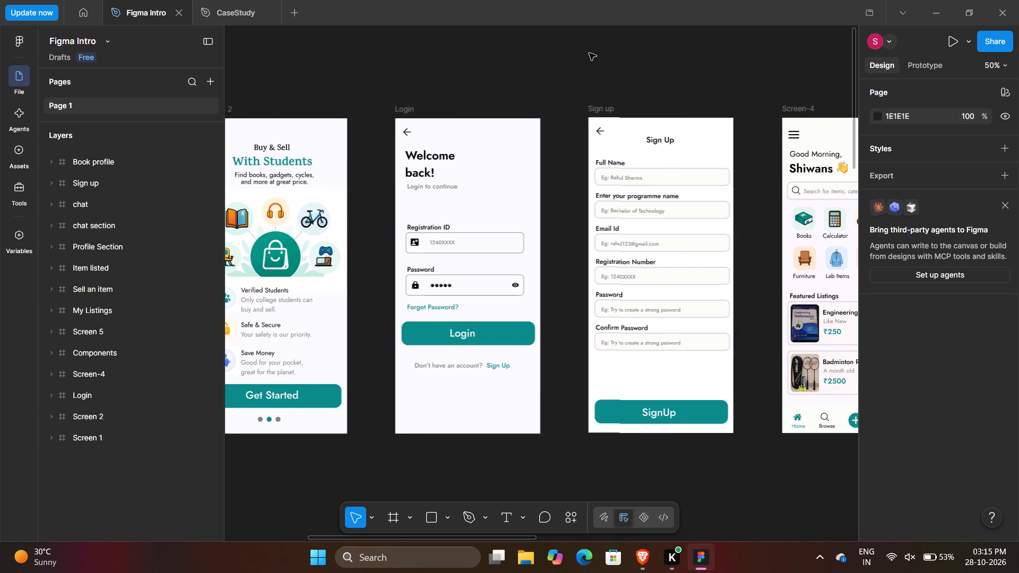
scroll(589, 53, left, 4)
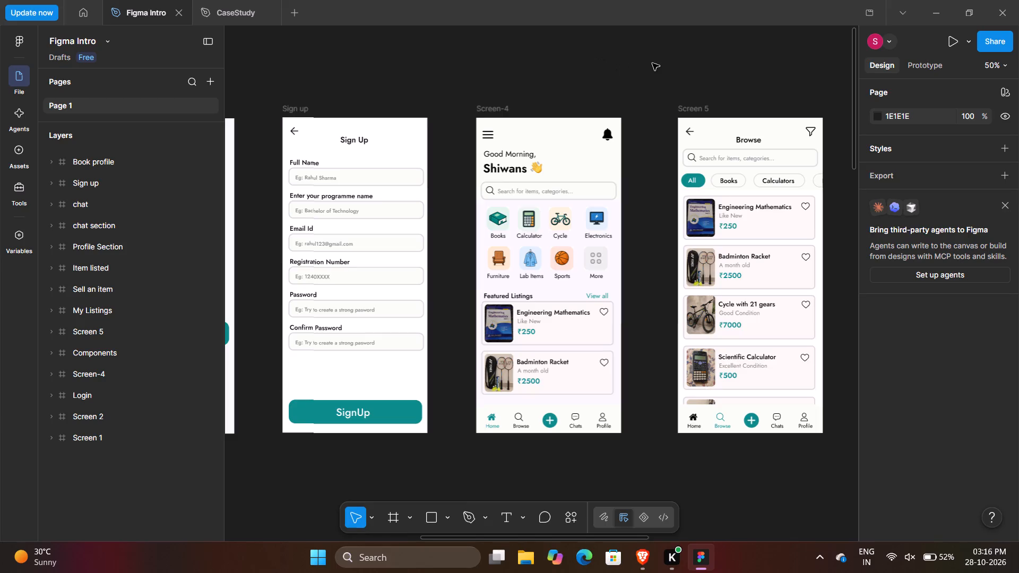
scroll(652, 63, up, 1)
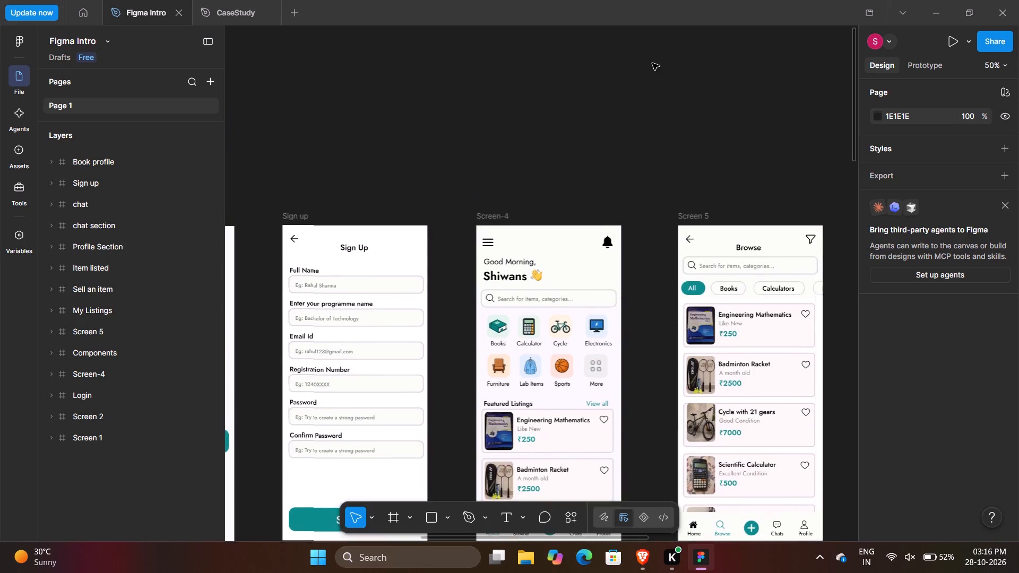
scroll(652, 63, down, 1)
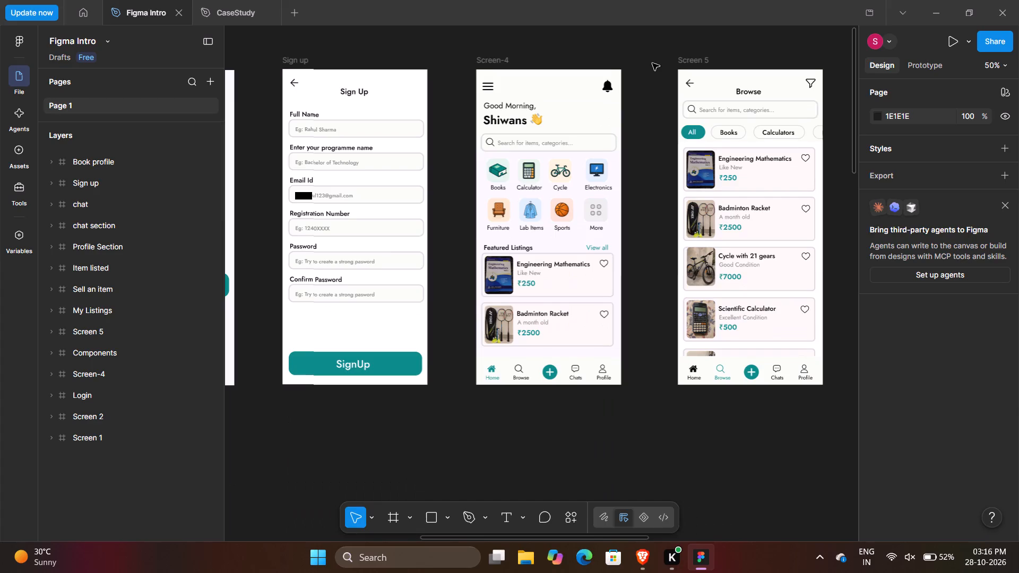
scroll(652, 63, left, 2)
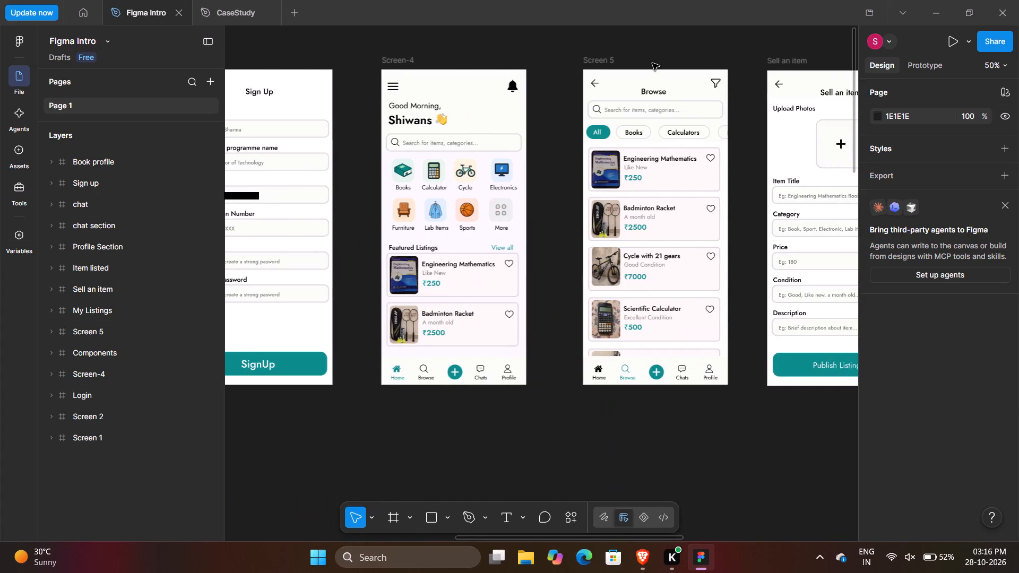
scroll(652, 63, left, 2)
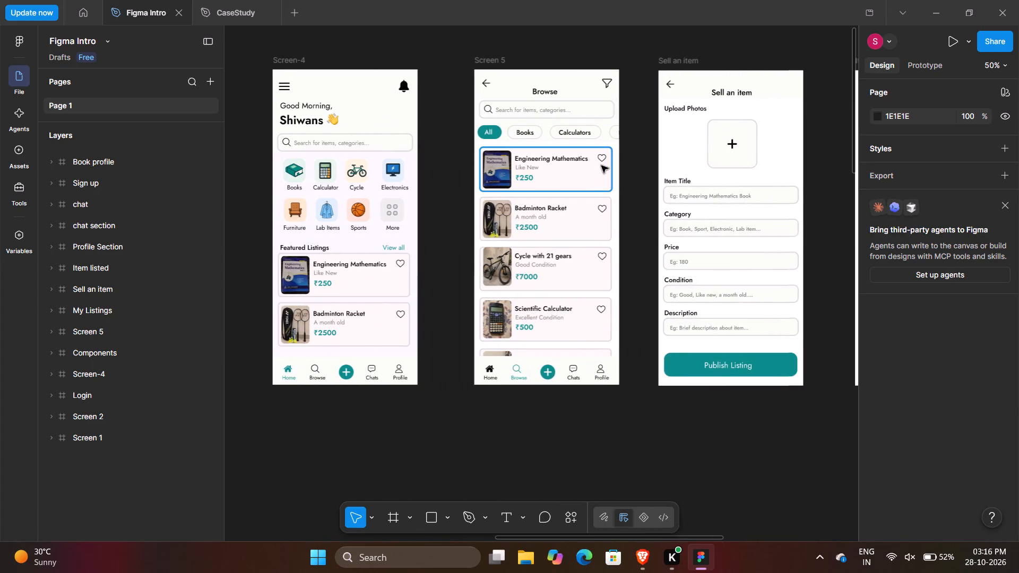
Inspect the heart component on the Engineering Mathematics card in the Browse screen, and clear the selection.
click(603, 159)
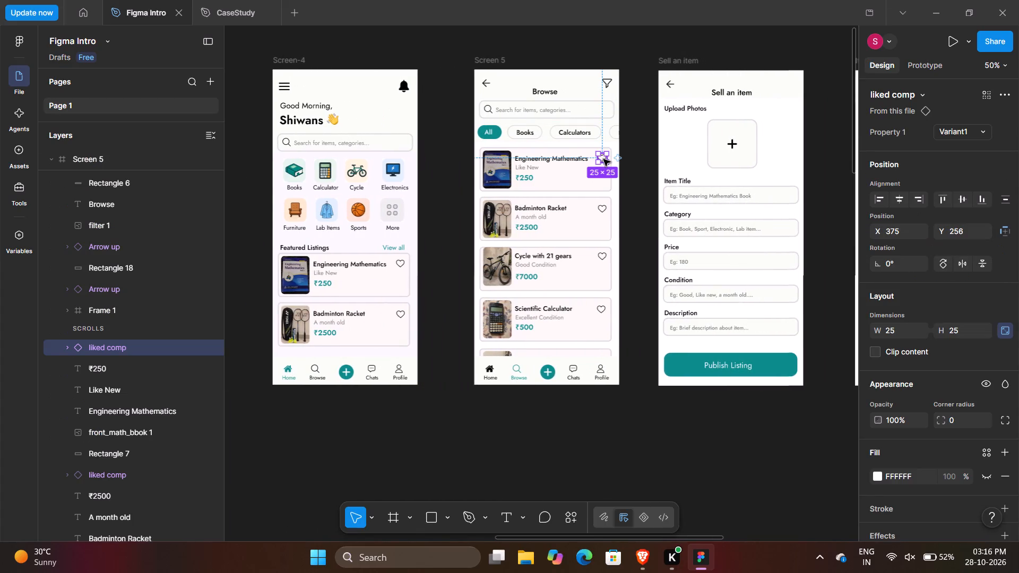
click(631, 200)
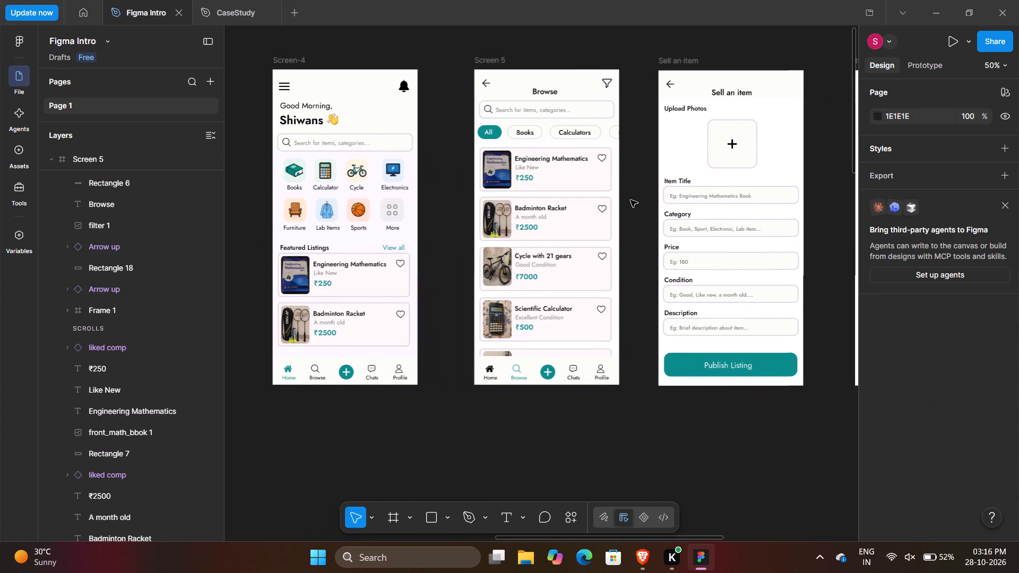
Examine the selling flow screens: Sell an item, Item listed and My Listings.
scroll(631, 200, left, 1)
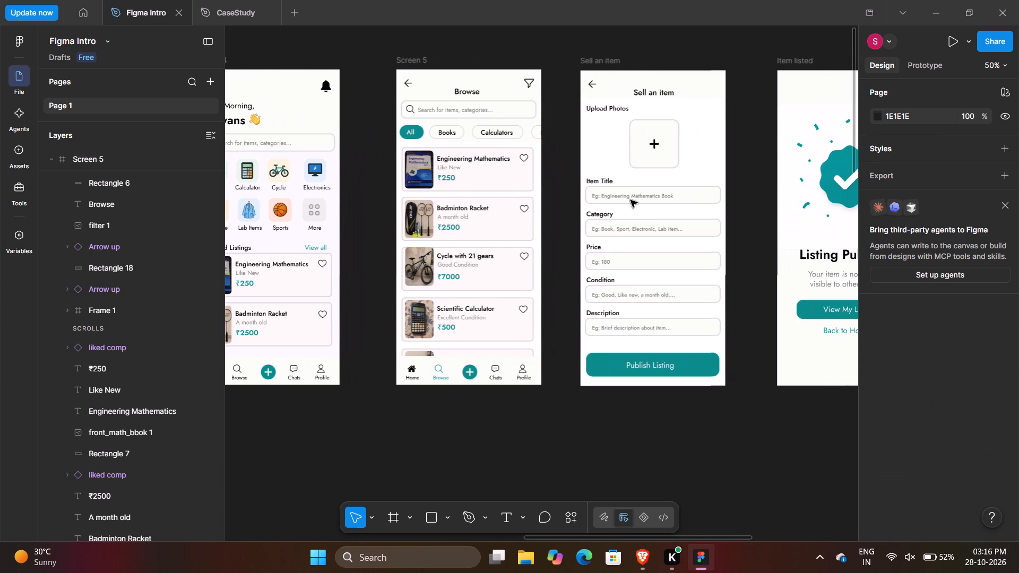
scroll(731, 182, left, 3)
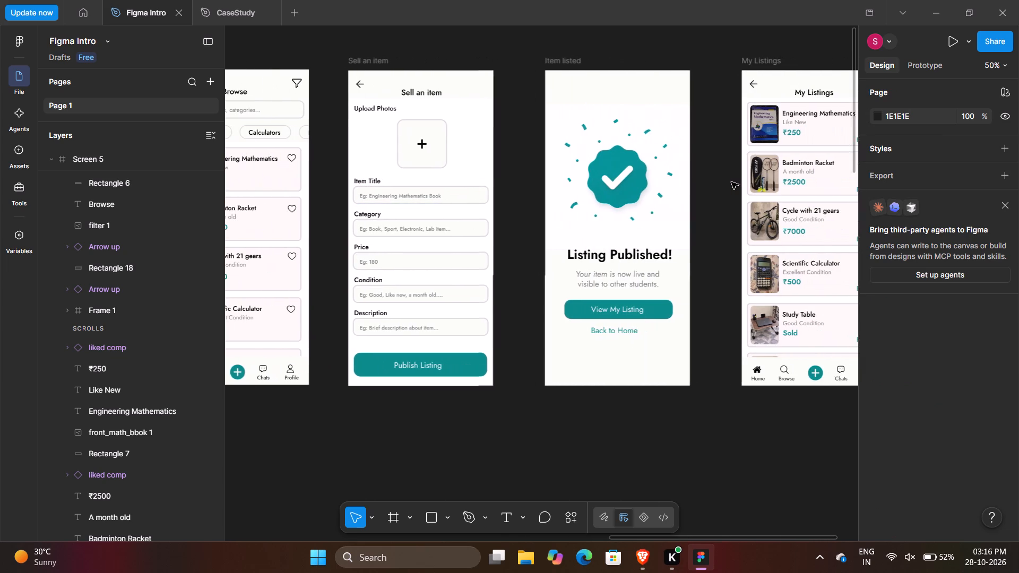
scroll(731, 182, left, 1)
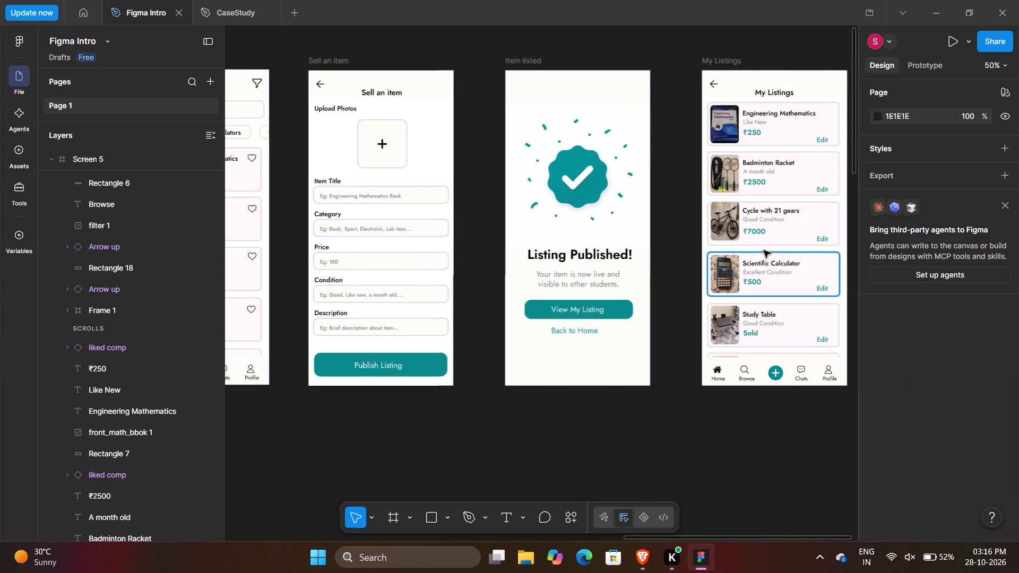
scroll(764, 250, left, 5)
Examine the lower row of app screens: Profile Section, chat section and chat.
scroll(764, 250, right, 1)
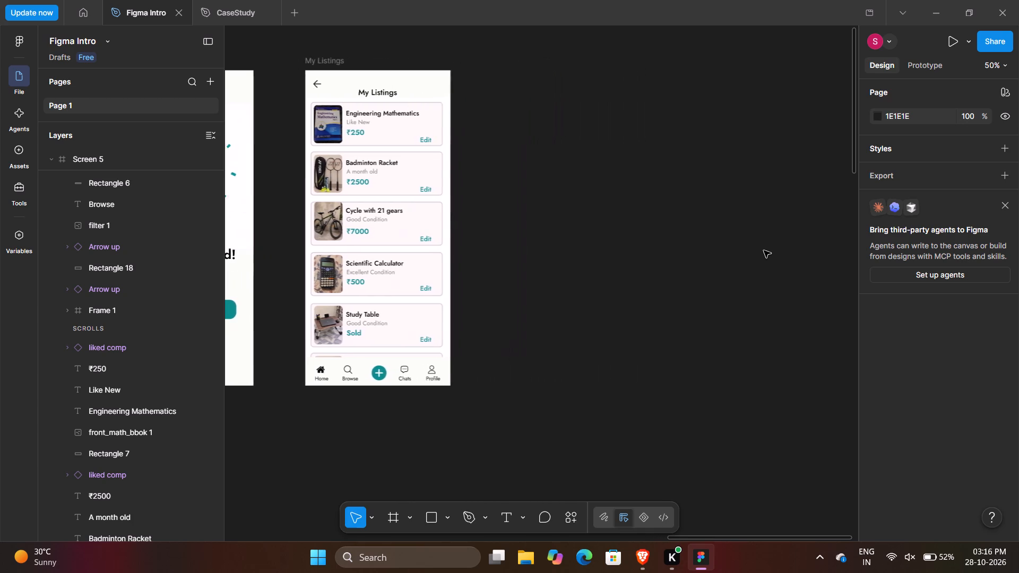
scroll(764, 250, right, 1)
scroll(764, 250, down, 4)
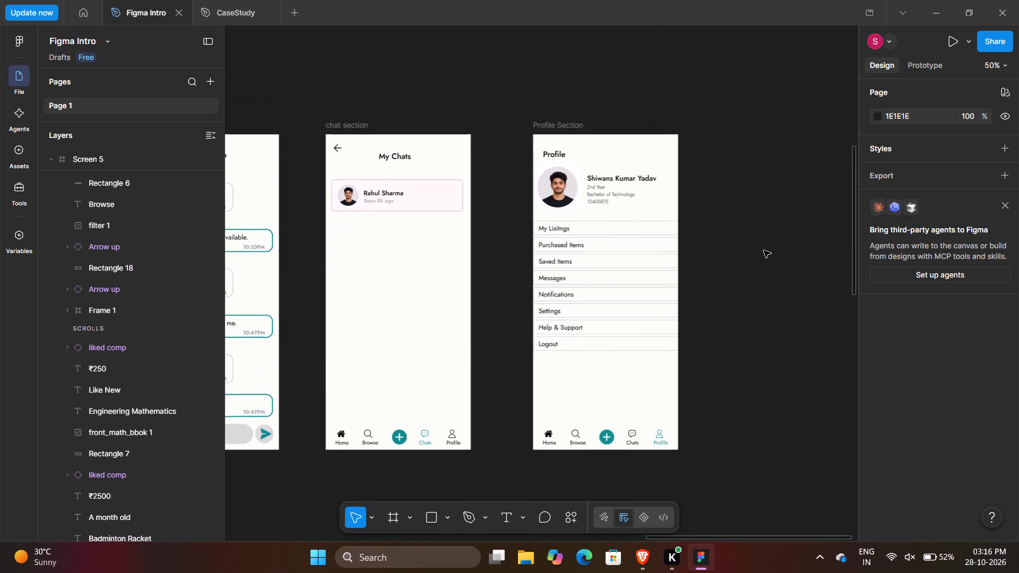
scroll(764, 250, down, 2)
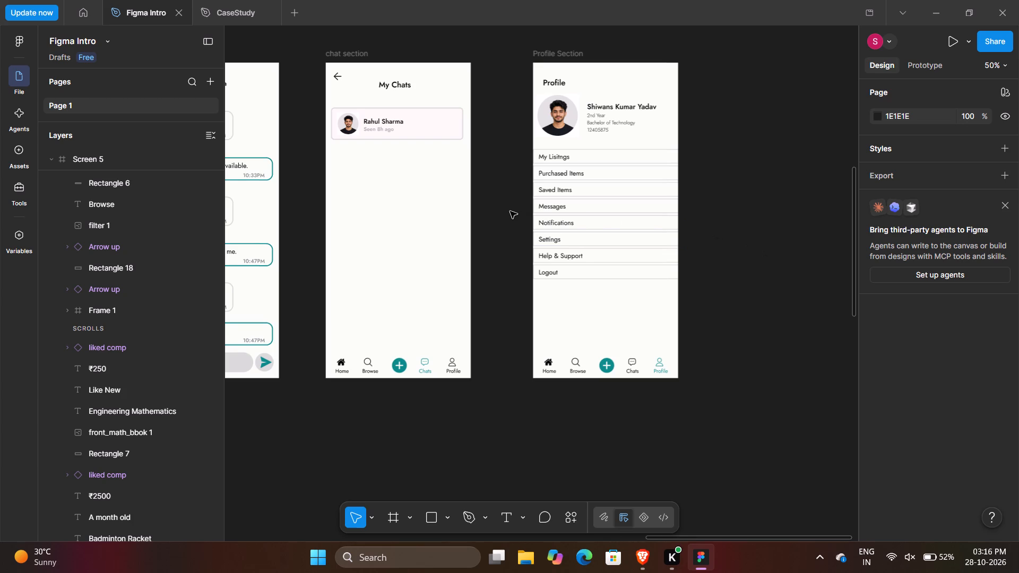
scroll(510, 211, right, 3)
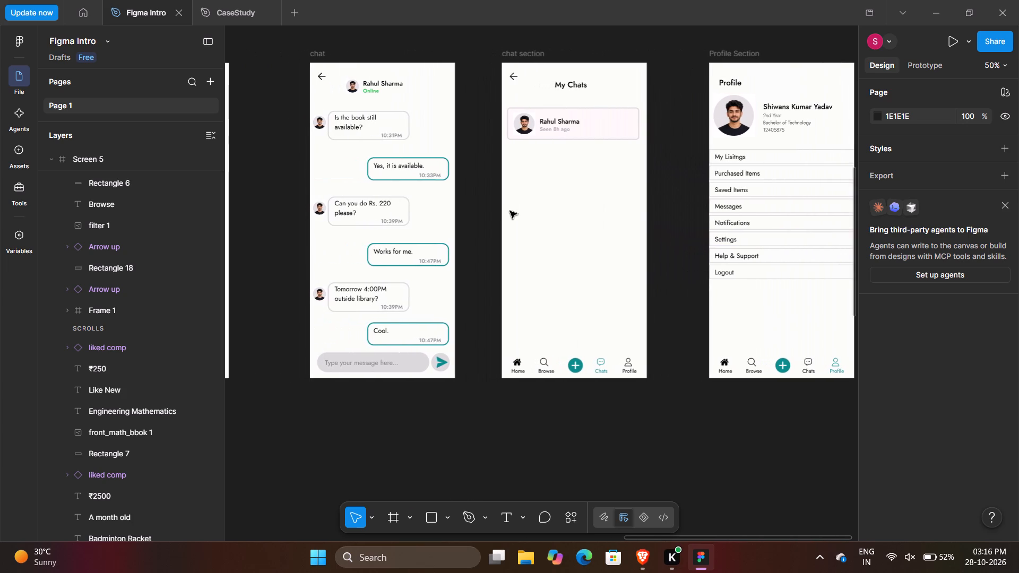
Examine the chat and Book profile screens in the lower row.
scroll(510, 211, right, 1)
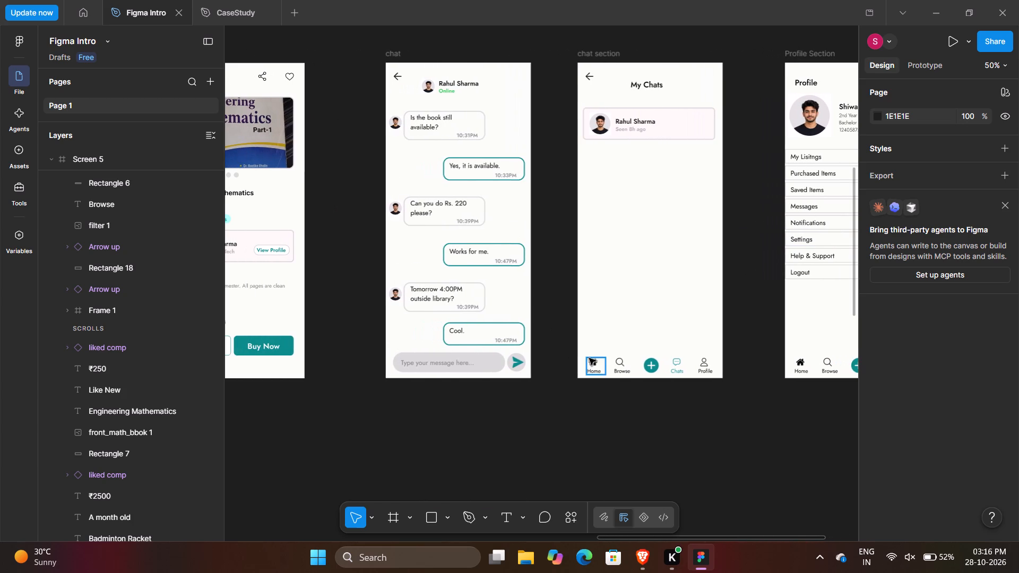
scroll(455, 424, right, 2)
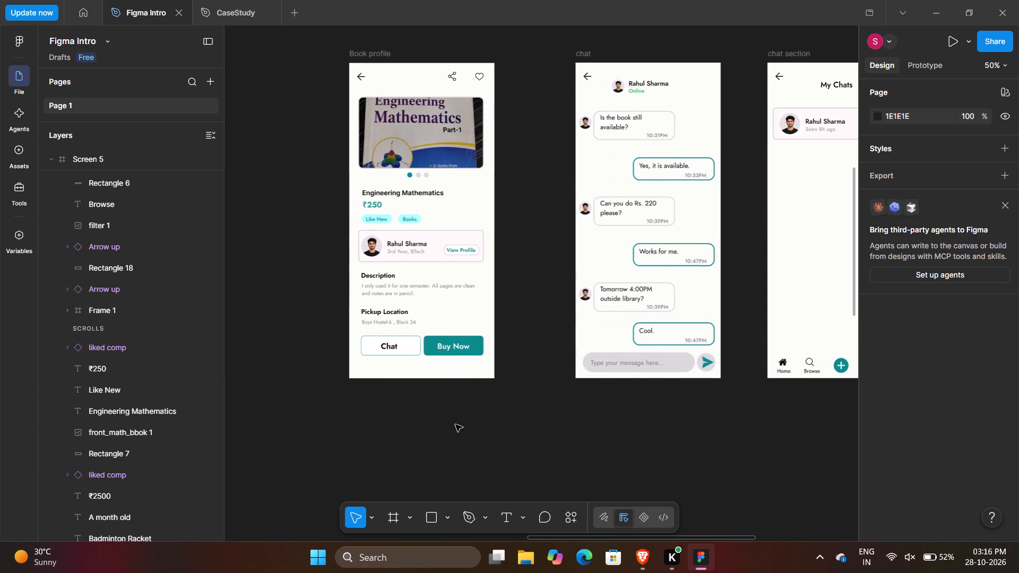
scroll(455, 424, right, 1)
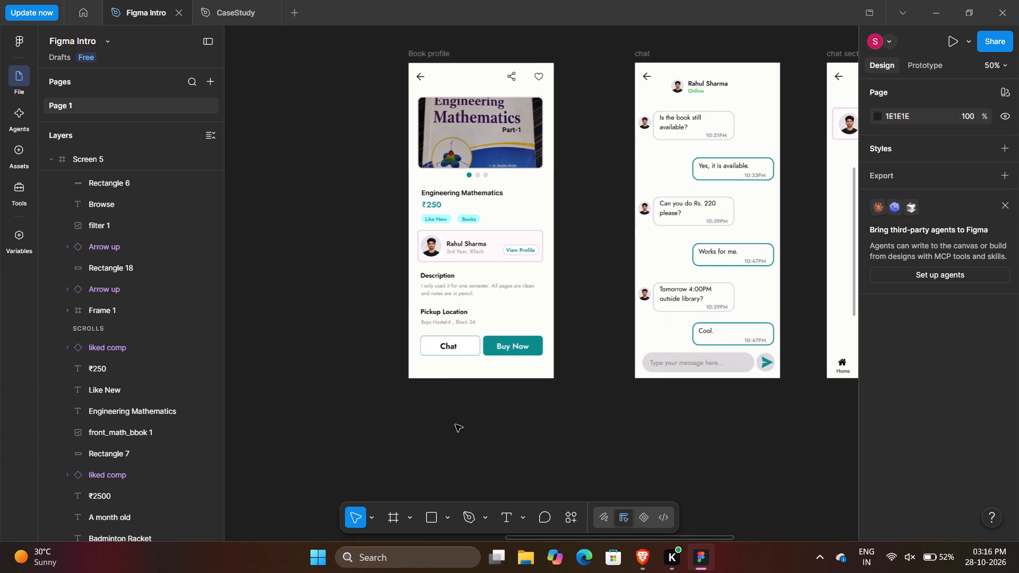
scroll(455, 424, right, 1)
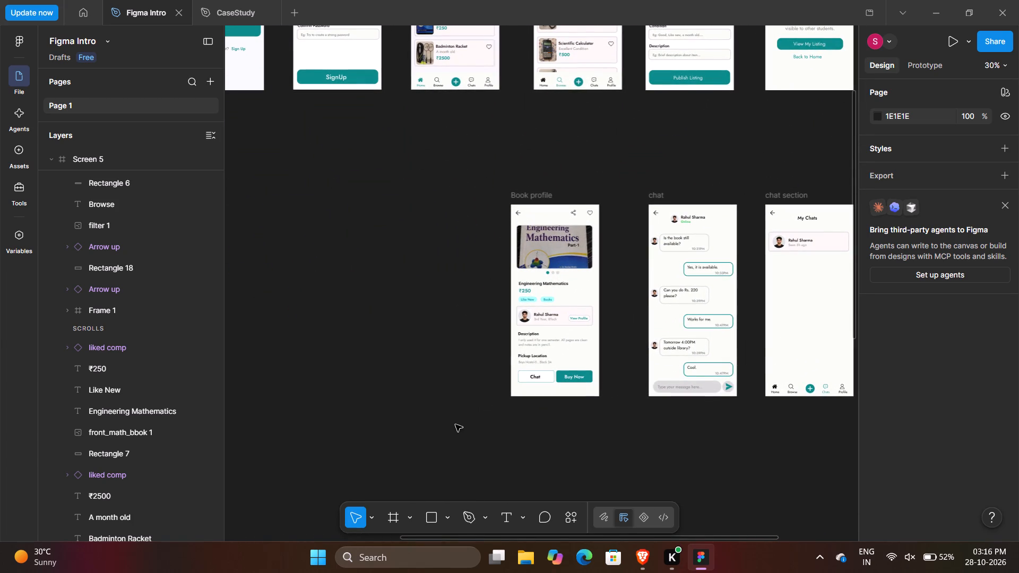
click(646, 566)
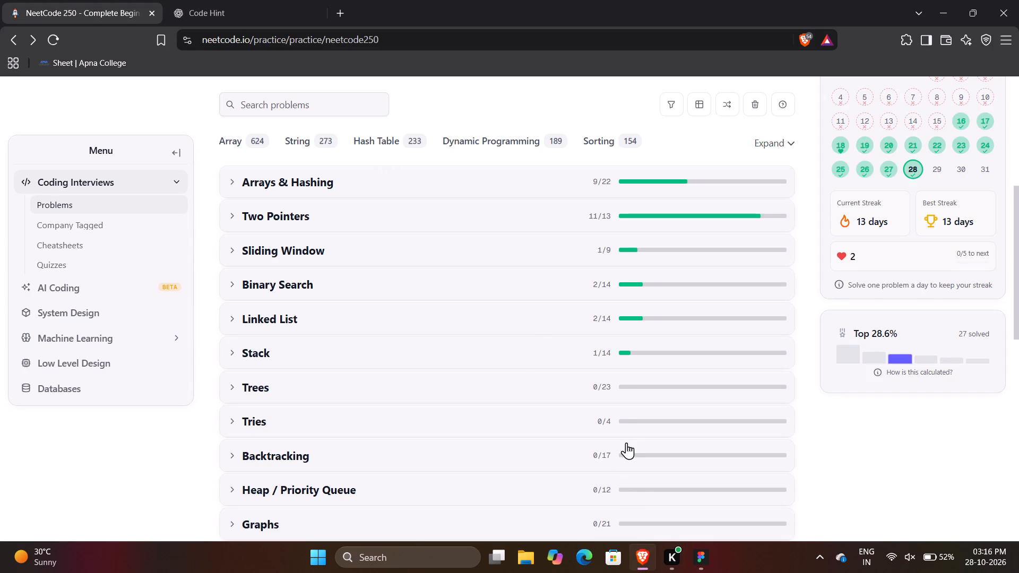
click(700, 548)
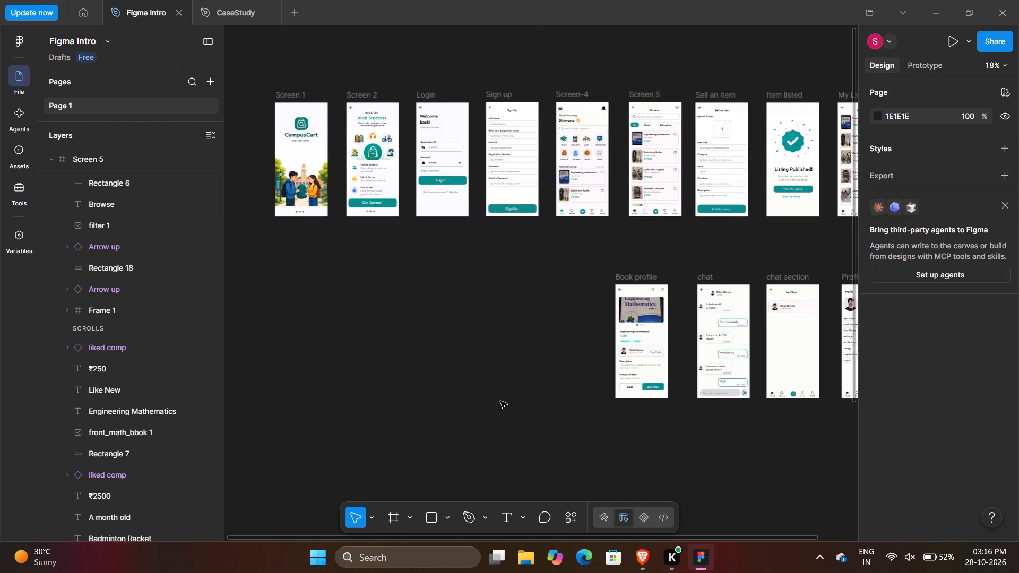
Move the Profile heading in the Profile Section screen toward the horizontal centre, at X 179, Y 35.
scroll(500, 401, left, 1)
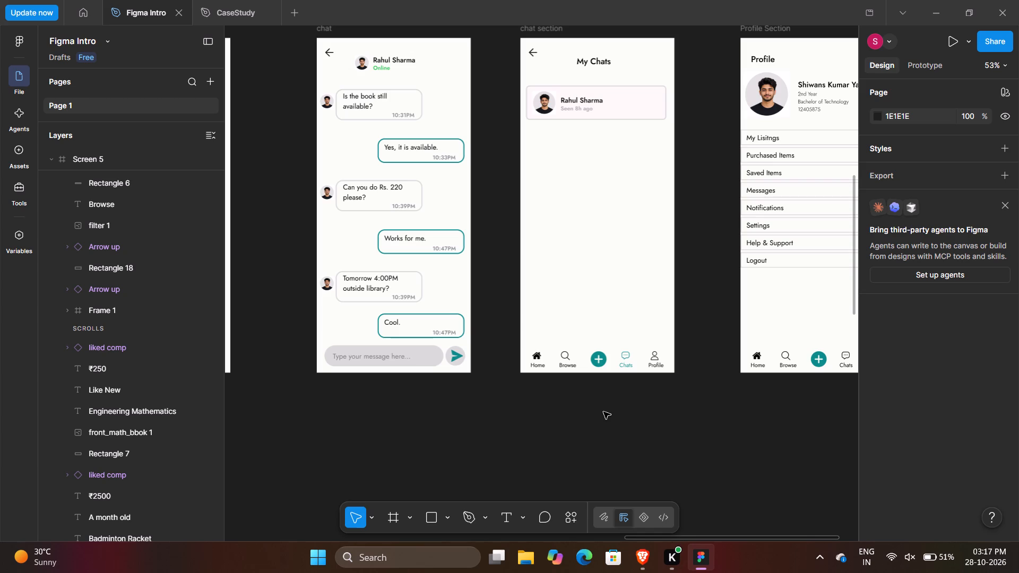
scroll(603, 412, up, 1)
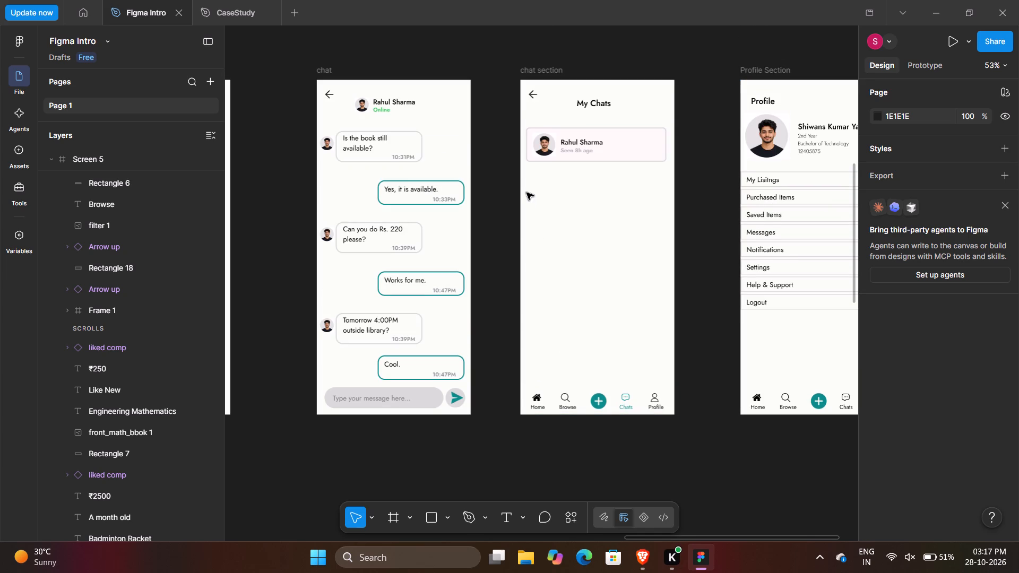
scroll(498, 188, left, 2)
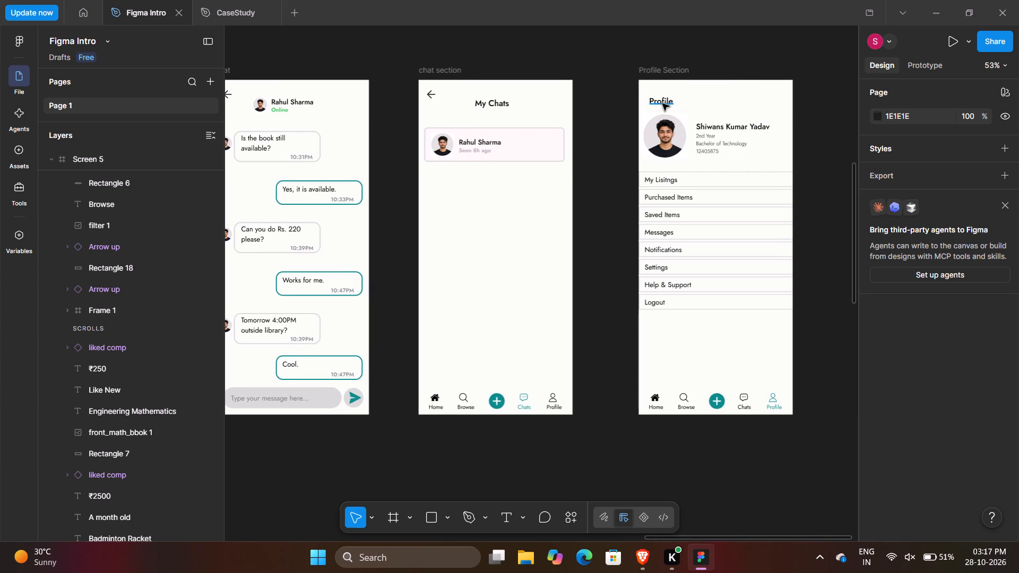
drag(662, 103, 707, 100)
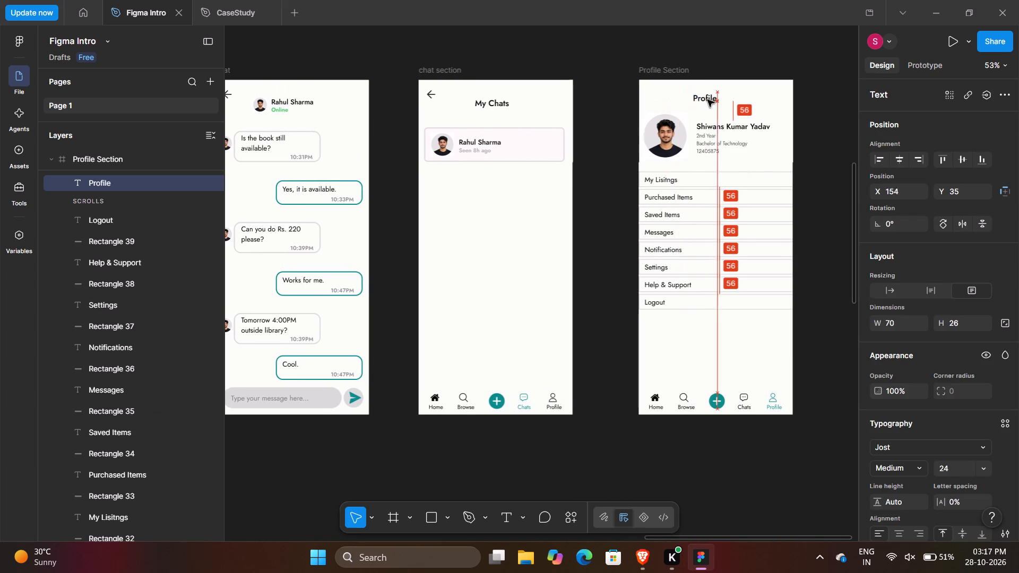
drag(707, 100, 717, 97)
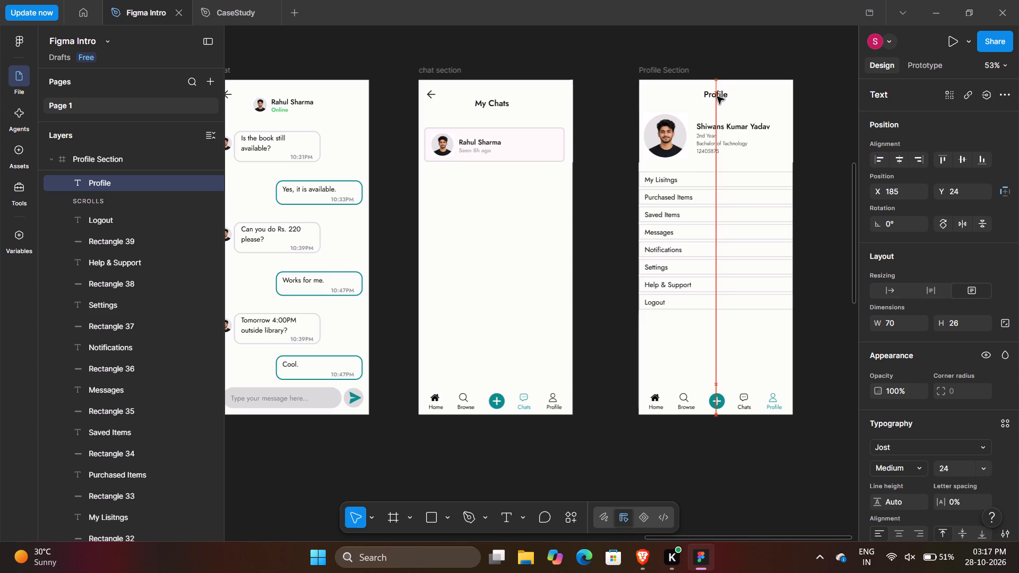
drag(717, 97, 713, 100)
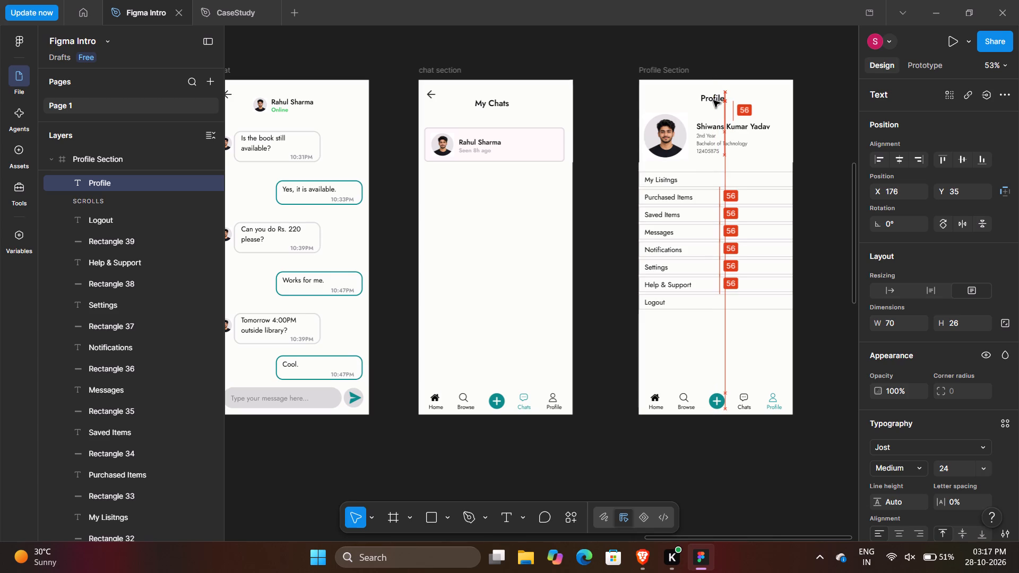
drag(713, 100, 712, 100)
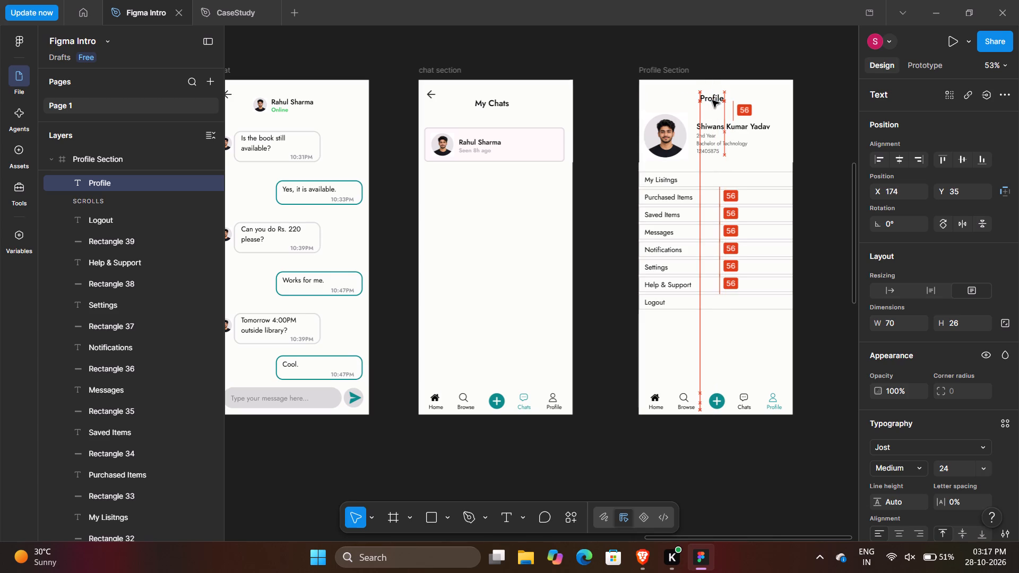
drag(712, 100, 714, 100)
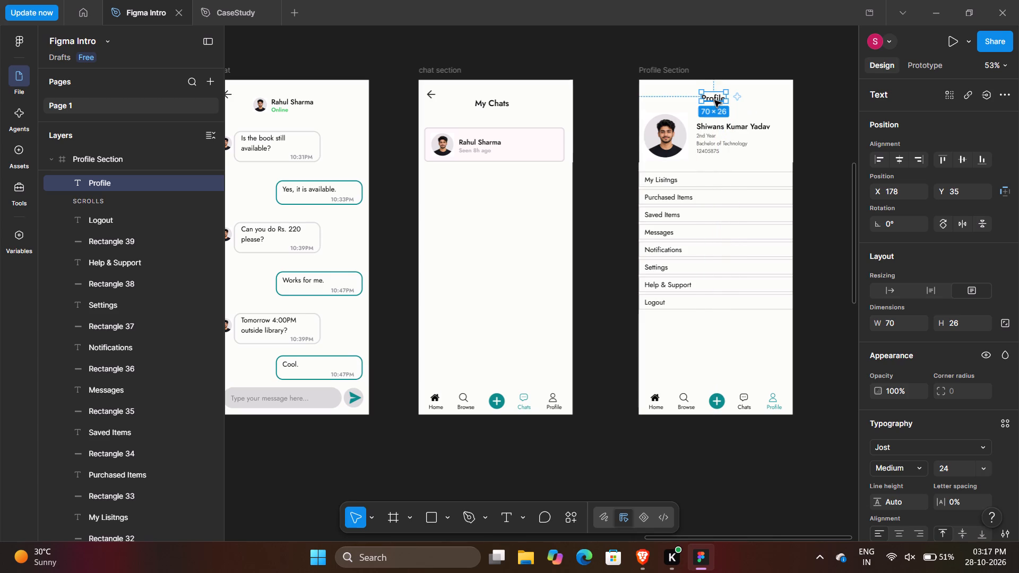
click(746, 66)
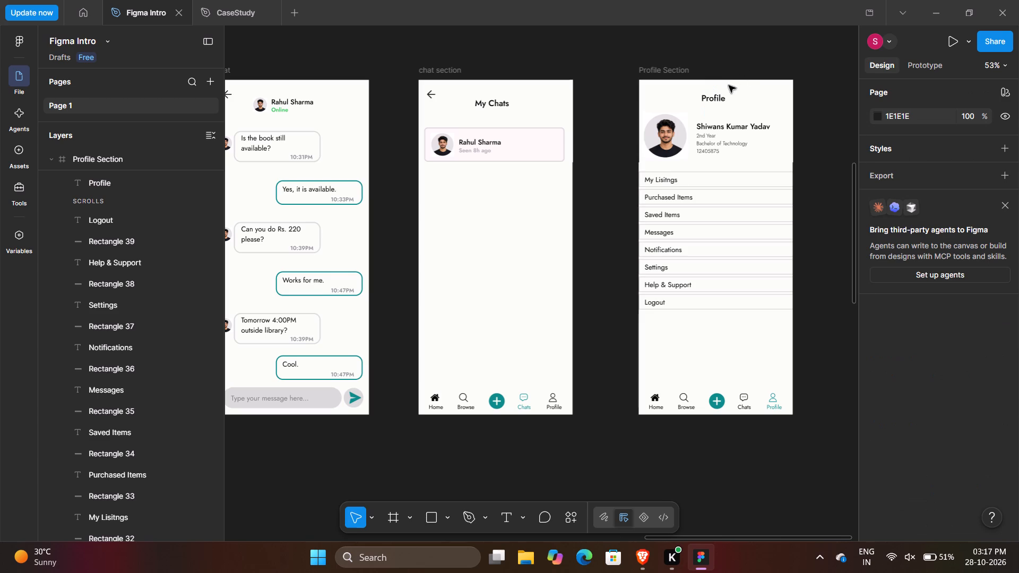
click(720, 97)
key(Right)
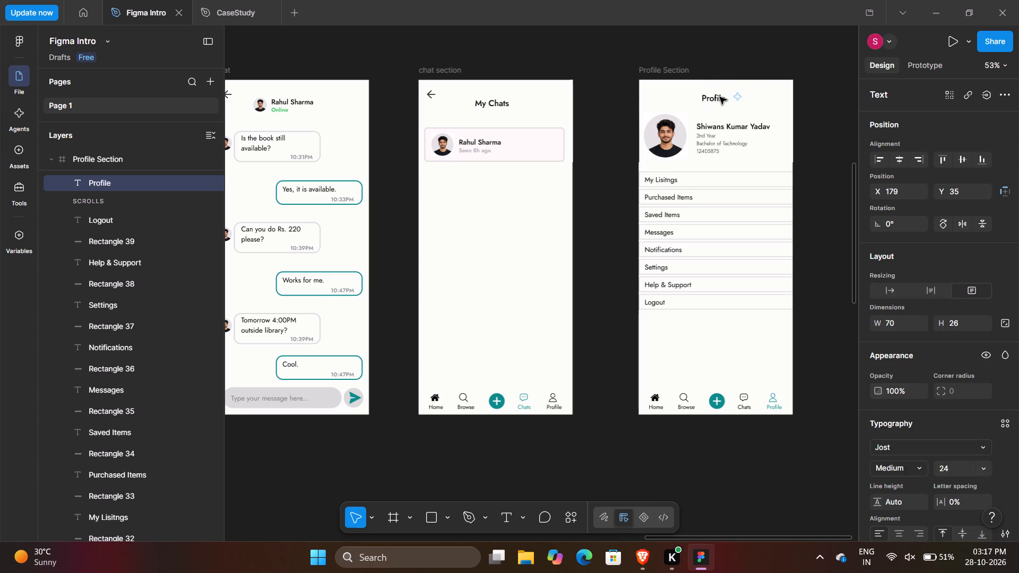
Copy the back arrow from the chat section screen into the Profile Section screen at X 18, Y 24.
click(431, 96)
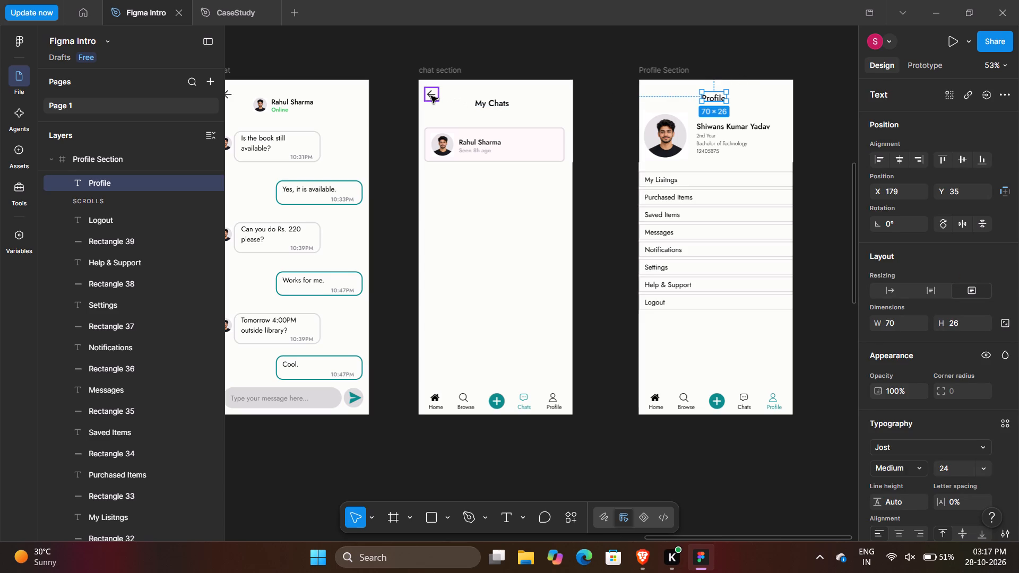
key(ctrl+c)
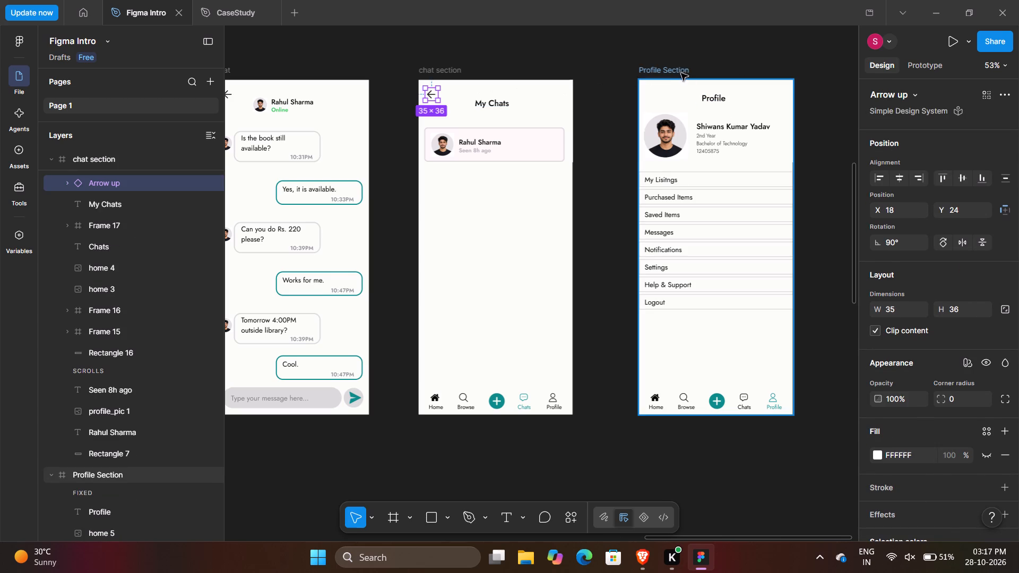
click(678, 72)
key(ctrl+v)
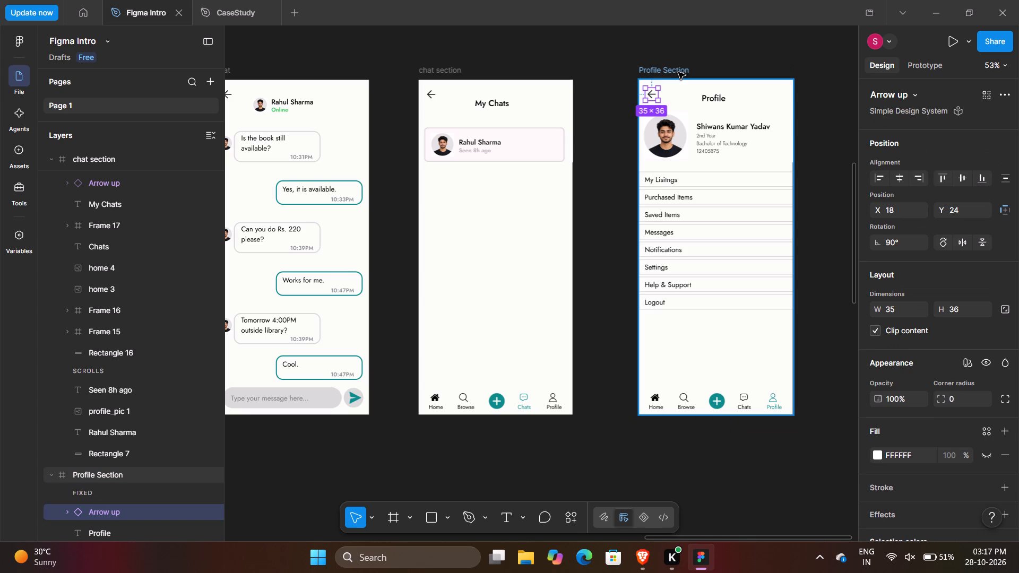
click(742, 53)
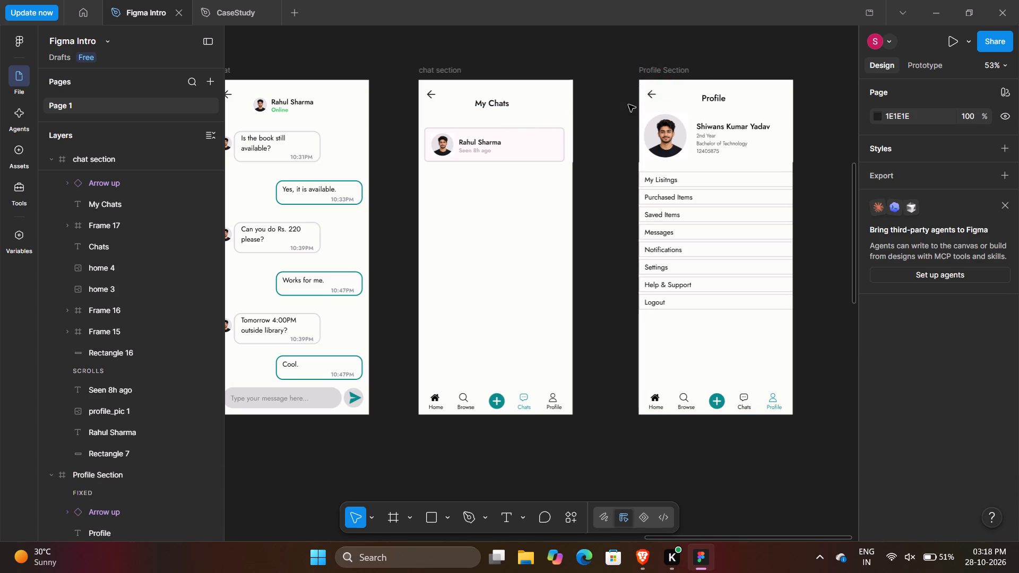
Lower the Profile heading in the Profile Section screen to Y 49, level with the My Chats heading.
click(715, 99)
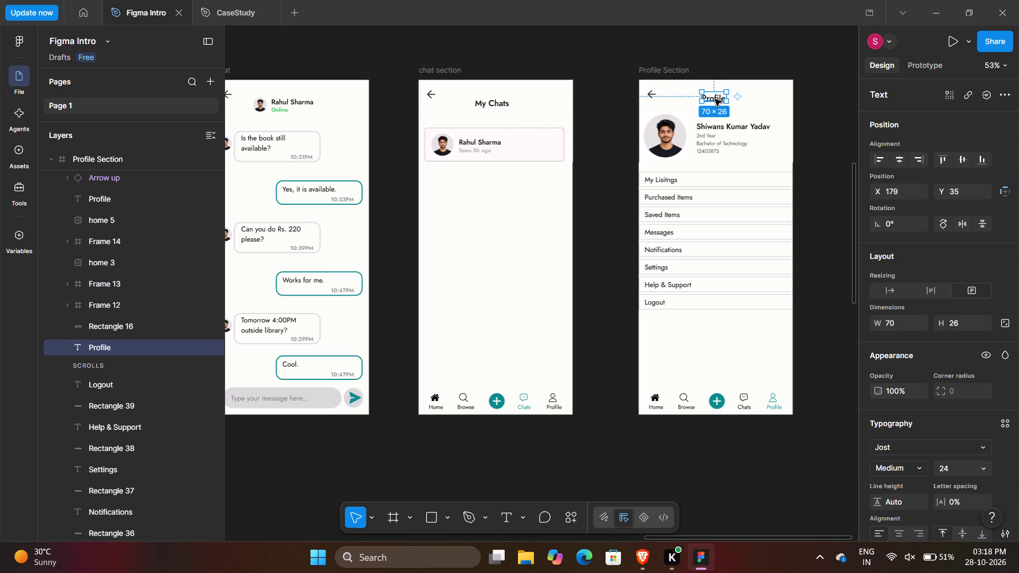
key(Down)
key(Down)
key(Down)
key(Down)
key(Down)
key(Down)
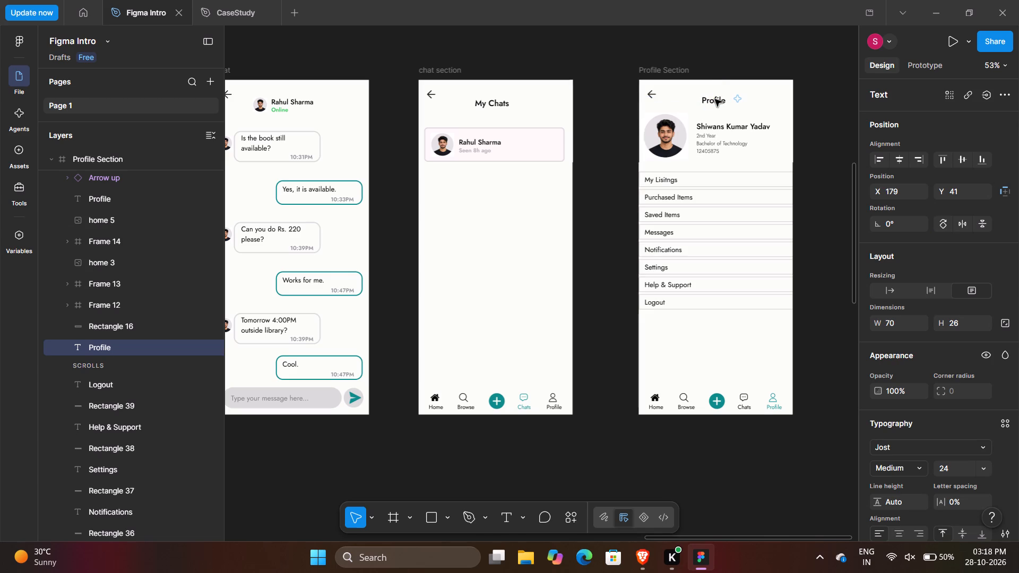
key(Down)
key(Down)
key(Down)
key(Down)
key(Down)
key(Down)
key(Down)
key(Down)
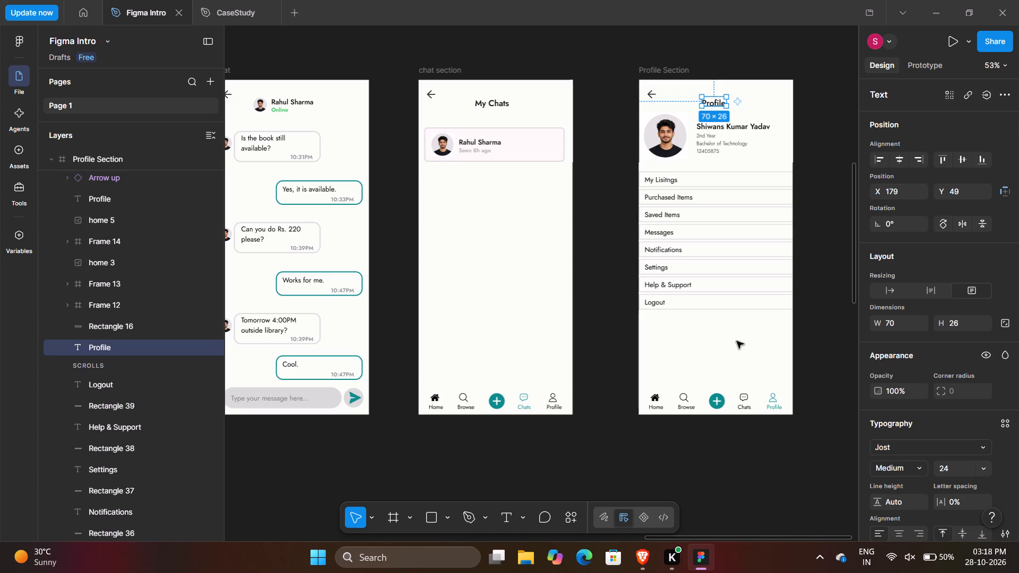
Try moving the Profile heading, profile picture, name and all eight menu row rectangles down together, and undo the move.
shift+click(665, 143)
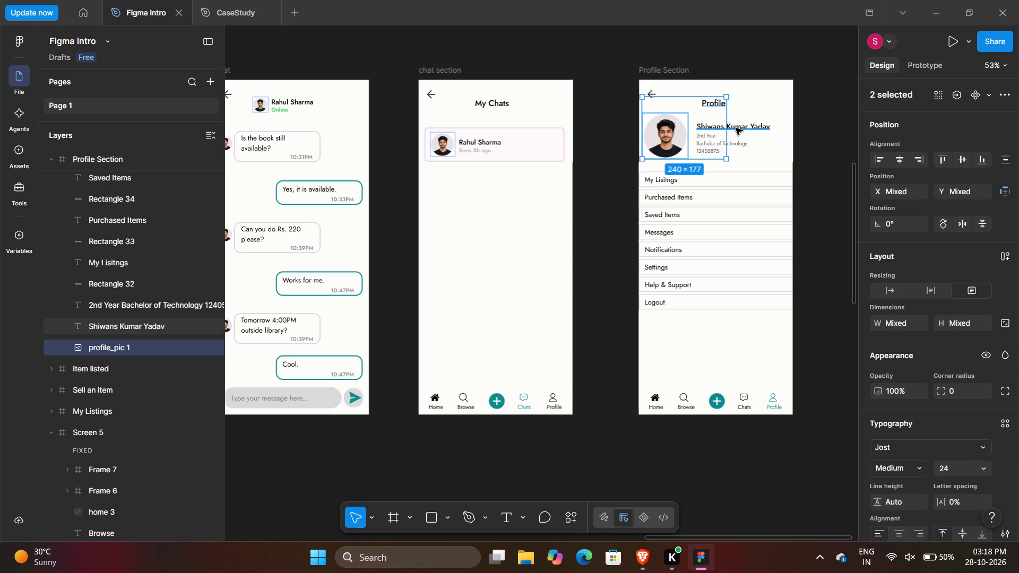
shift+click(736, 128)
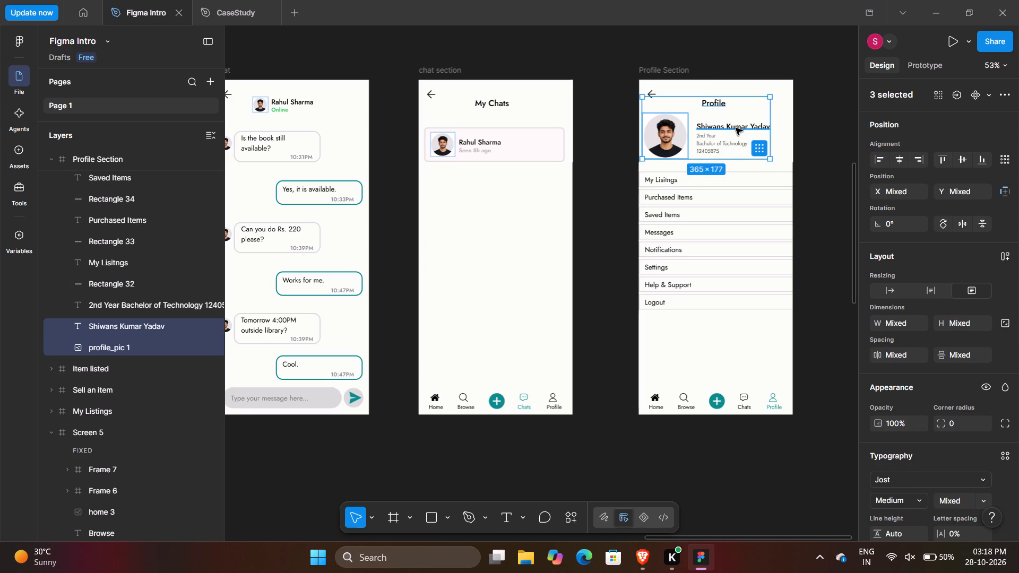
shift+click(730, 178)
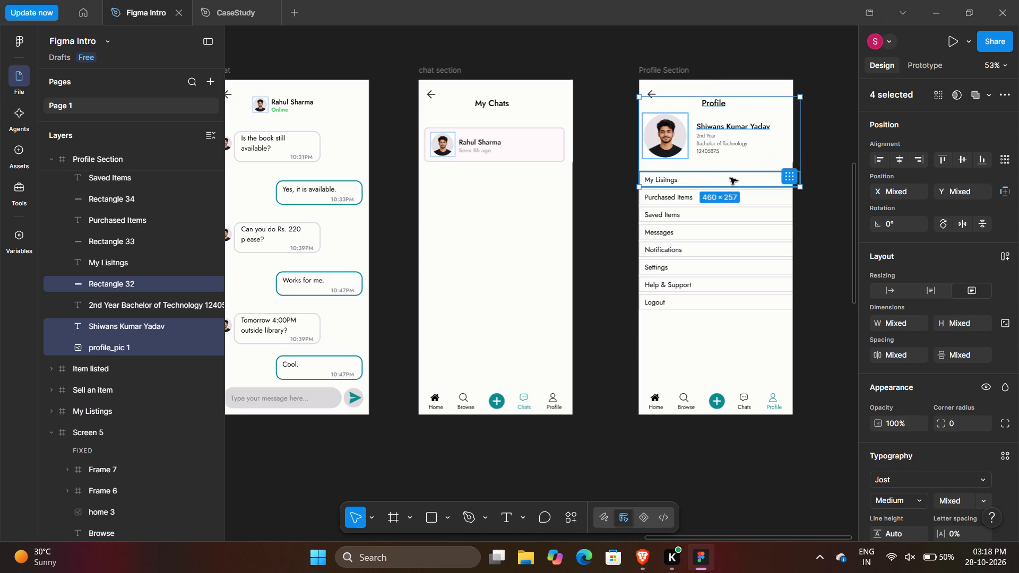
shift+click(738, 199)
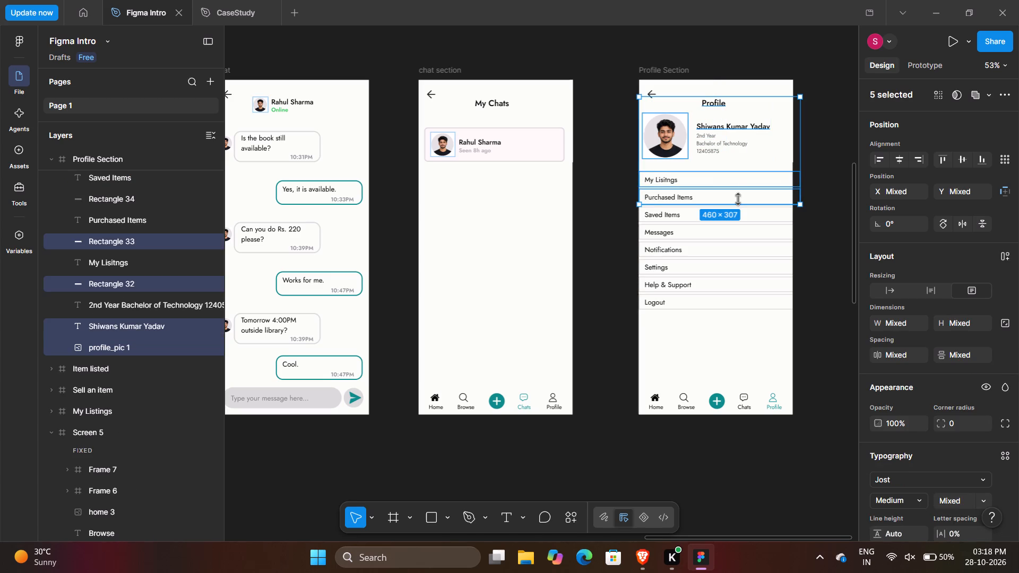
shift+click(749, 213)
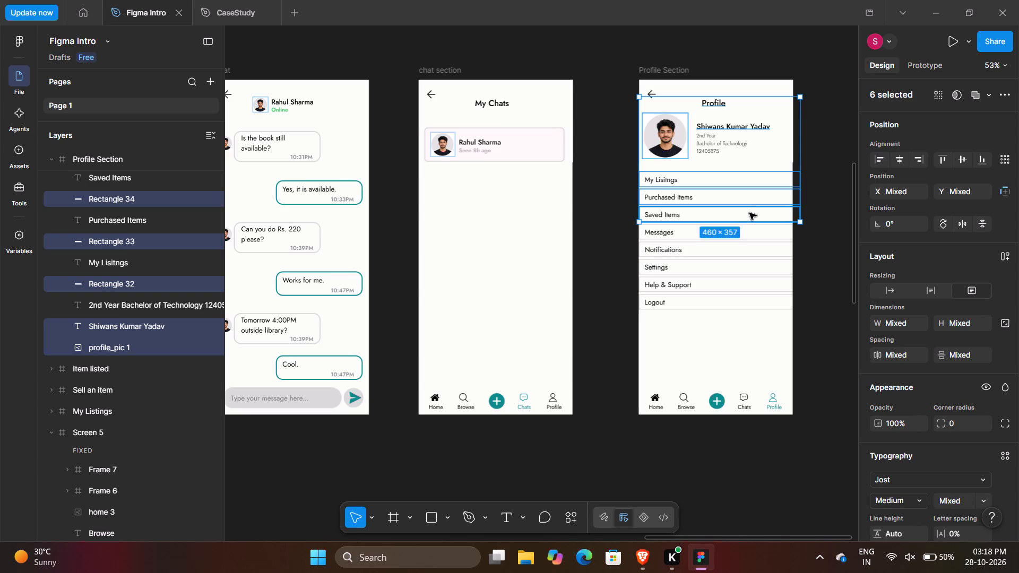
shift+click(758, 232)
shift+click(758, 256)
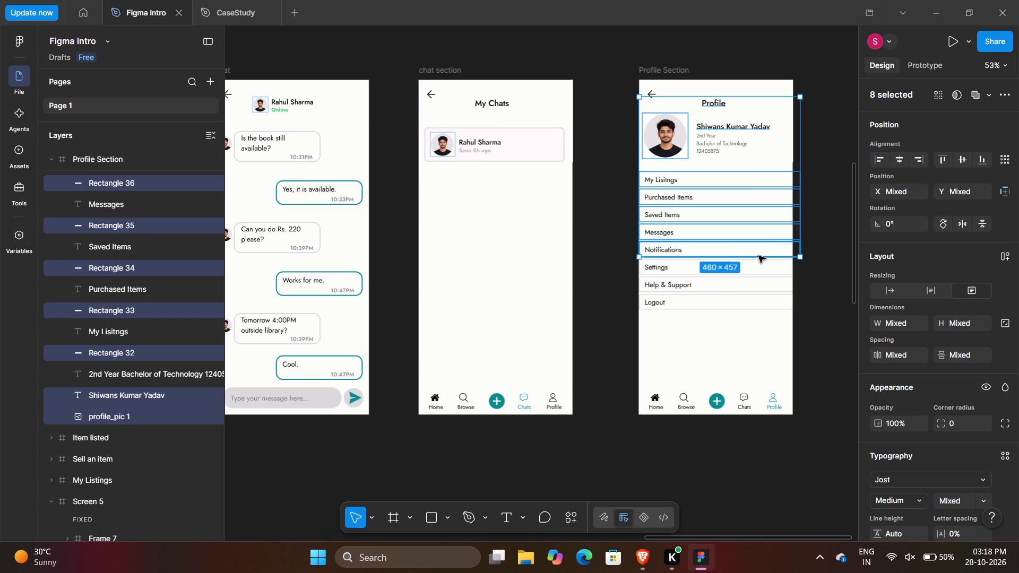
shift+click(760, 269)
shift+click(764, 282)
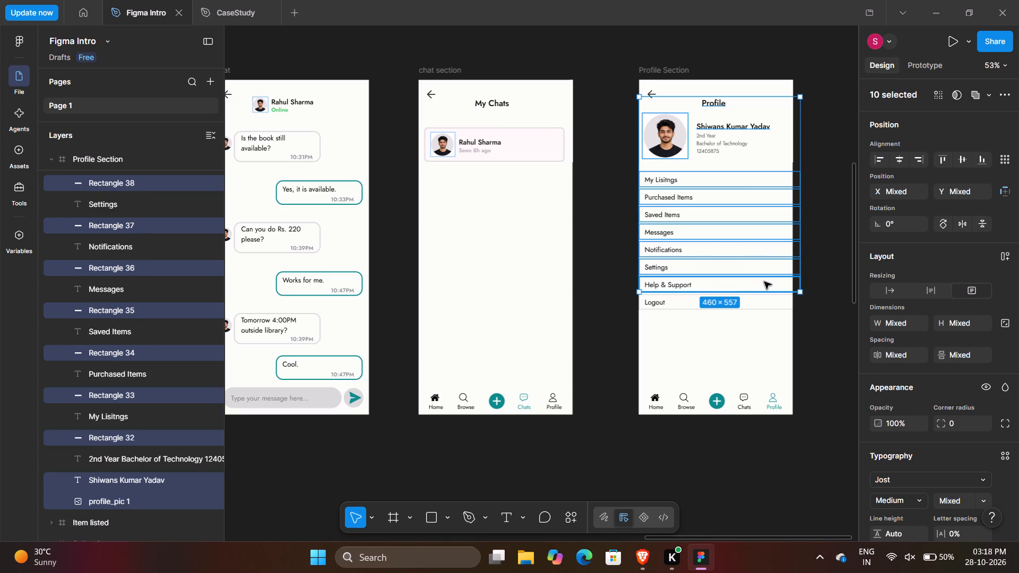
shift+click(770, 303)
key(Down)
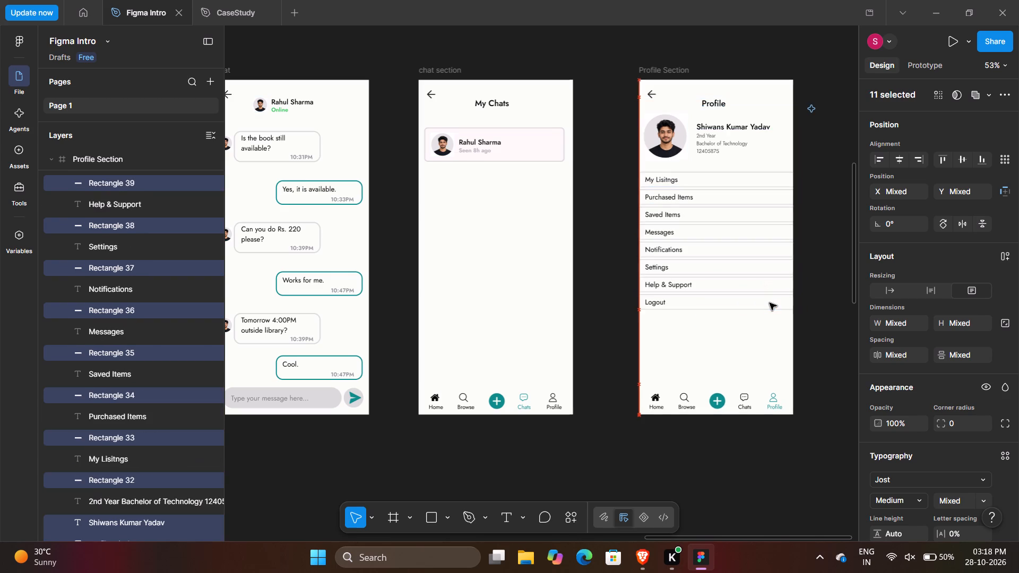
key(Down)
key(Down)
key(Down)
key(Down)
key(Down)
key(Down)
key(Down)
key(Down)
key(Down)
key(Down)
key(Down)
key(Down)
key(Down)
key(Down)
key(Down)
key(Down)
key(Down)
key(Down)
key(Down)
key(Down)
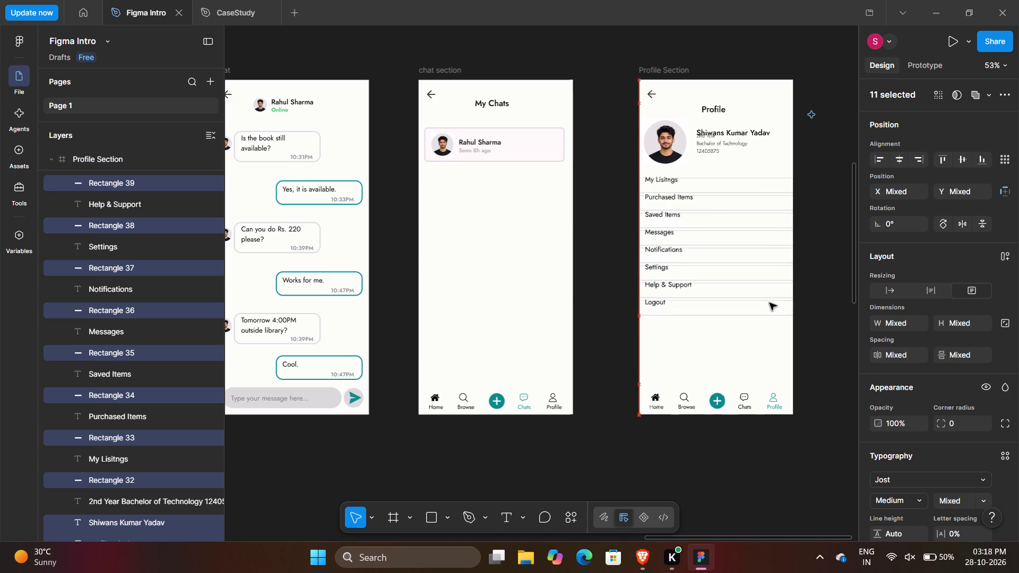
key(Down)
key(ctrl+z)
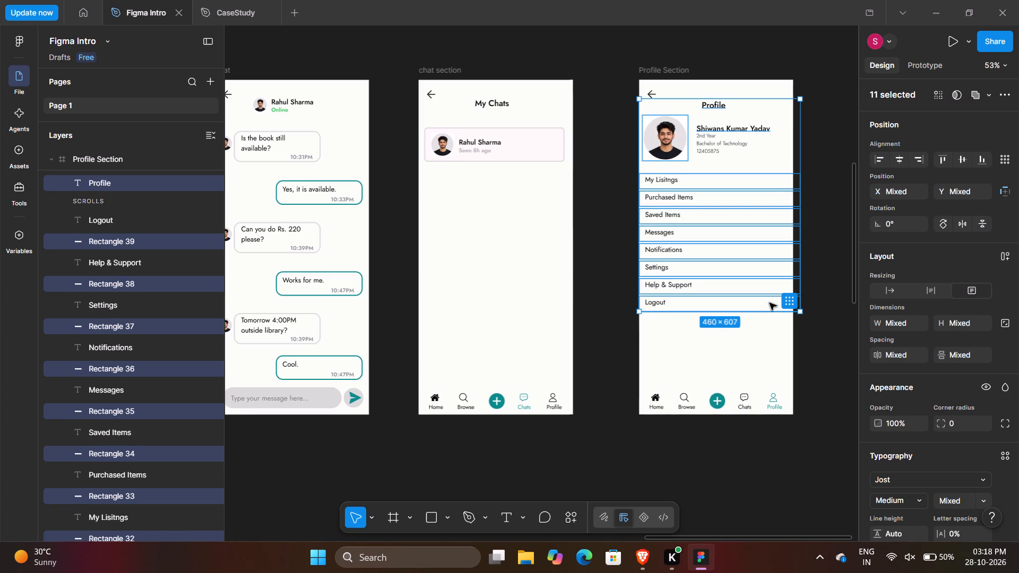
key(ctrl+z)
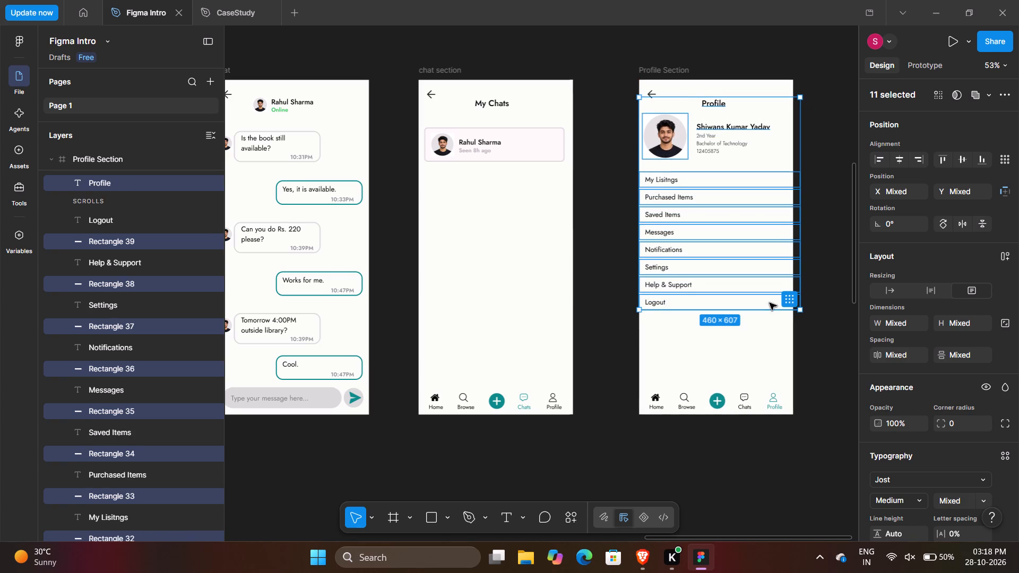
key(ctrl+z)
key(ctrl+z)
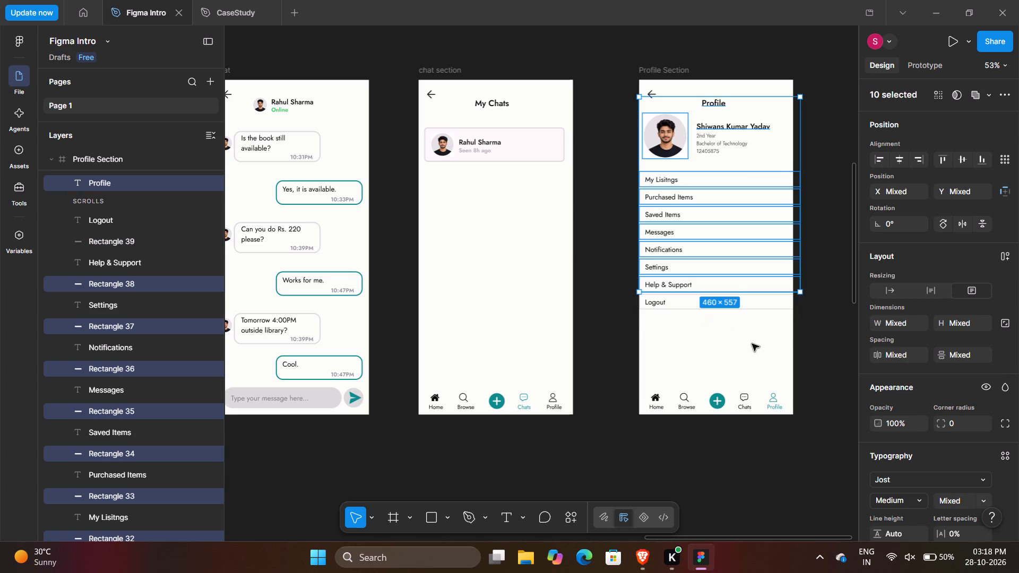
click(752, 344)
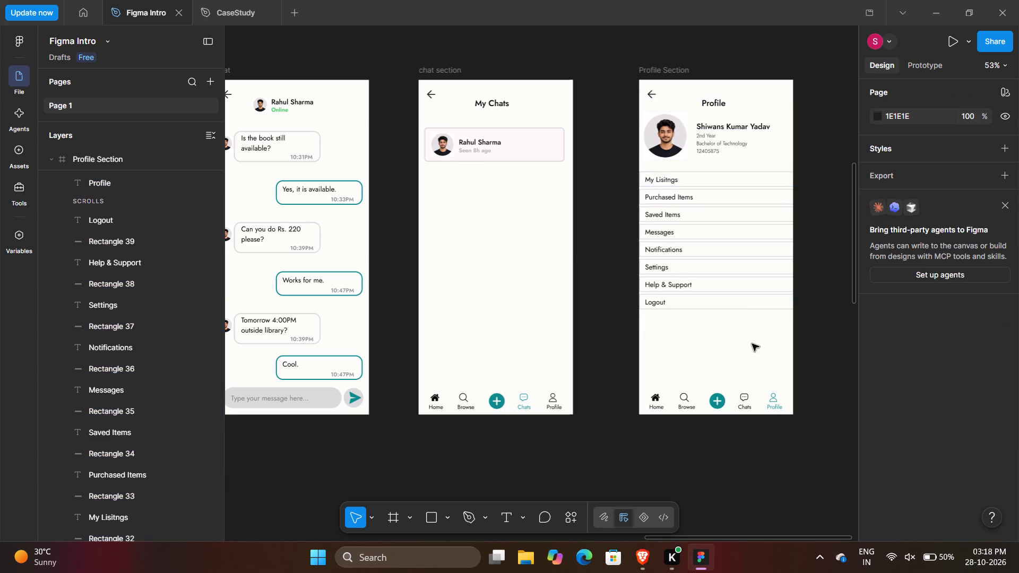
Select all eight menu labels in the Profile Section screen, plus the row rectangles behind Notifications, Settings, Help & Support and Logout.
click(742, 303)
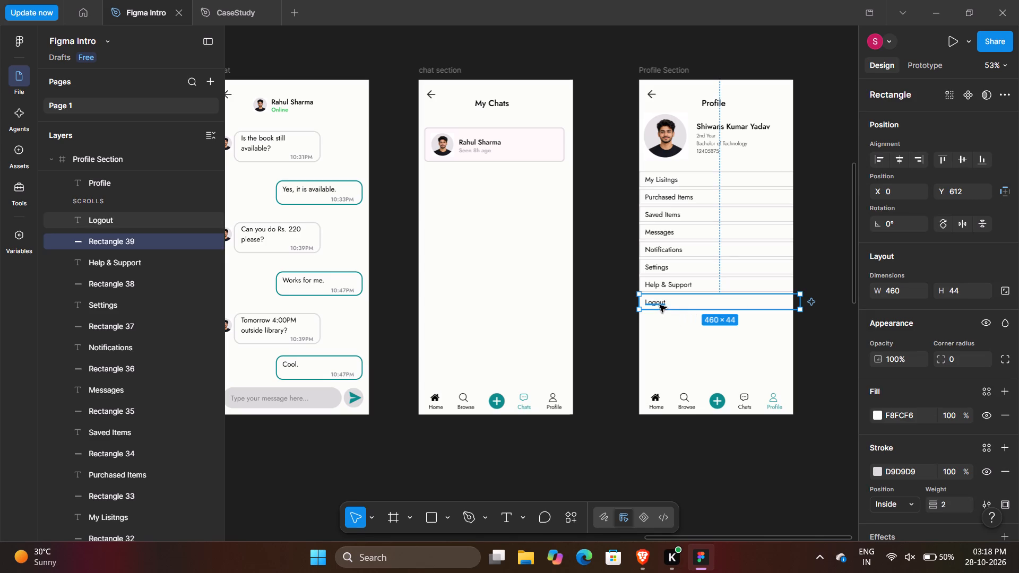
click(660, 305)
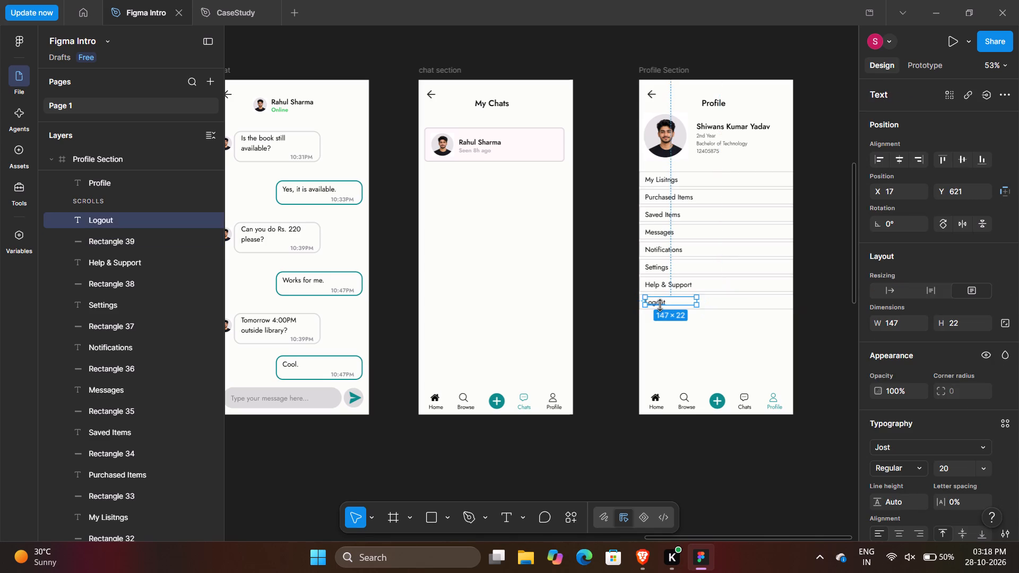
shift+click(660, 305)
shift+click(715, 300)
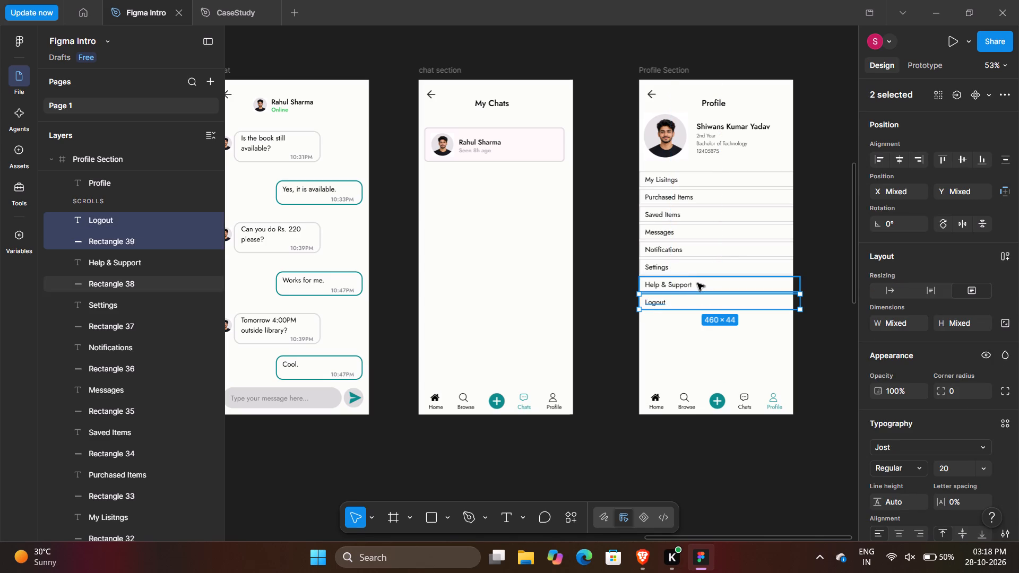
shift+click(679, 285)
shift+click(708, 286)
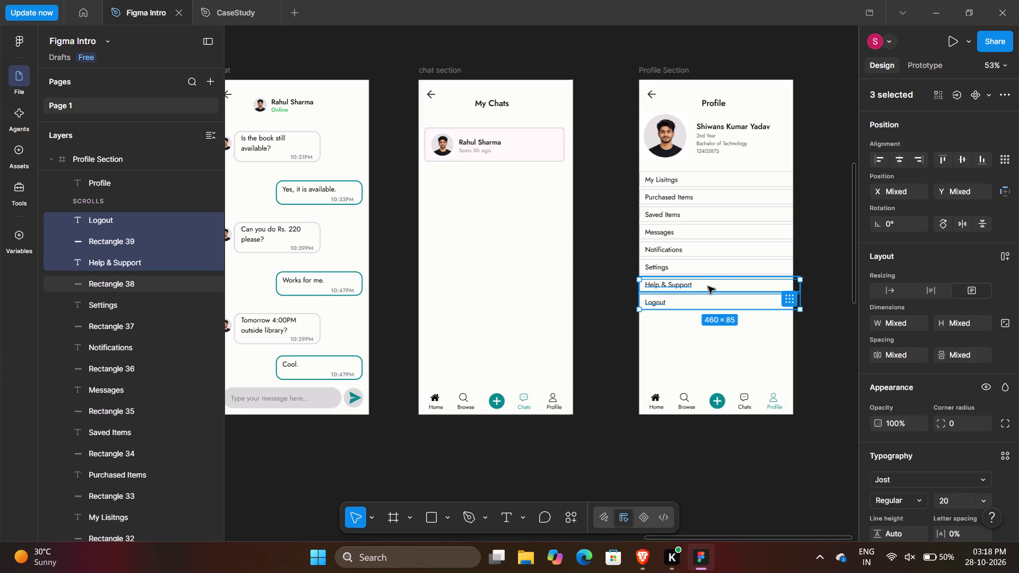
shift+click(655, 270)
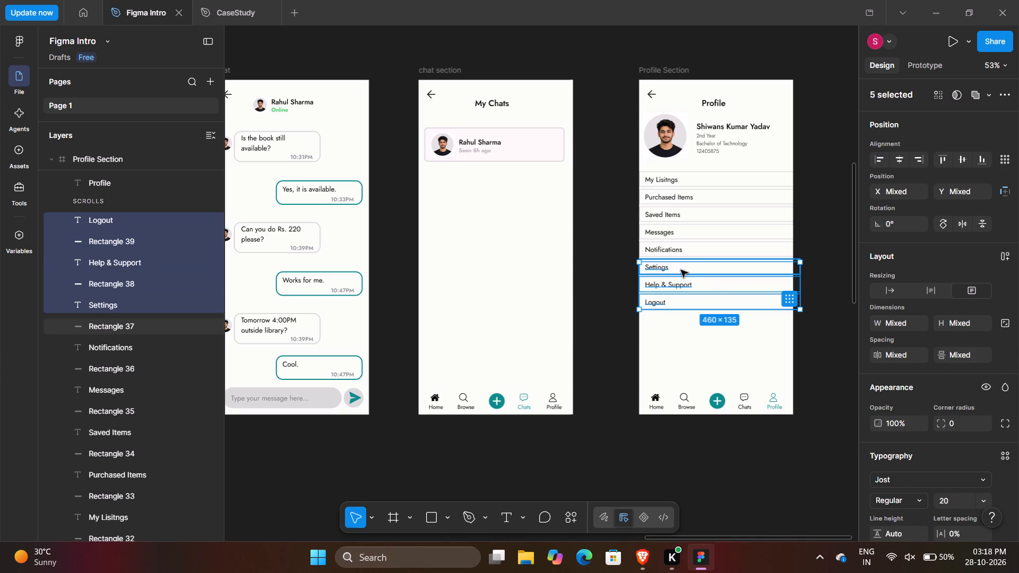
shift+click(685, 271)
shift+click(671, 251)
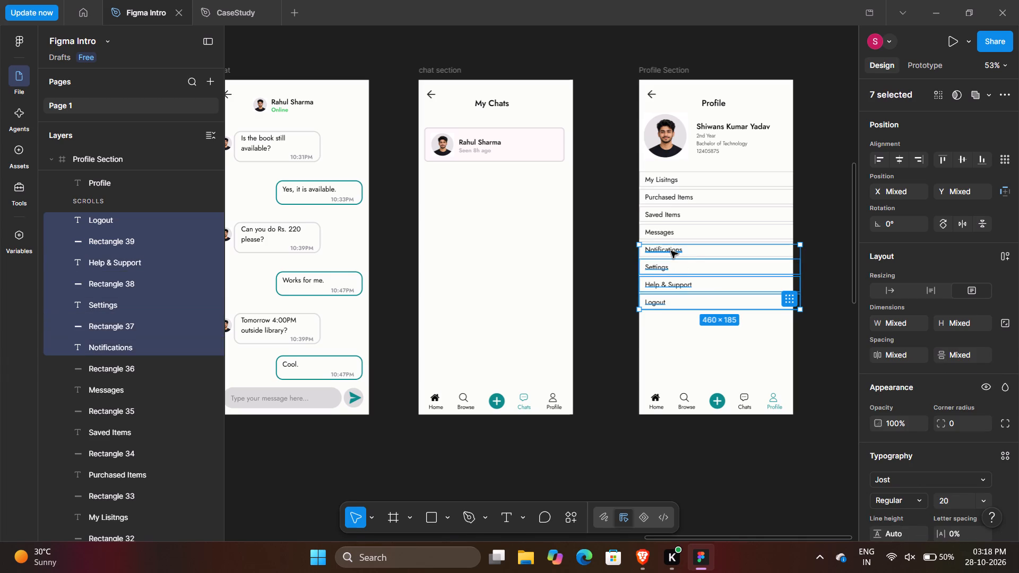
shift+click(695, 251)
shift+click(664, 237)
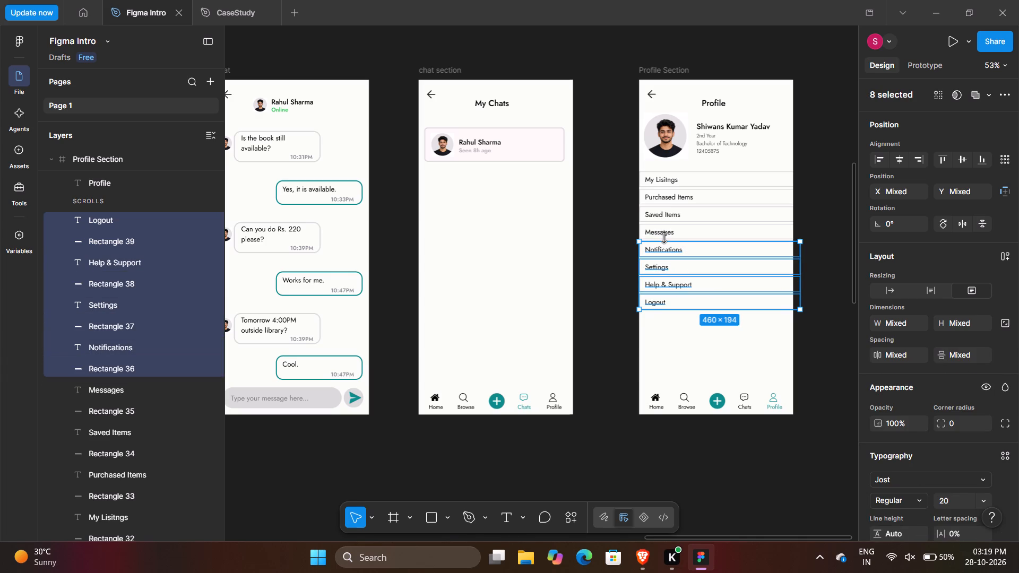
shift+click(663, 232)
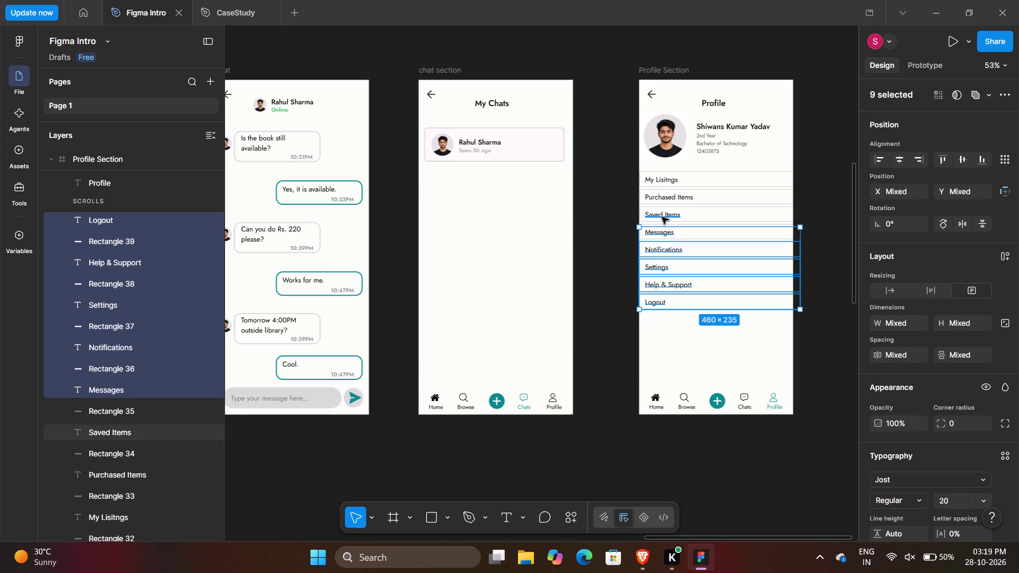
shift+click(661, 215)
shift+click(661, 202)
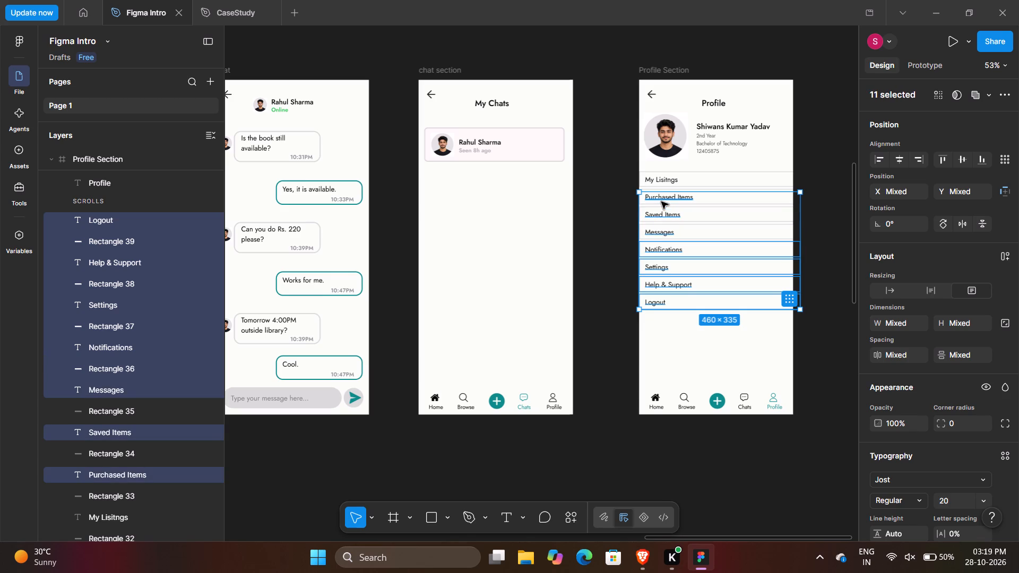
shift+click(661, 181)
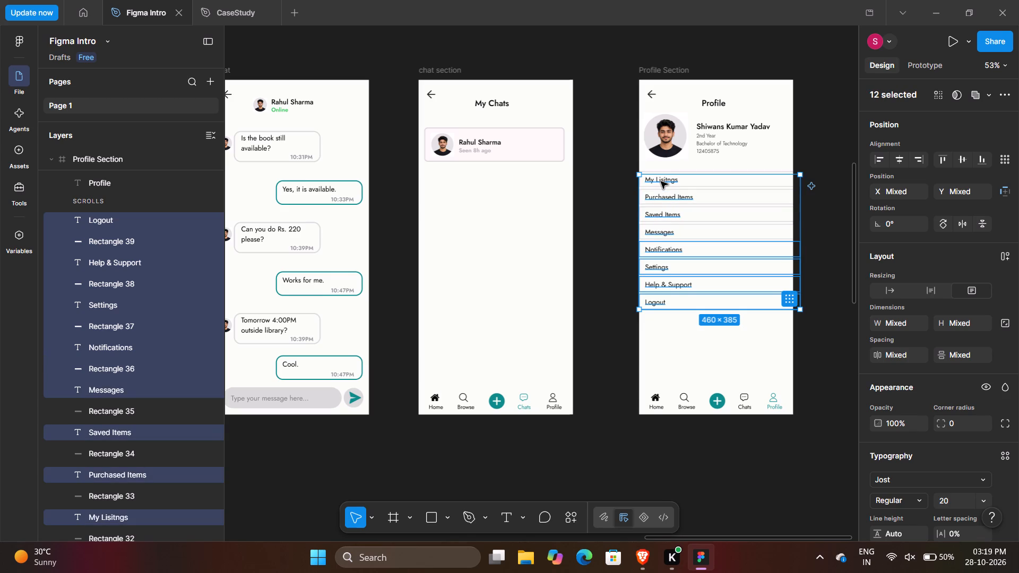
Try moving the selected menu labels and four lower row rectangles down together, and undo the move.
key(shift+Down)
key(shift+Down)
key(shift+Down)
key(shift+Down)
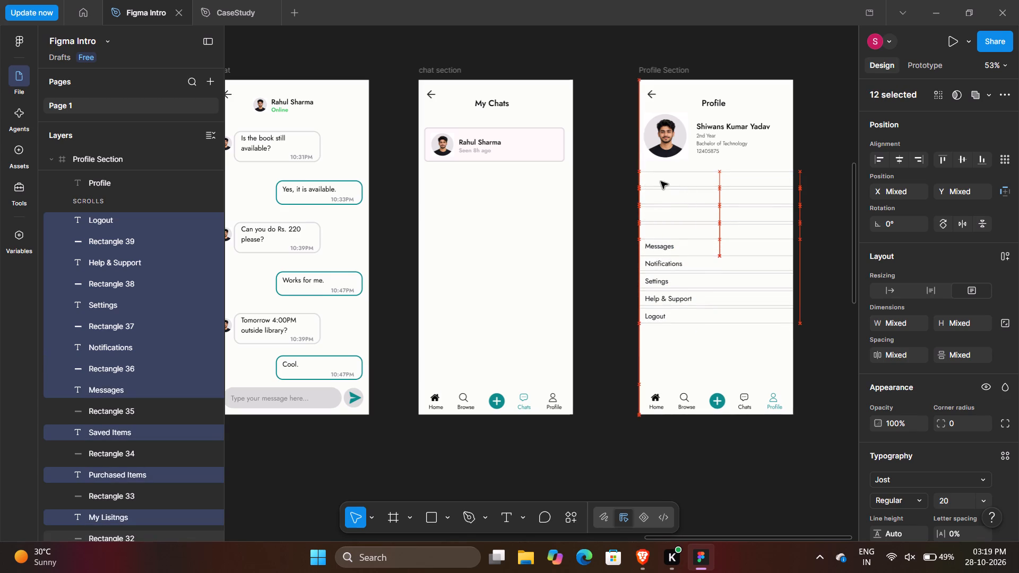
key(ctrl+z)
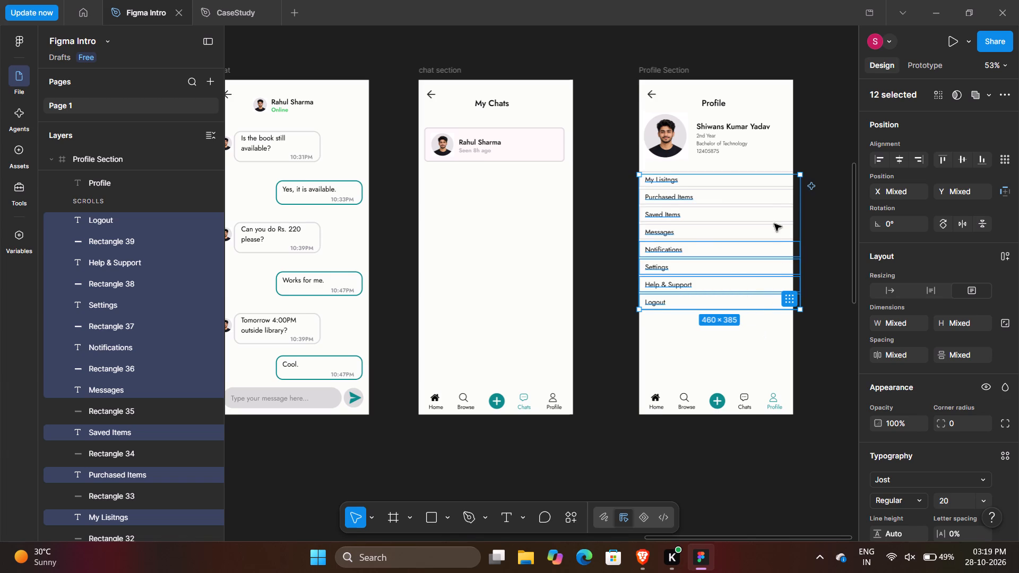
Add the My Lisitngs, Purchased Items, Saved Items and Messages row rectangles to the selection and move the whole menu list down, widening the gap above it.
shift+click(755, 182)
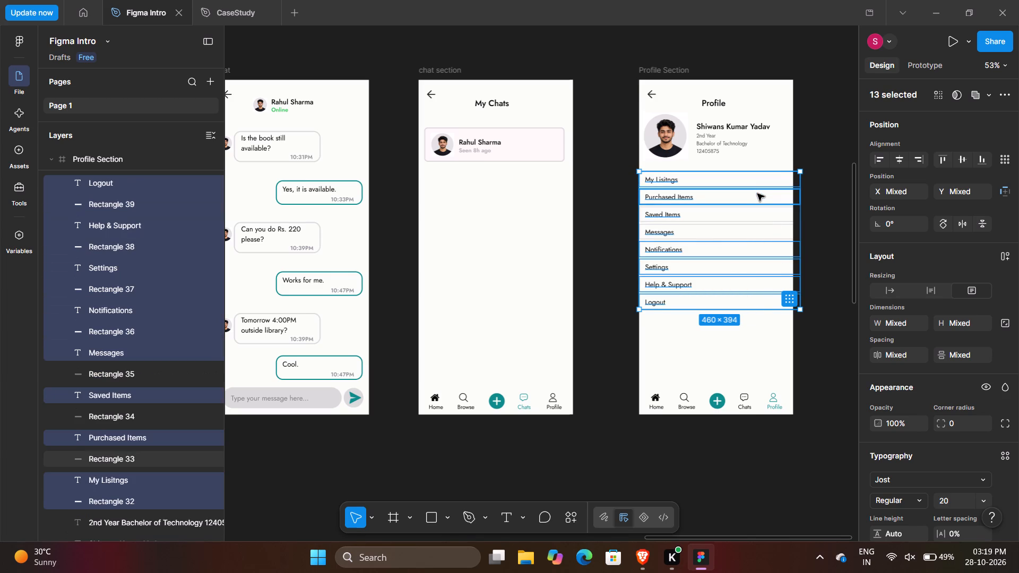
shift+click(757, 194)
shift+click(759, 212)
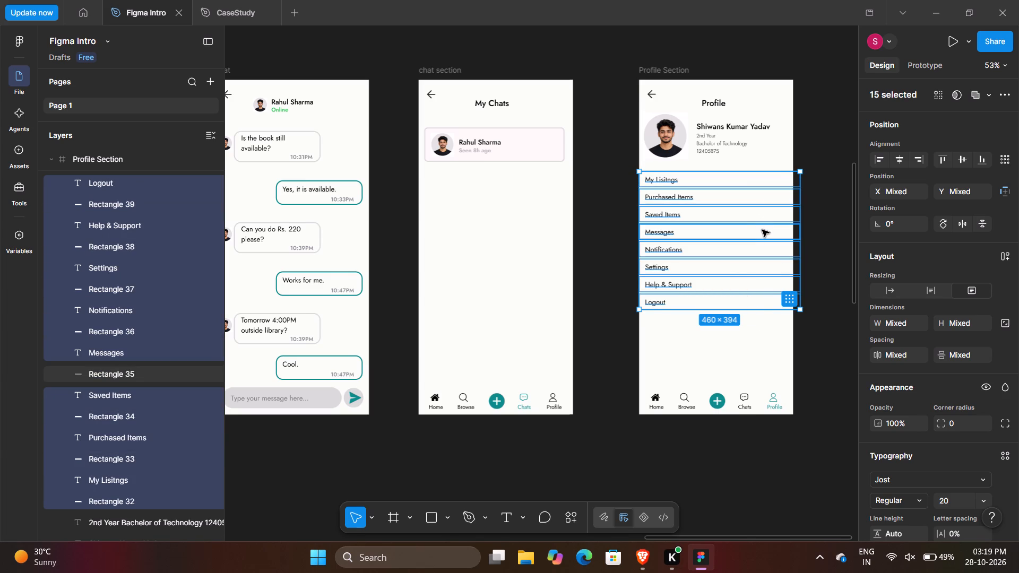
shift+click(762, 230)
key(Down)
key(Down)
key(Down)
key(Down)
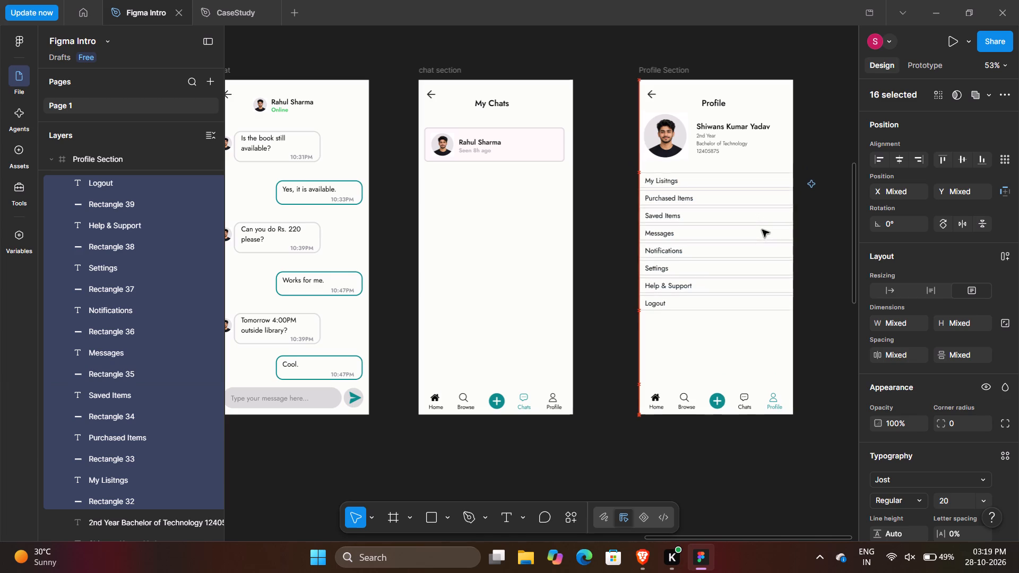
key(Down)
key(Down)
key(Down)
key(Down)
key(Down)
key(Down)
key(Down)
key(Down)
key(Down)
key(Down)
key(Down)
key(Down)
key(Down)
key(Down)
key(Down)
key(Down)
key(Down)
key(Down)
key(Down)
key(Down)
key(Down)
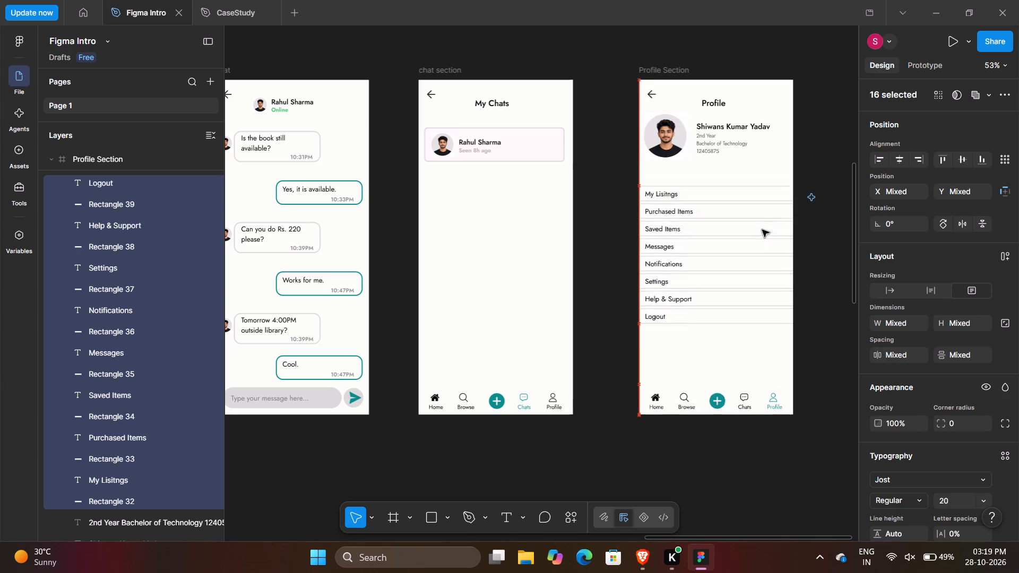
key(Up)
key(Up)
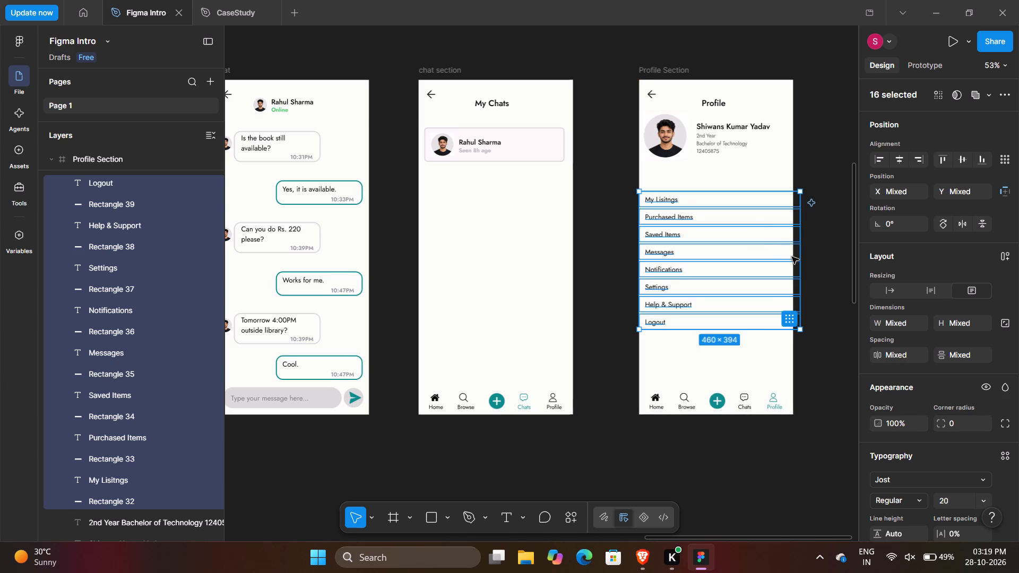
Move the profile picture, name and student details down together into the space between the Profile heading and the menu list.
click(839, 266)
click(674, 141)
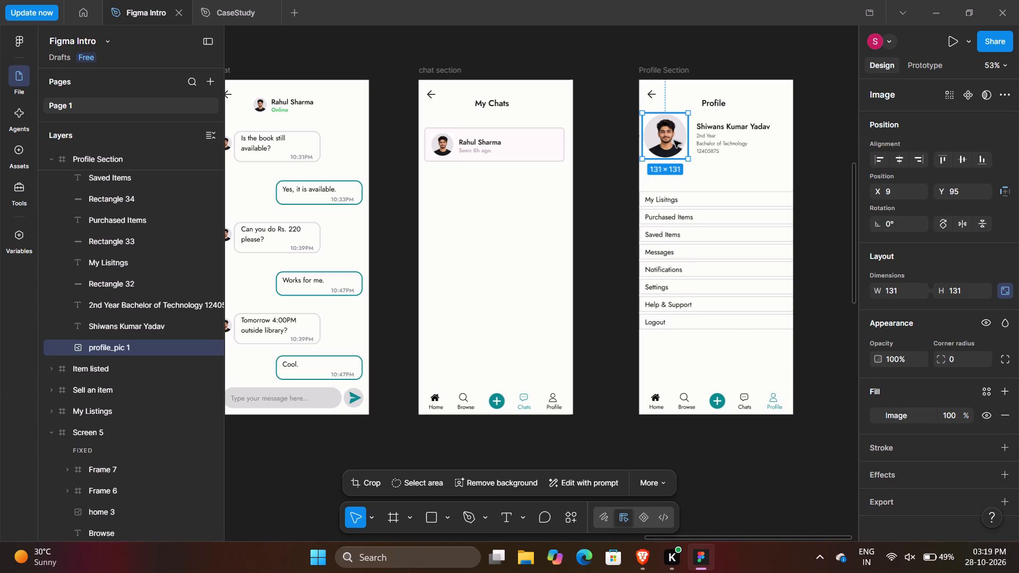
shift+click(746, 126)
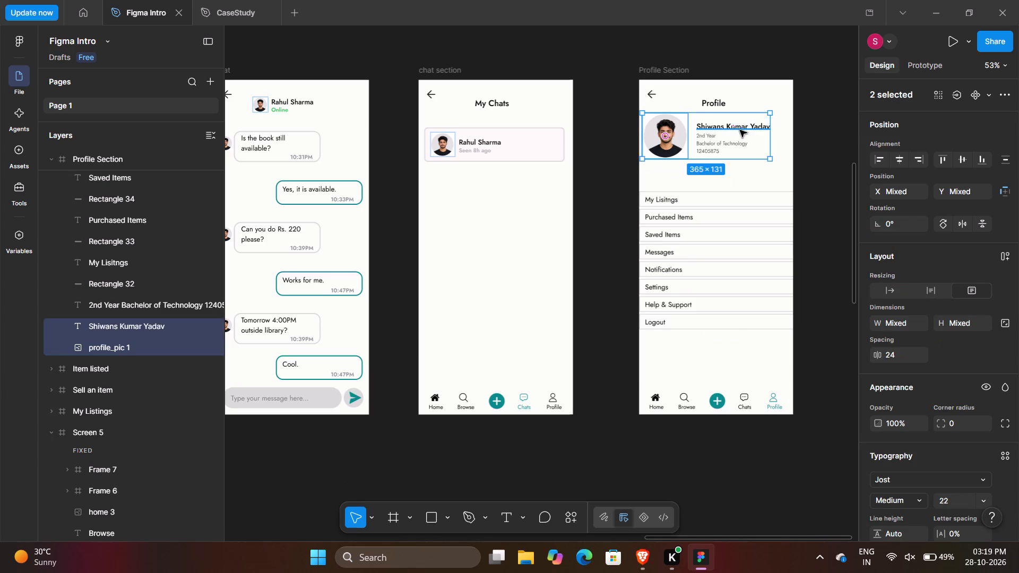
shift+click(711, 136)
shift+click(713, 146)
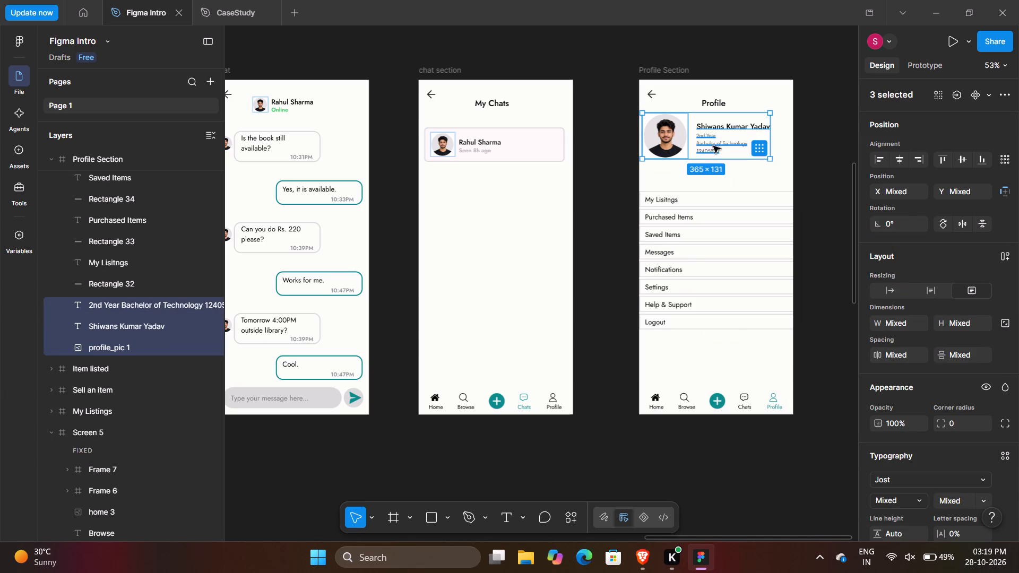
shift+click(712, 153)
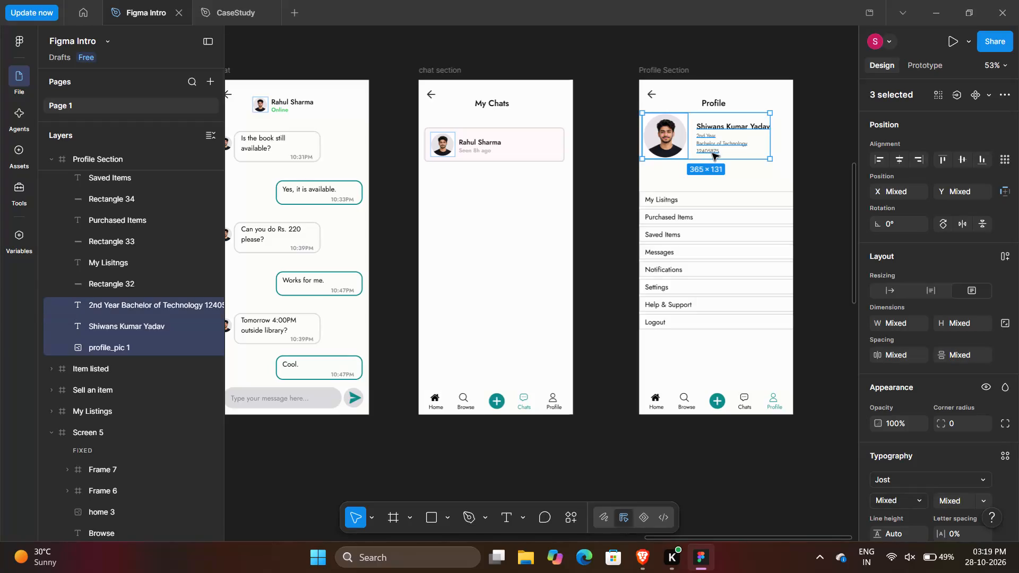
shift+click(709, 145)
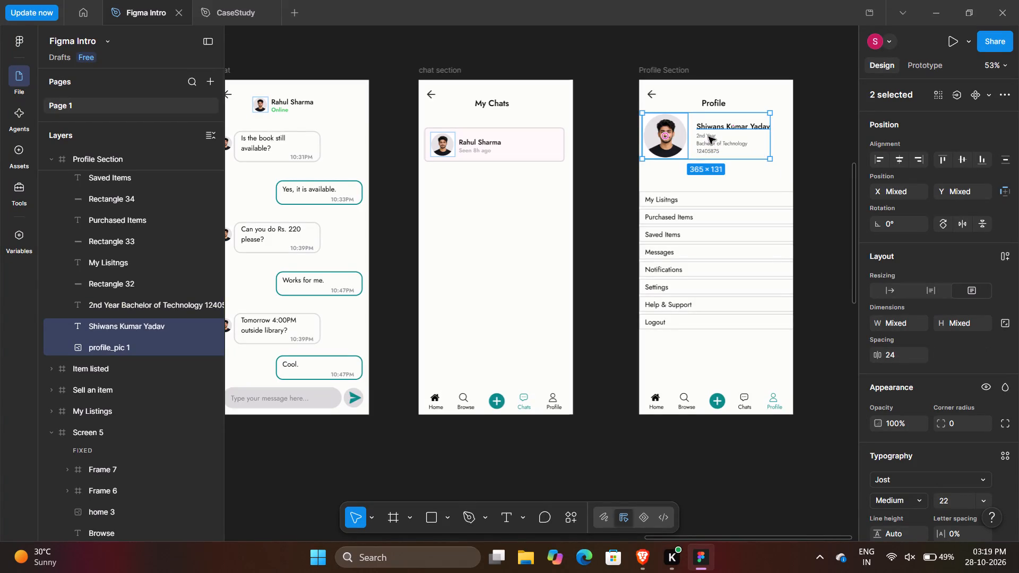
shift+click(709, 137)
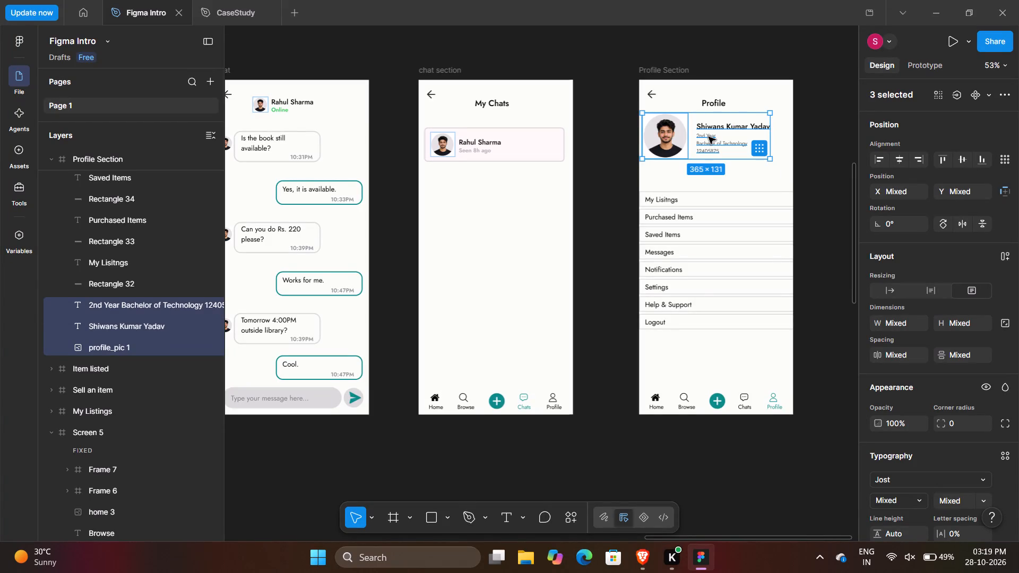
key(shift+Down)
key(shift+Down)
key(shift+Down)
key(shift+Down)
key(shift+Down)
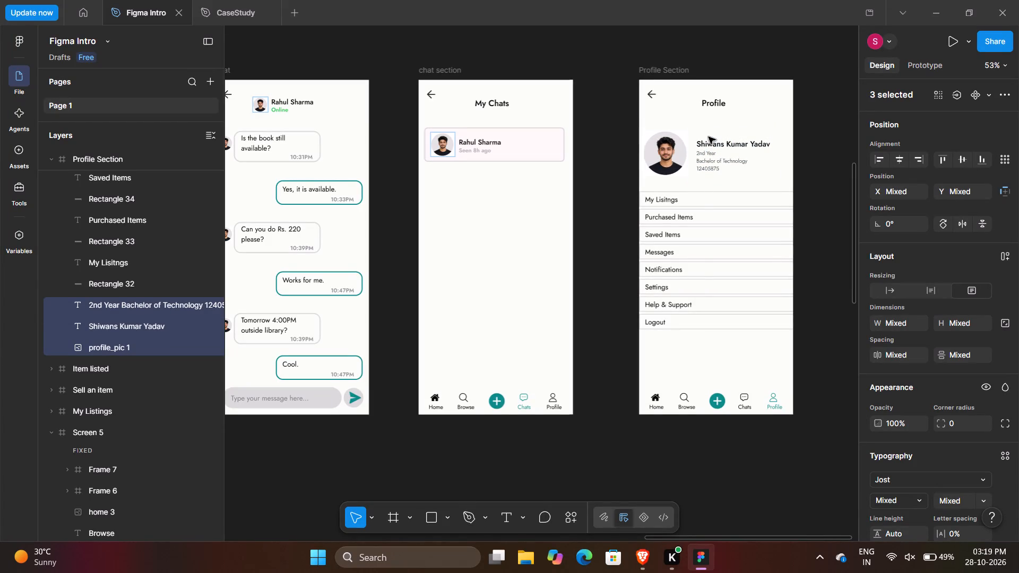
key(shift+Down)
key(shift+Up)
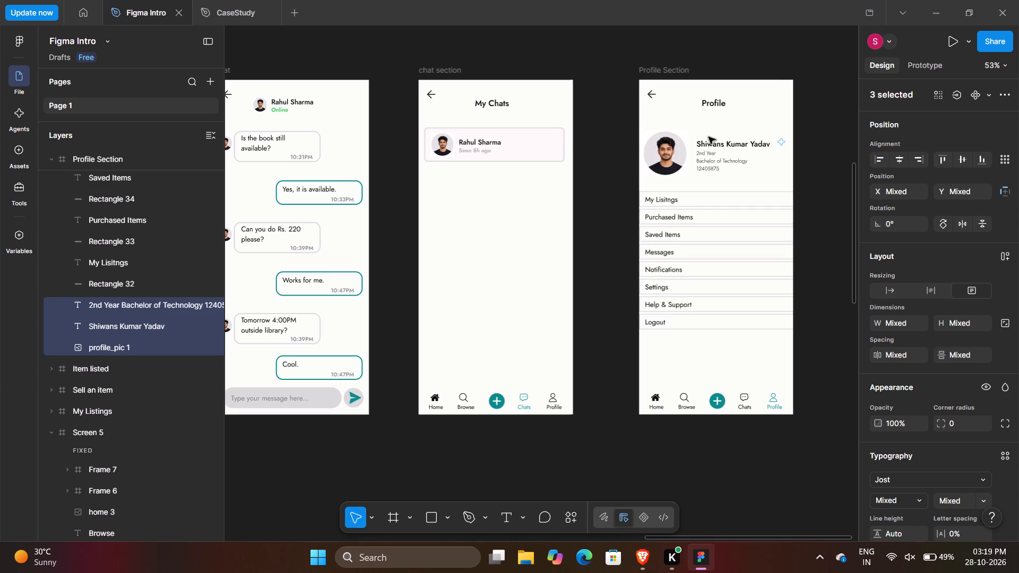
Lower the Profile heading in the Profile Section screen to Y 53, keeping it at X 179.
click(715, 102)
key(Down)
key(Down)
key(Down)
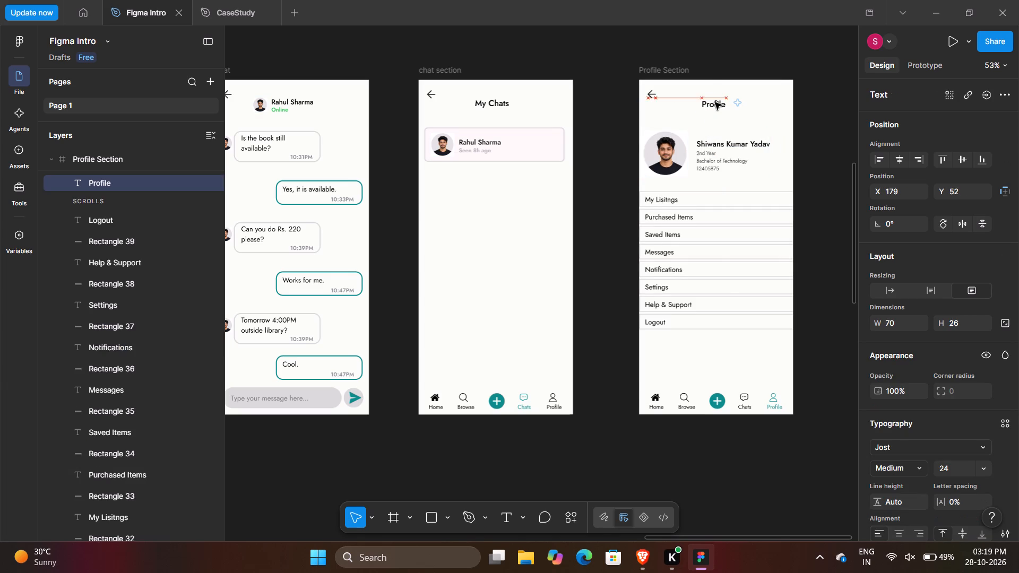
key(Down)
key(shift+Down)
key(shift+Down)
key(shift+Up)
key(shift+Up)
key(shift+Up)
key(shift+Down)
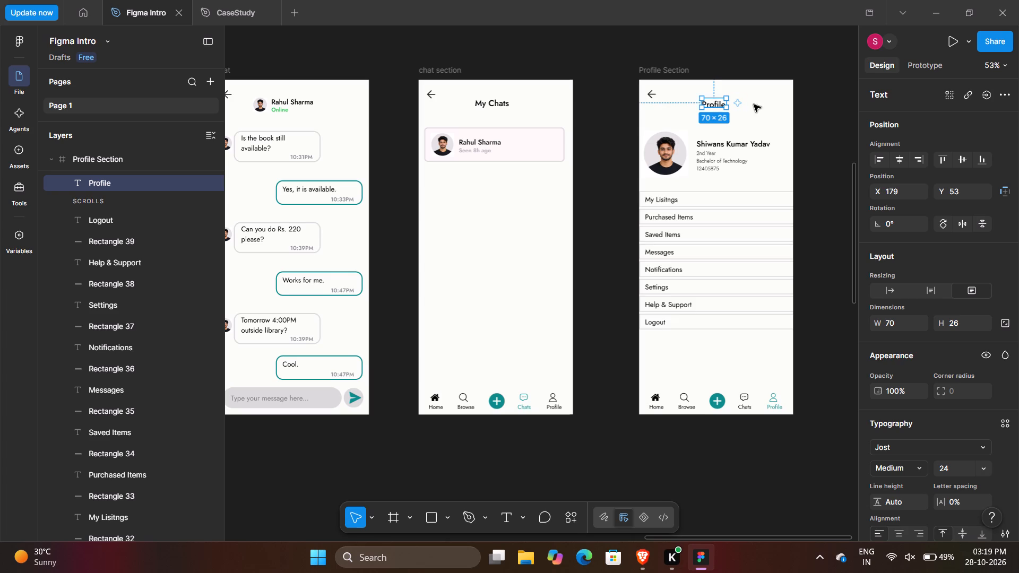
click(817, 155)
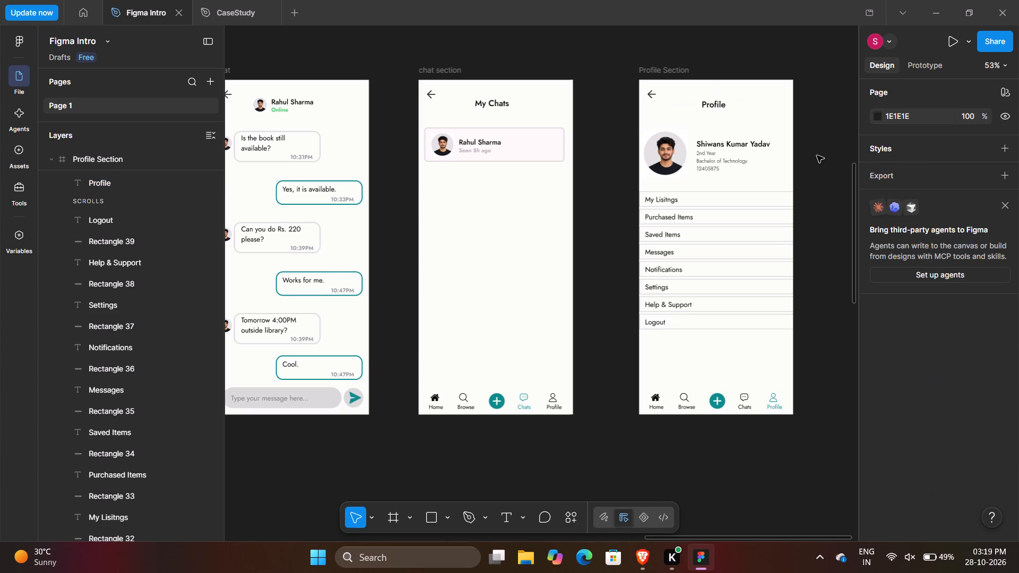
Review the CampusCart app screens across the canvas, from Screen 1 and the login screens through the browsing and selling screens.
scroll(817, 155, up, 3)
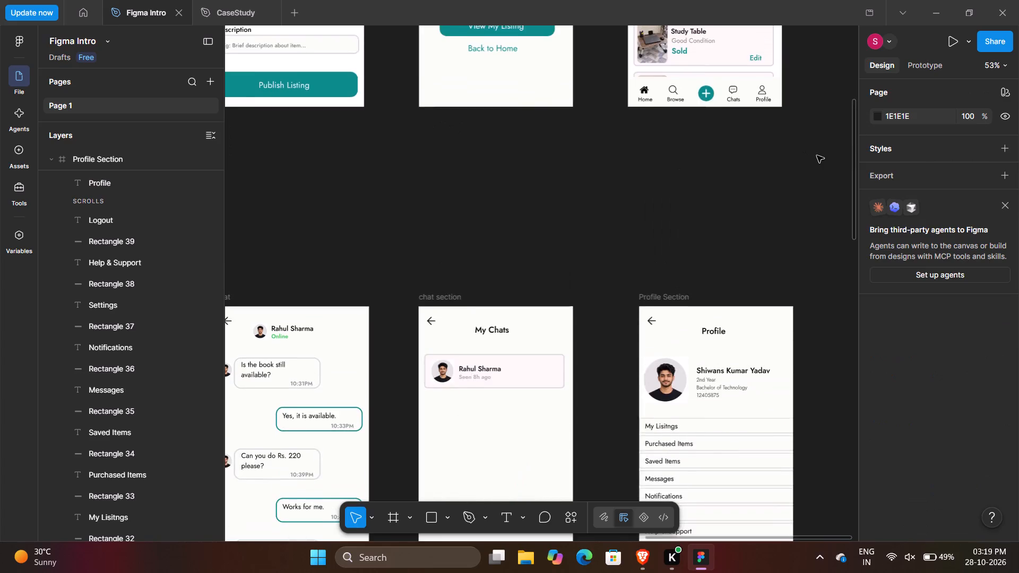
scroll(817, 155, up, 1)
scroll(650, 212, right, 5)
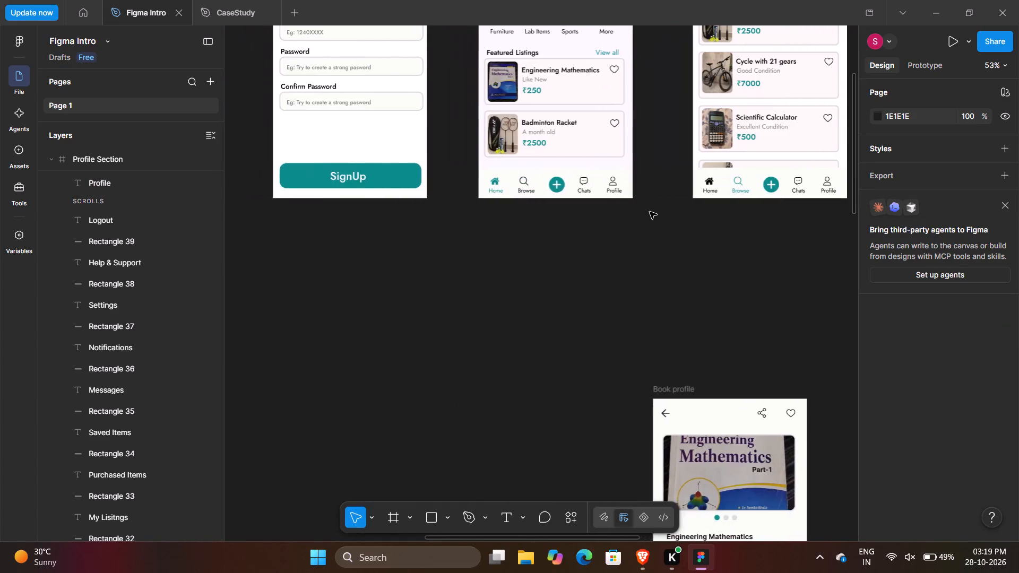
scroll(650, 212, right, 5)
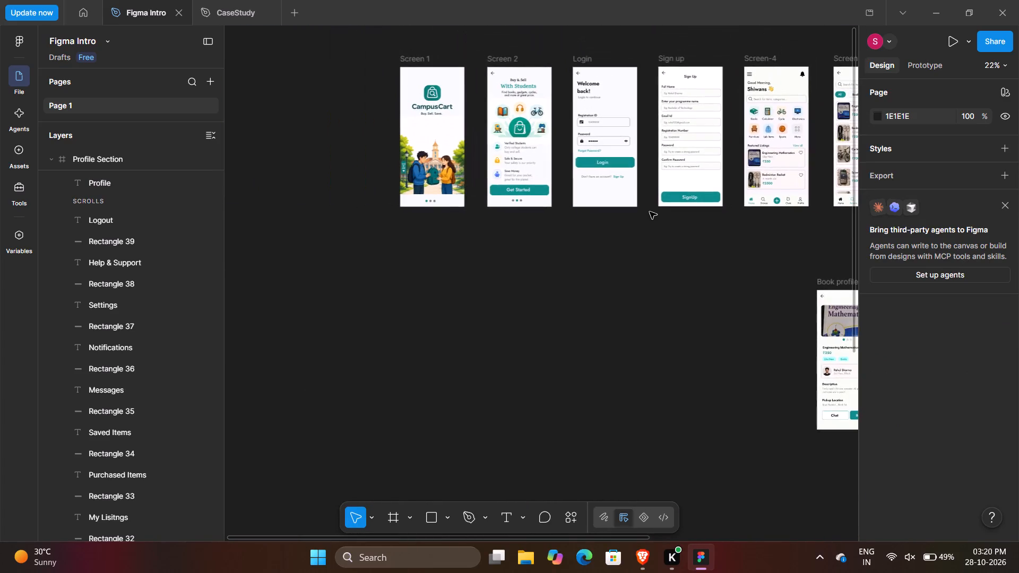
scroll(650, 212, up, 2)
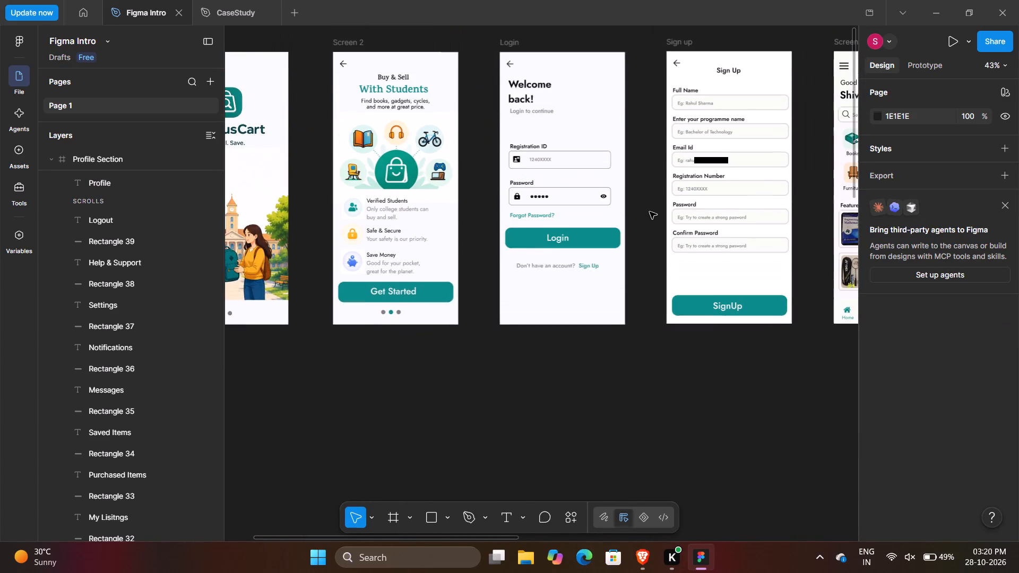
scroll(650, 212, up, 1)
scroll(650, 212, right, 3)
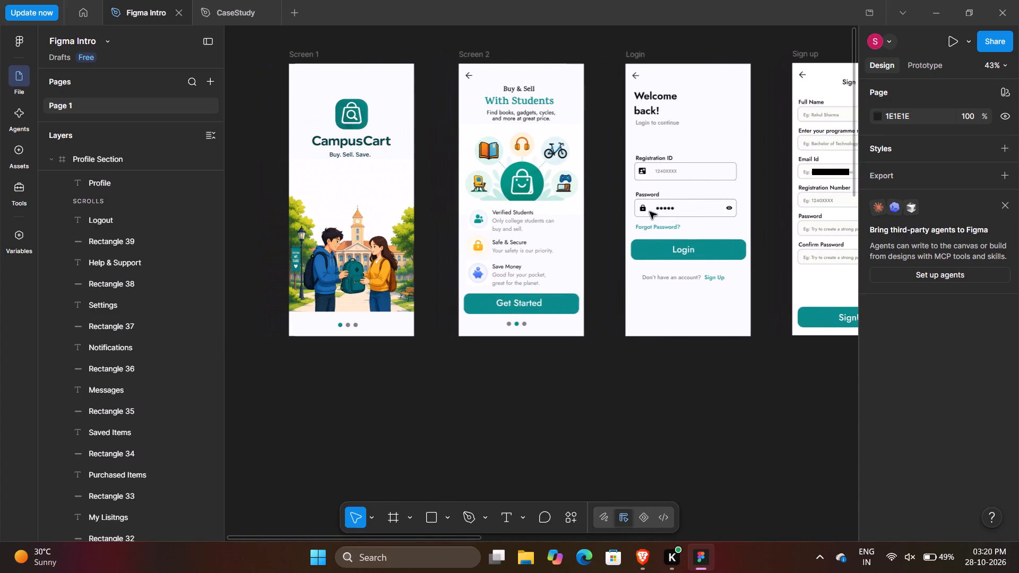
scroll(650, 212, right, 1)
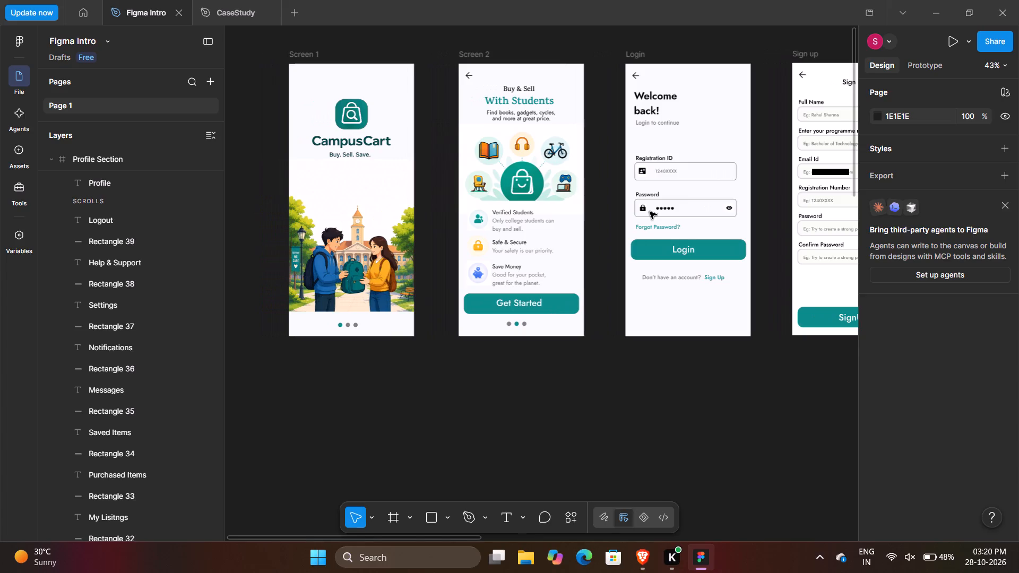
scroll(703, 363, left, 5)
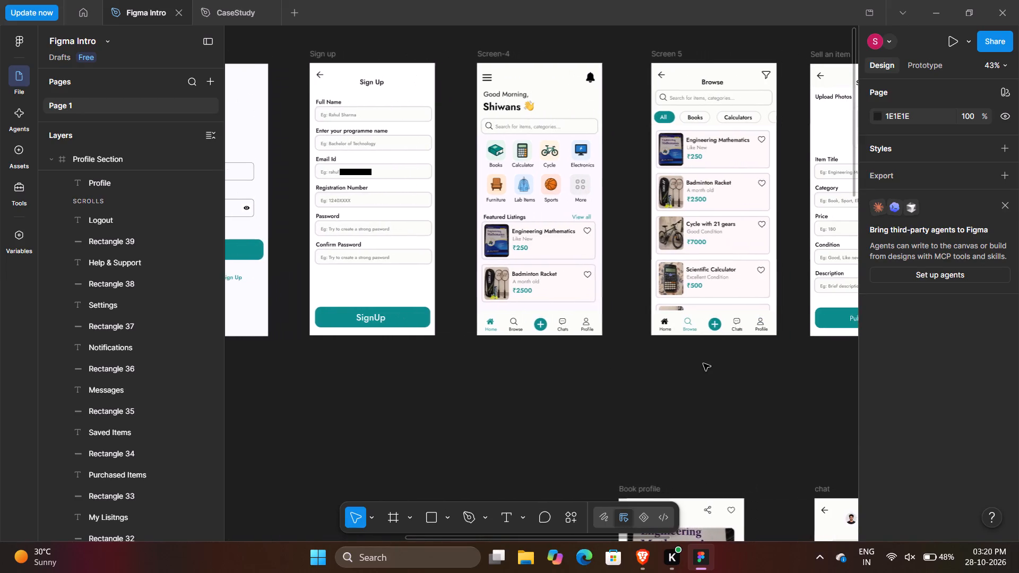
scroll(703, 363, left, 4)
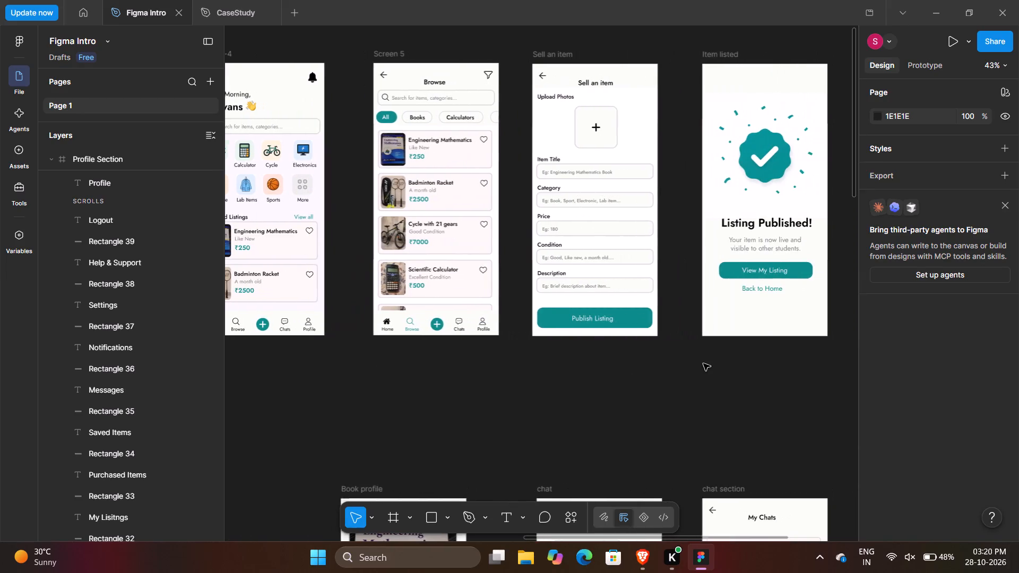
scroll(703, 363, left, 5)
Capture a screenshot of the chat section and Profile Section screens together.
scroll(703, 363, down, 1)
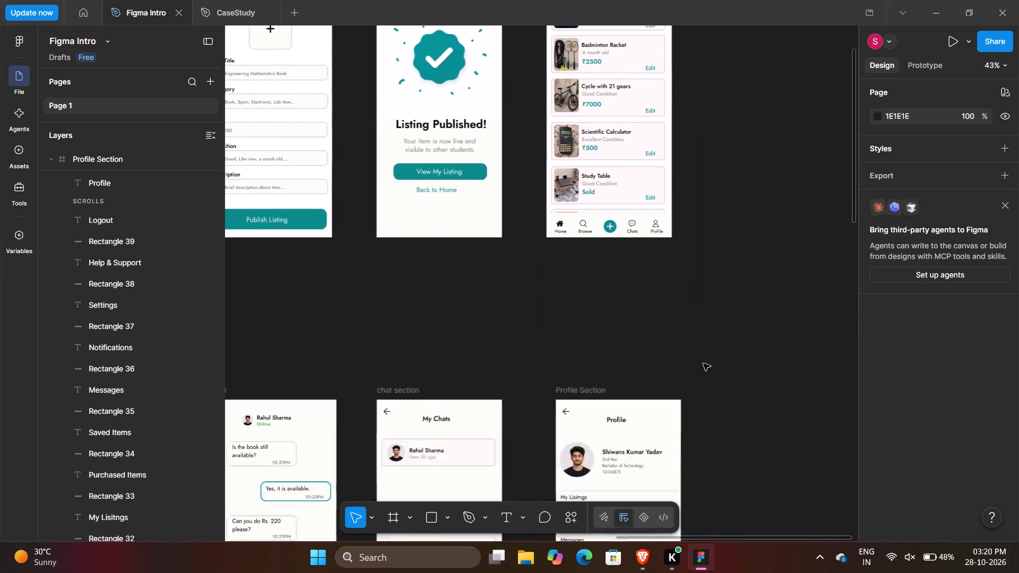
scroll(703, 363, down, 3)
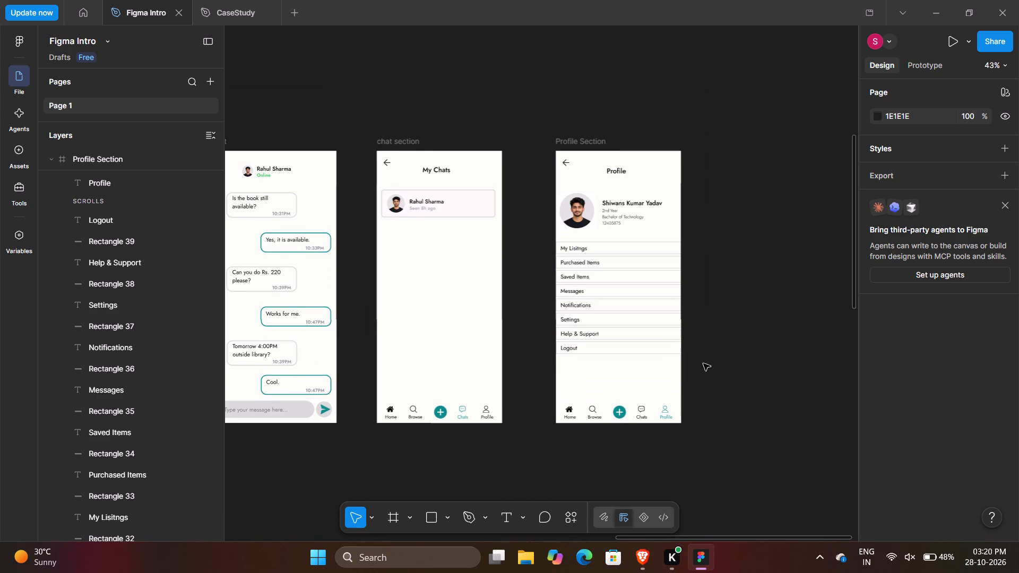
key(shift+super+s)
drag(368, 124, 709, 443)
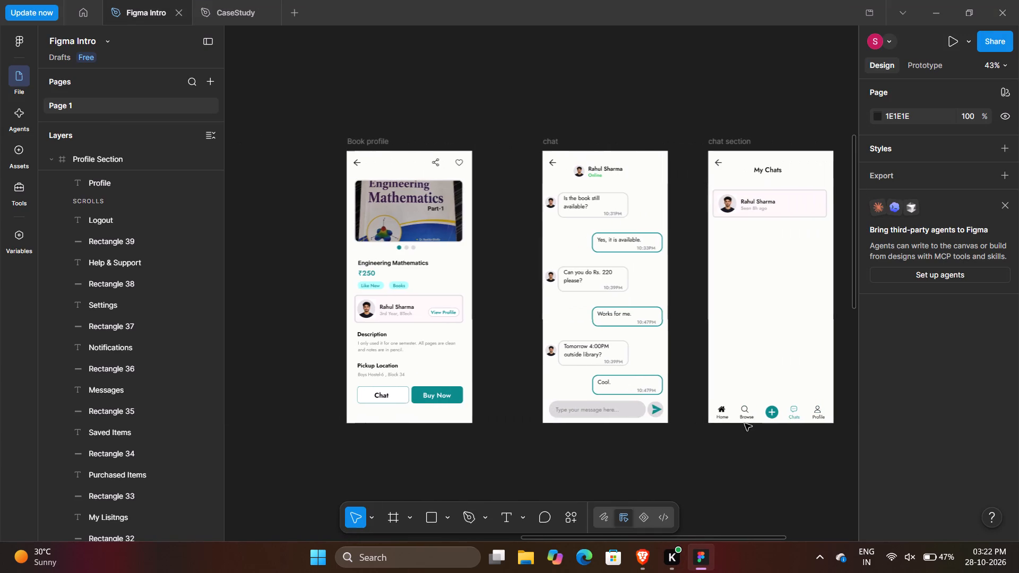
scroll(523, 357, up, 4)
scroll(523, 357, right, 2)
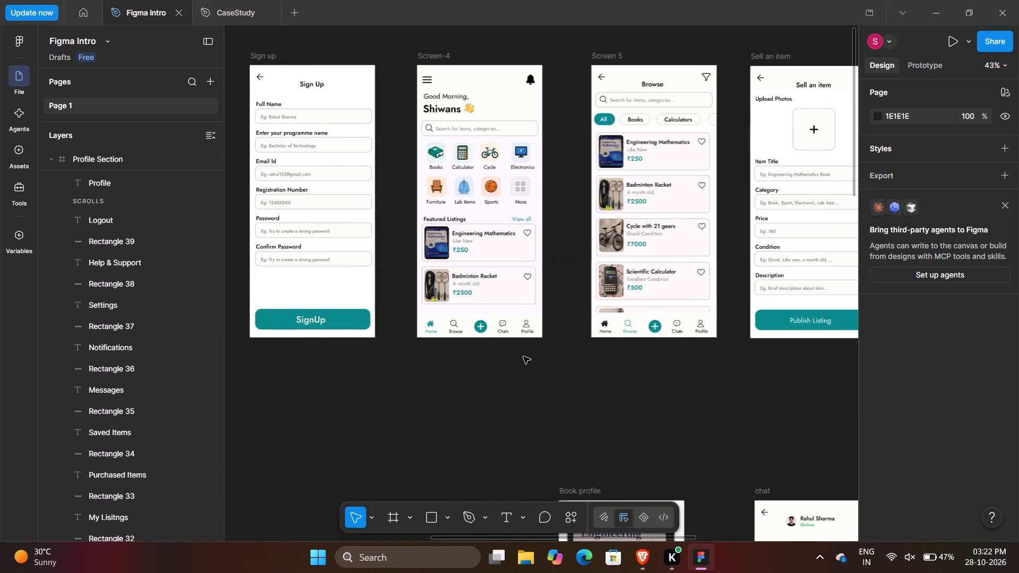
scroll(523, 357, right, 4)
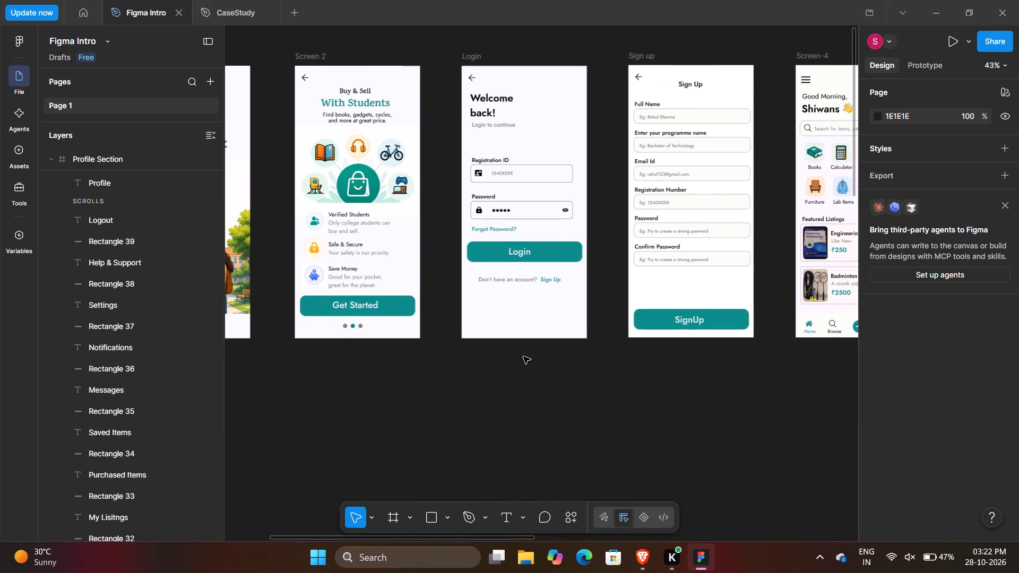
scroll(523, 357, right, 2)
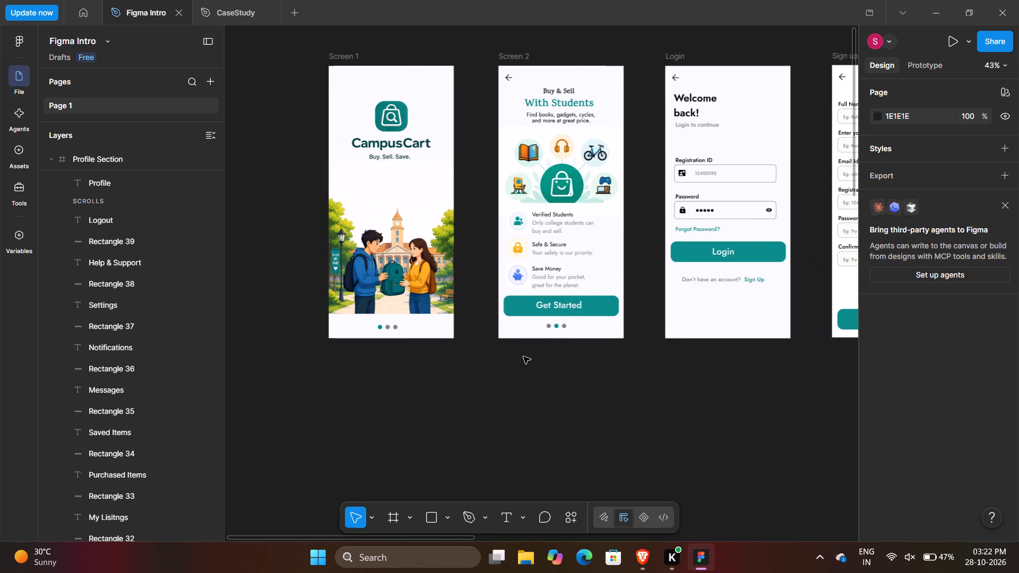
click(392, 124)
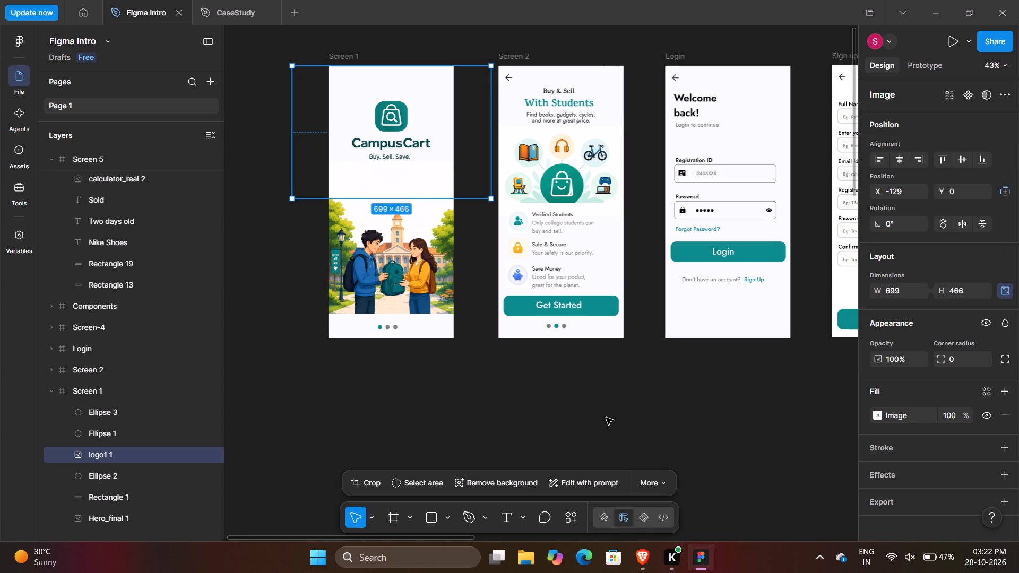
Examine the design of the screens from Screen 1 through My Listings and back to the home screen, Screen-4.
scroll(606, 418, left, 1)
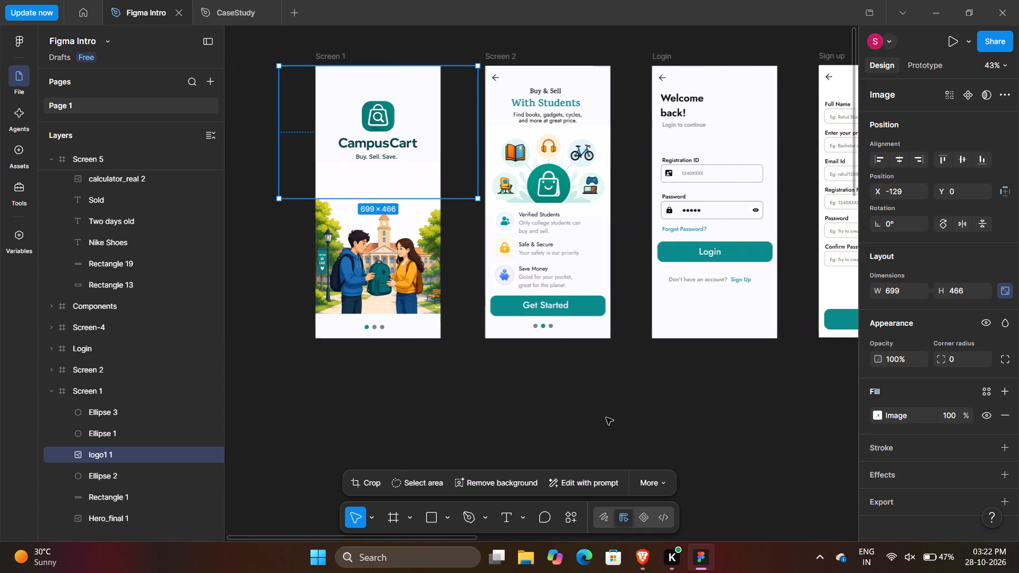
scroll(606, 418, left, 5)
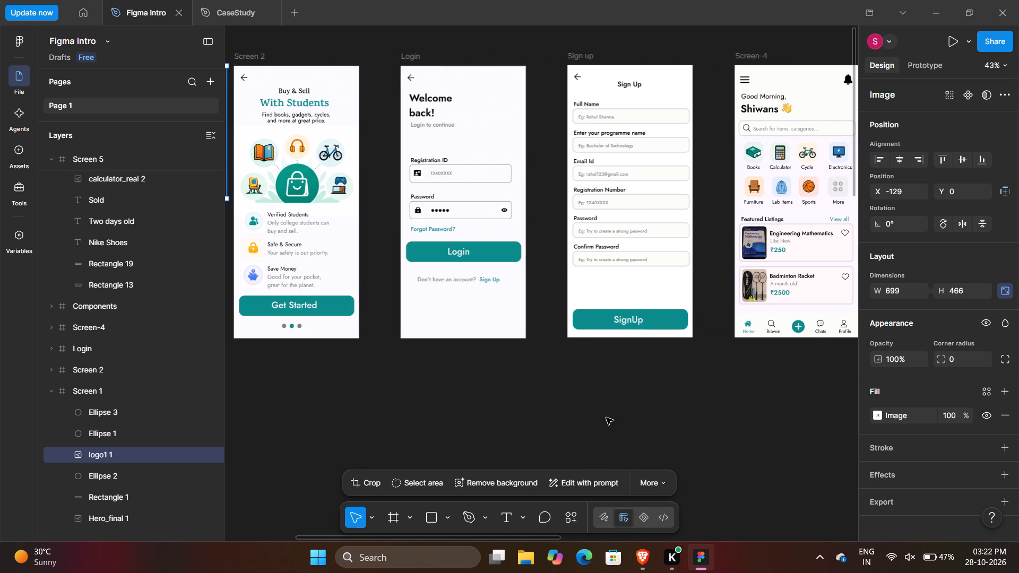
scroll(606, 418, left, 1)
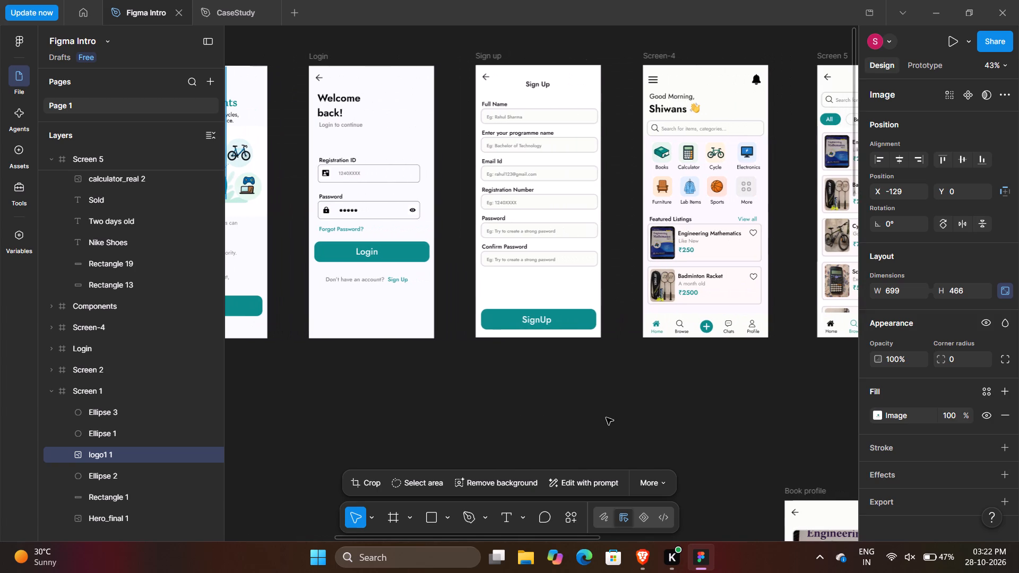
scroll(606, 418, left, 8)
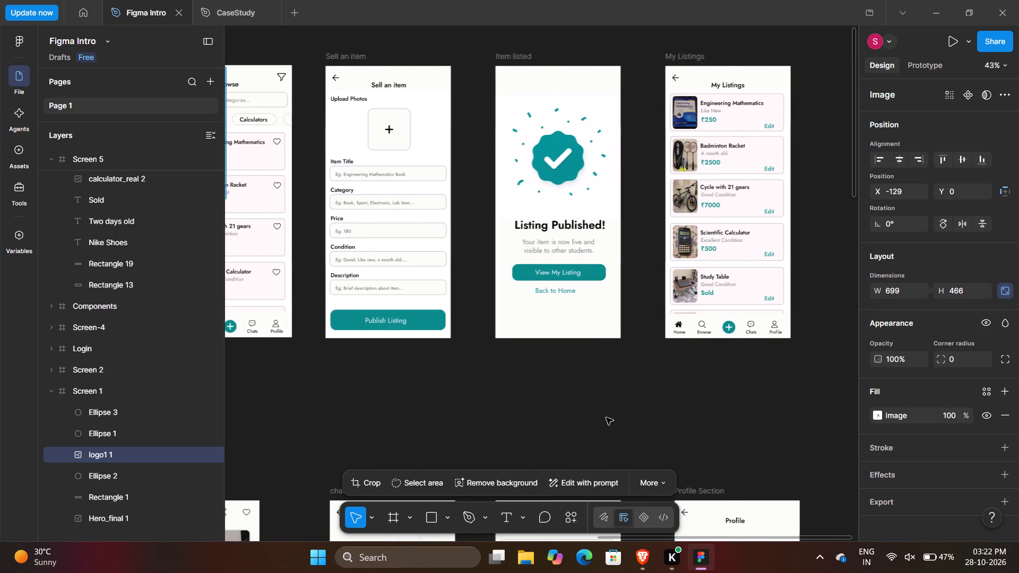
scroll(606, 418, left, 1)
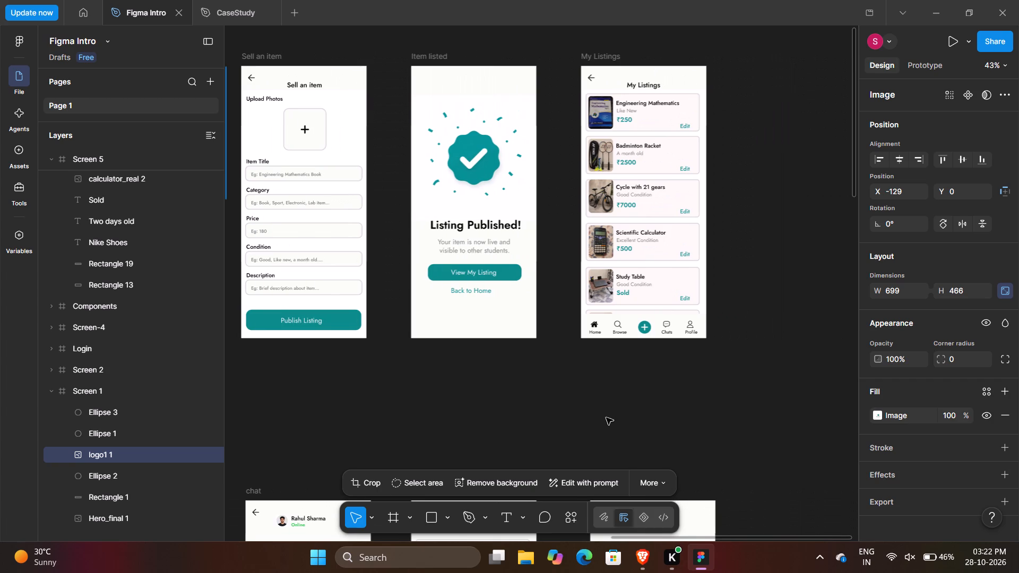
scroll(606, 418, right, 4)
scroll(561, 410, right, 4)
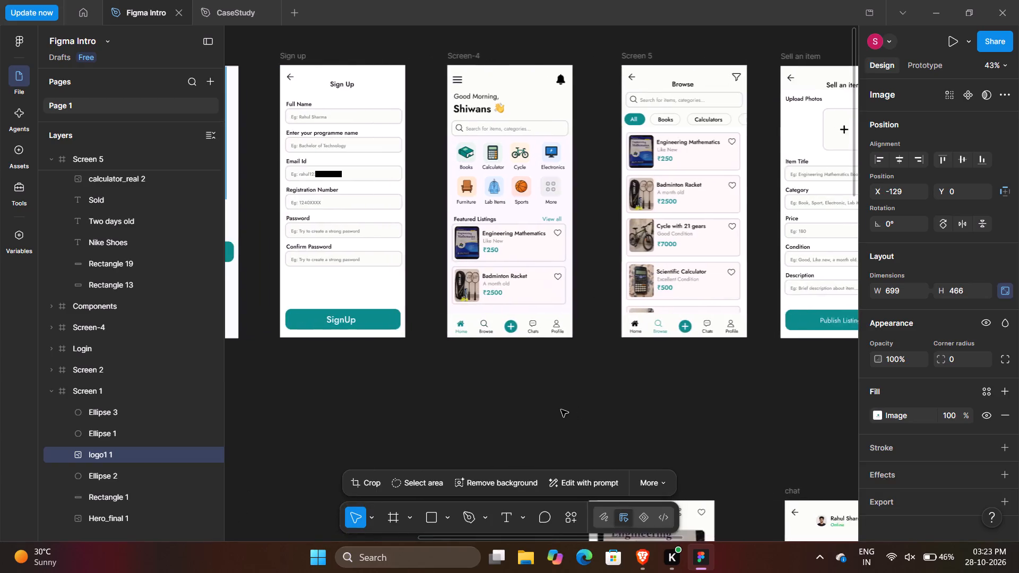
scroll(561, 410, right, 3)
scroll(561, 410, left, 1)
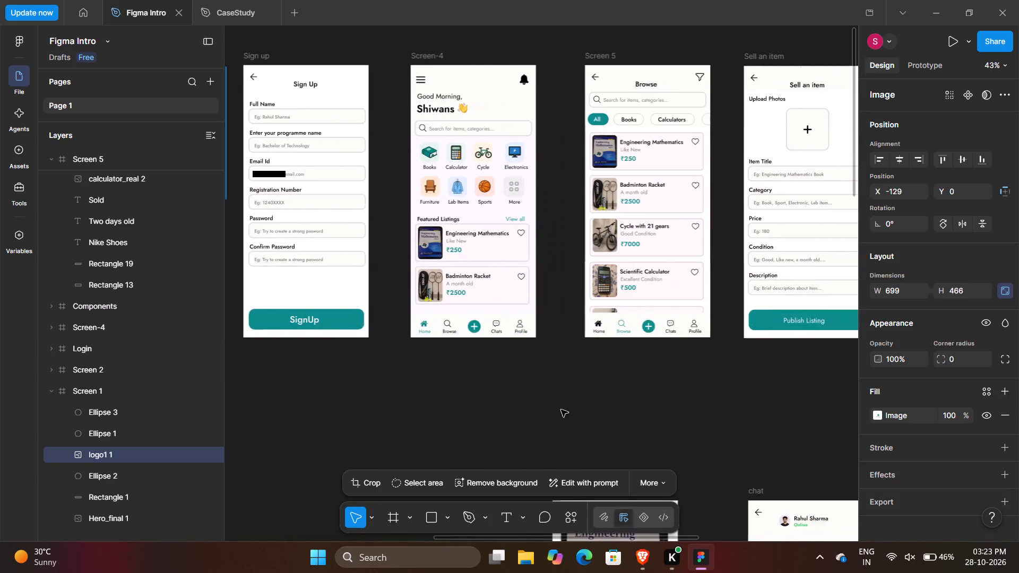
scroll(561, 410, left, 1)
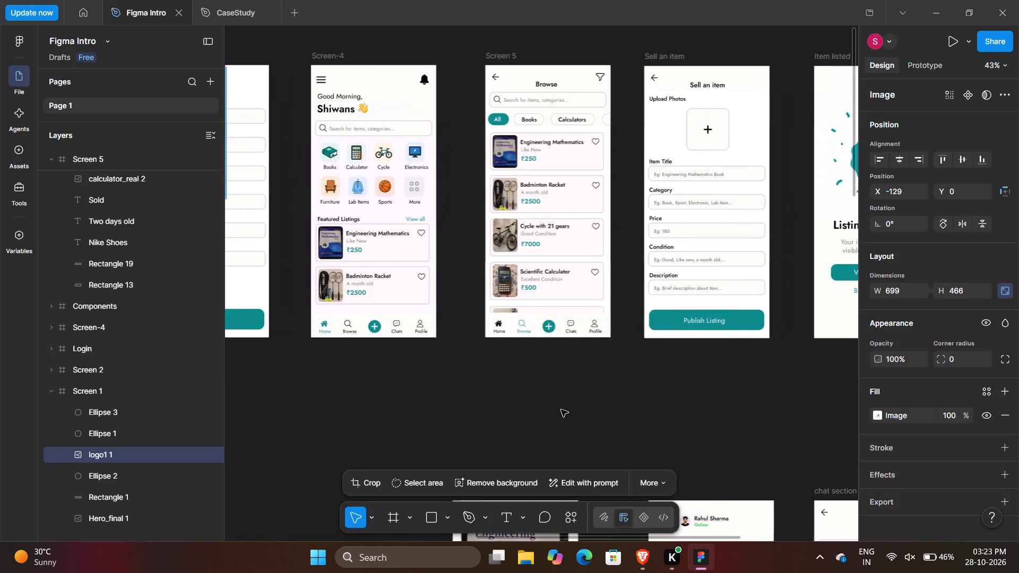
Select the teal home icon in Screen-4's navigation bar, then find and run the Iconify plugin.
click(326, 323)
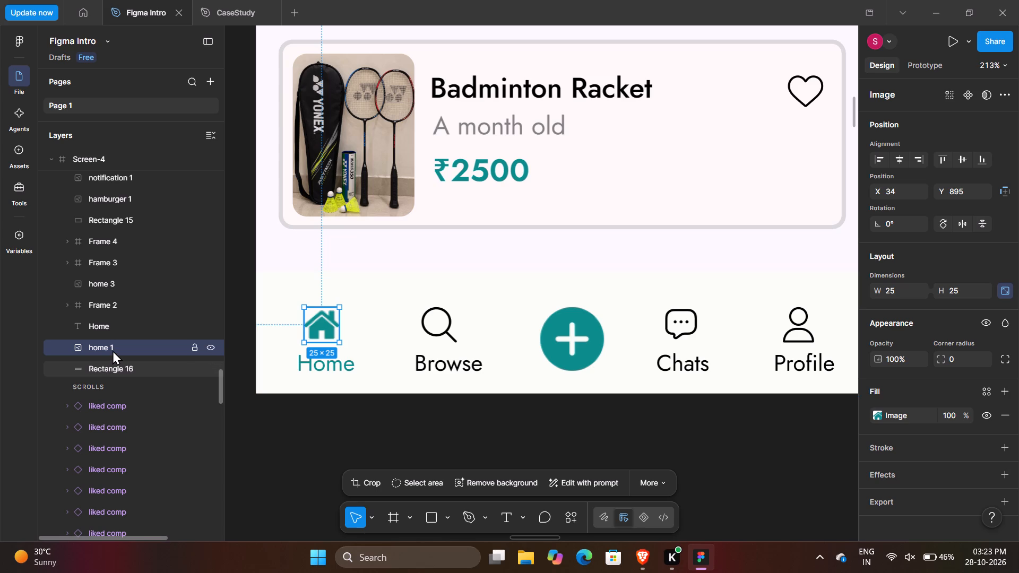
click(23, 187)
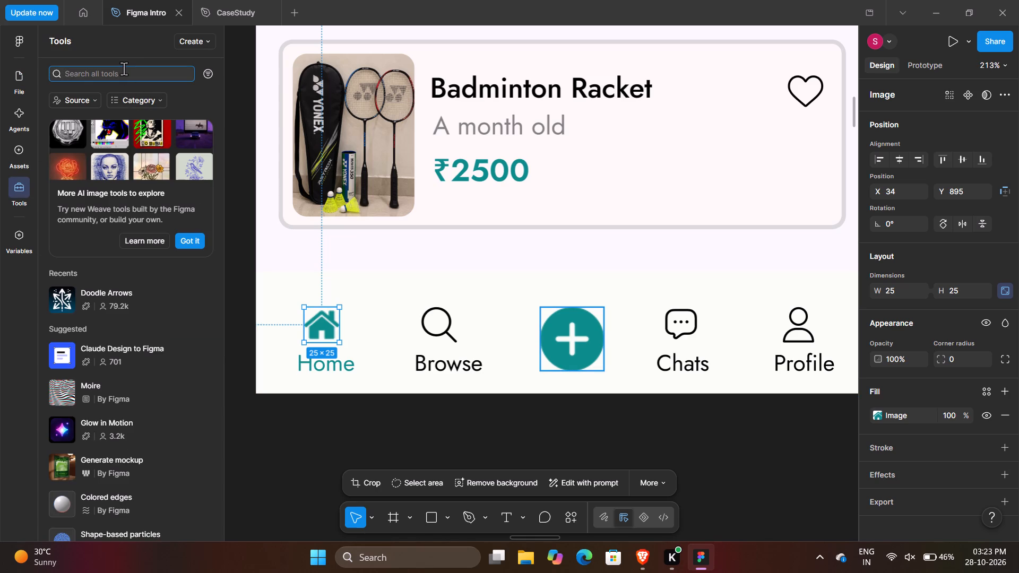
text(iconify)
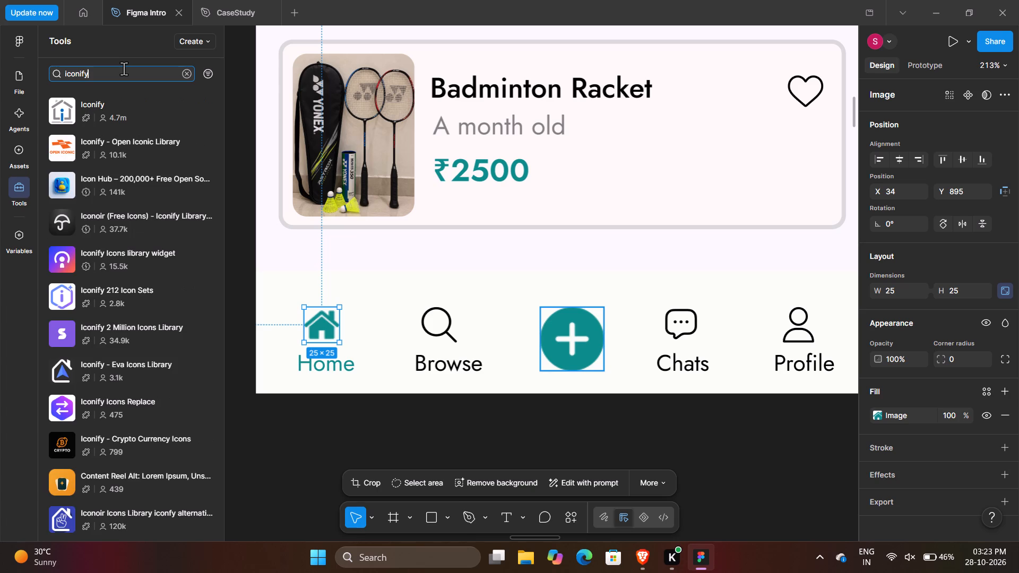
click(141, 100)
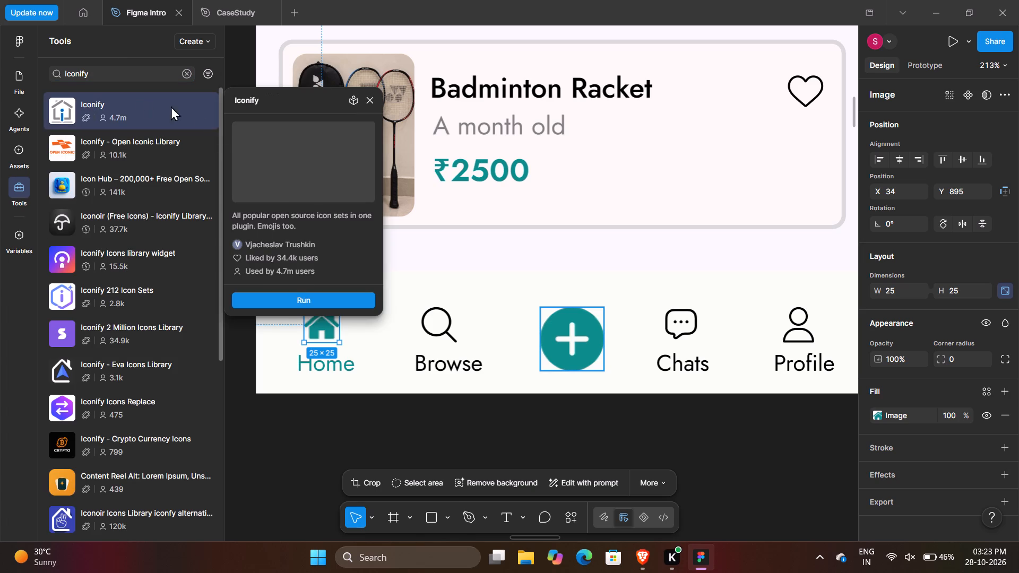
click(290, 294)
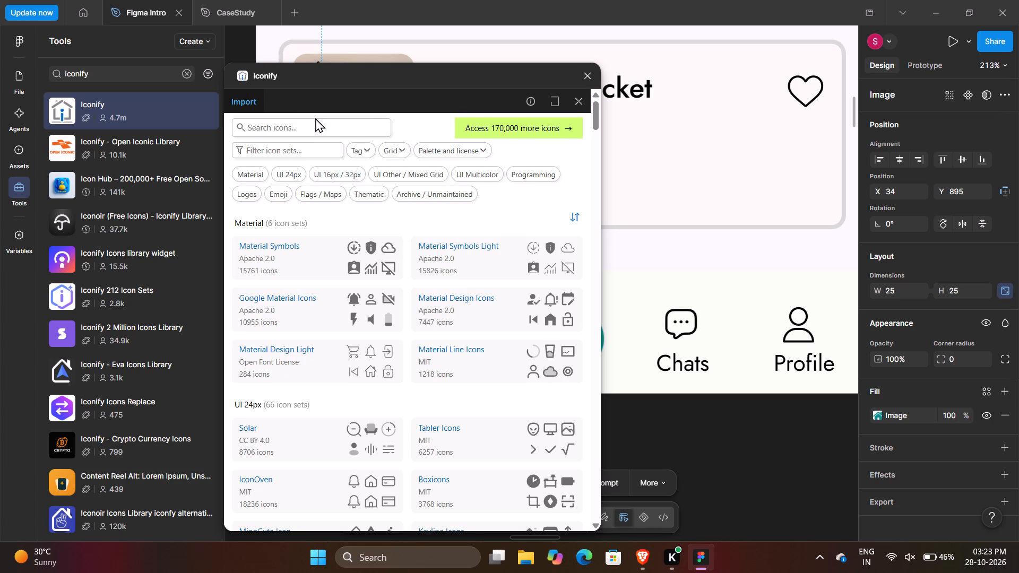
Search Iconify for "home" and import the outlined akar-icons home-alt1 house icon onto Screen-4 beside the navigation bar.
click(315, 120)
click(315, 120)
text(ho)
text(me)
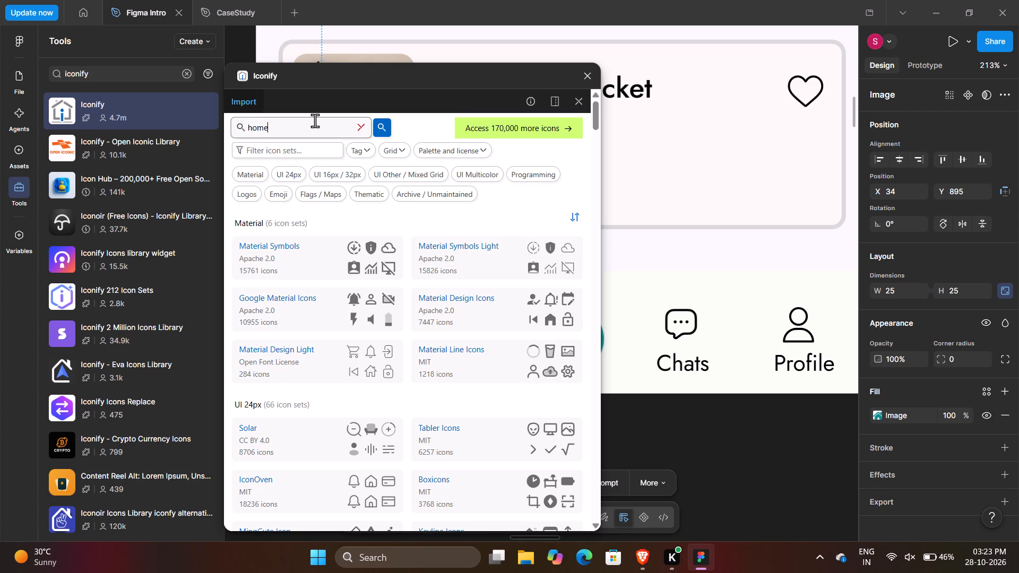
key(Return)
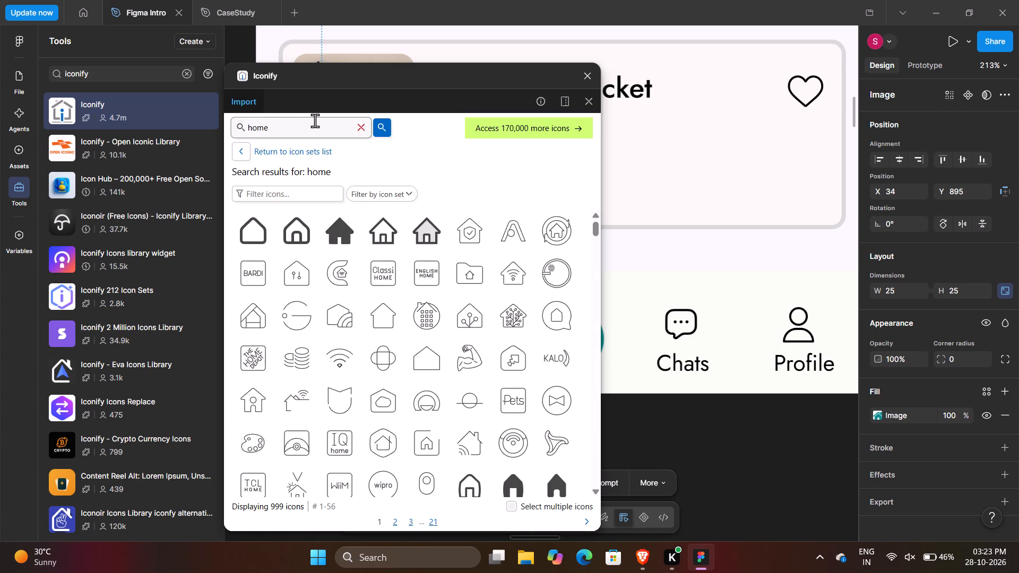
scroll(672, 422, right, 2)
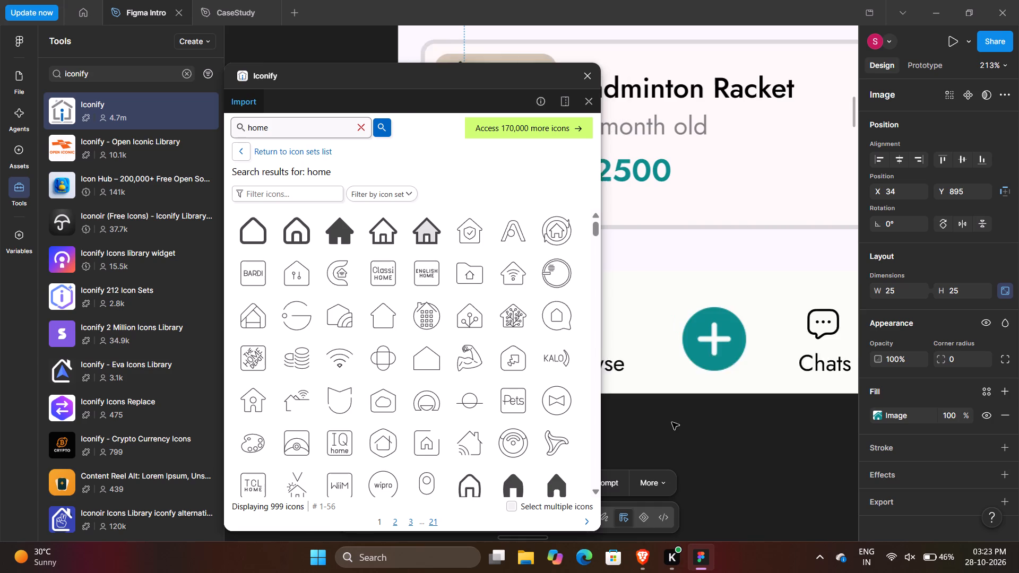
scroll(672, 422, right, 3)
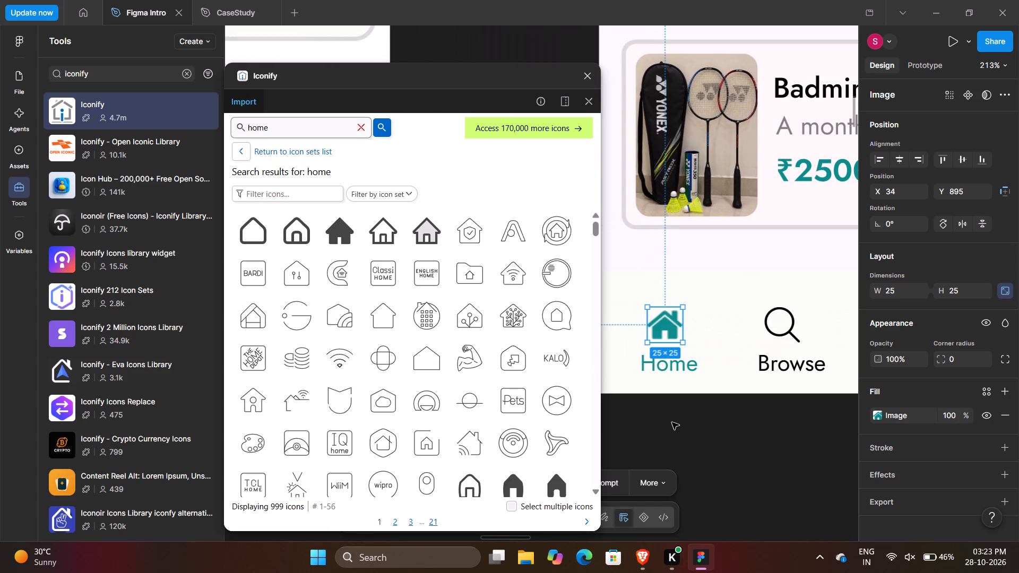
scroll(672, 422, left, 1)
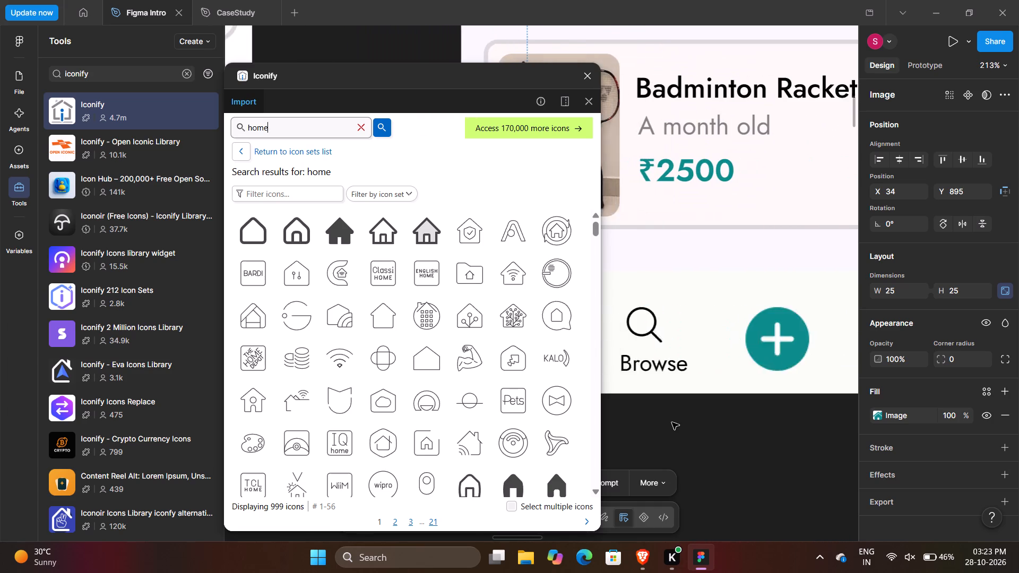
scroll(672, 422, left, 1)
scroll(672, 422, right, 1)
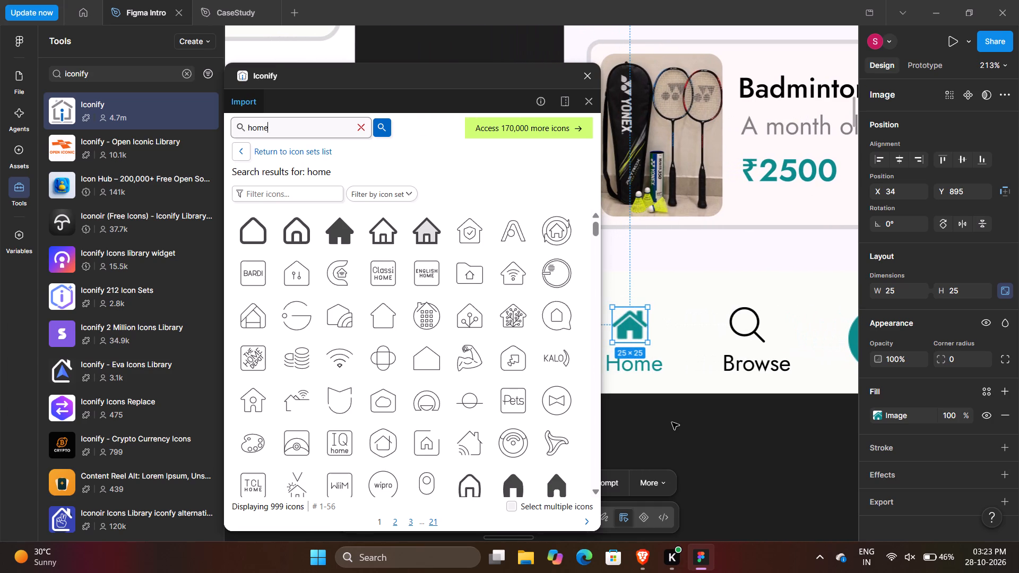
click(294, 231)
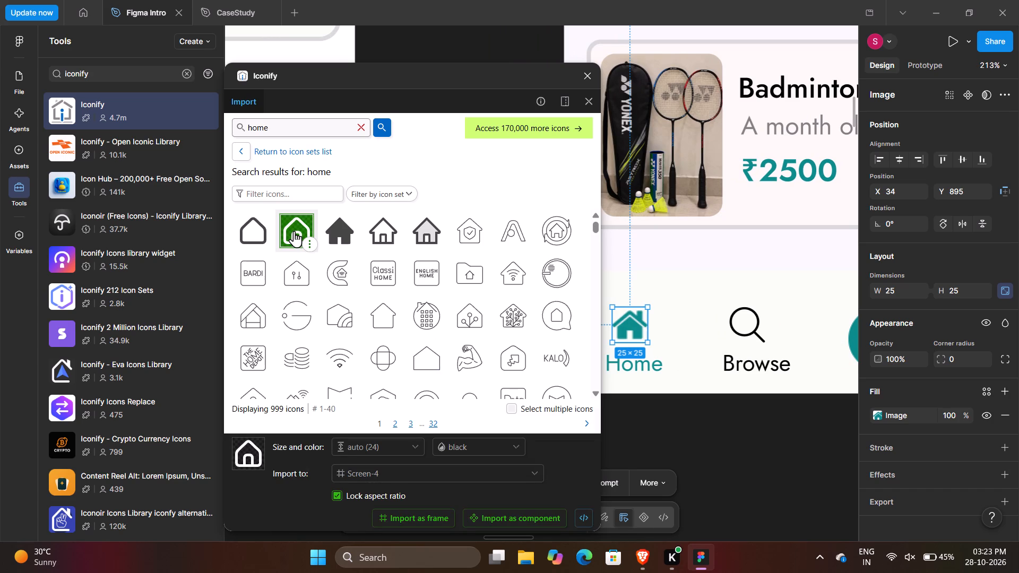
drag(294, 231, 755, 210)
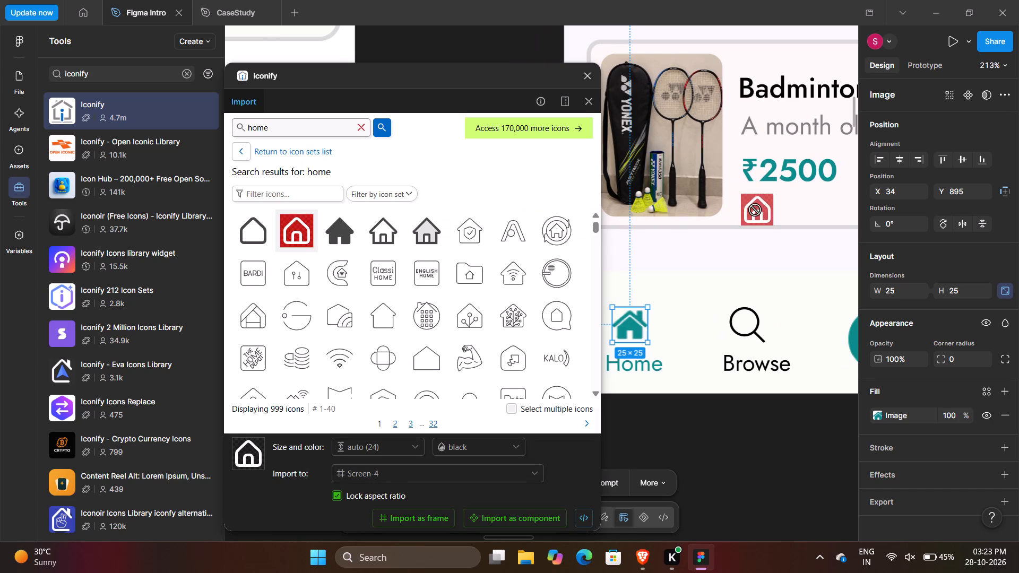
drag(755, 210, 759, 211)
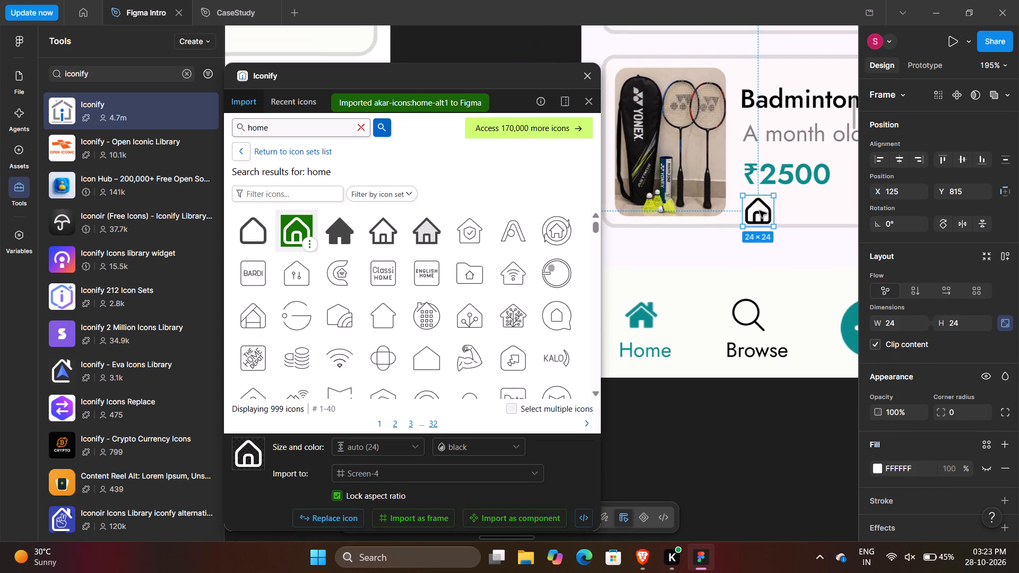
Replace the teal home icon above Screen-4's Home label with the imported outline icon, placed at X 36, Y 895.
drag(759, 211, 643, 315)
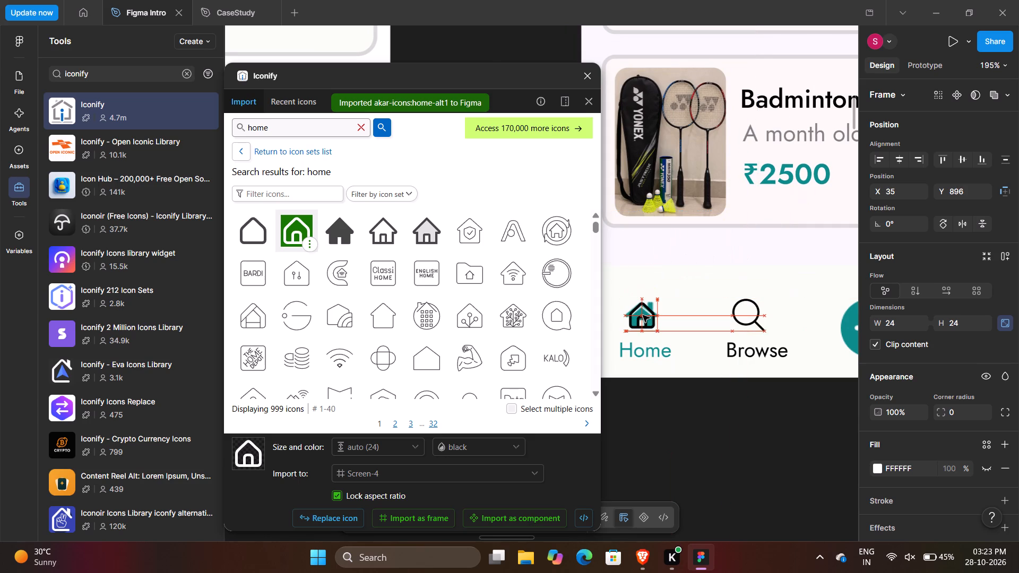
drag(643, 315, 687, 267)
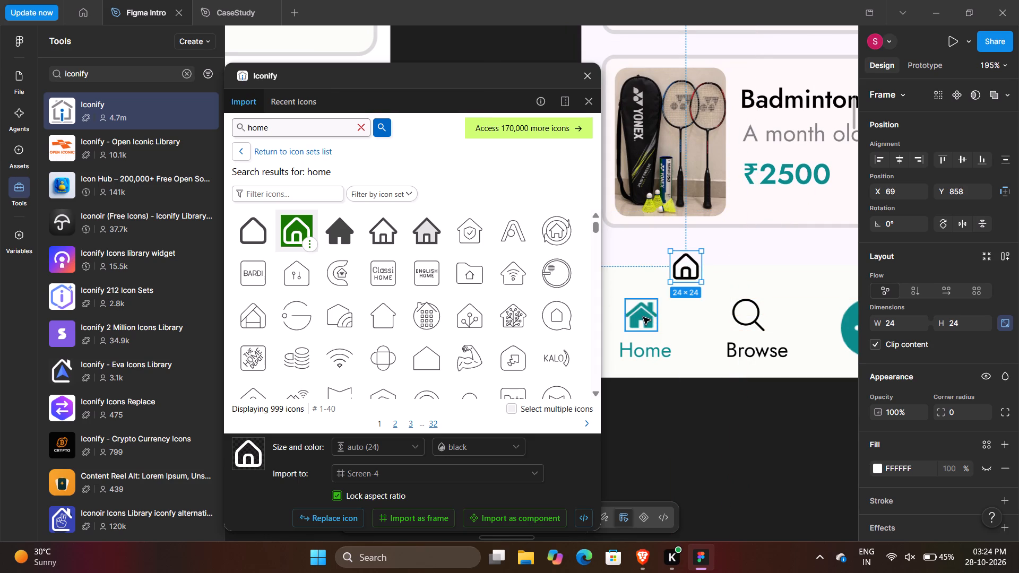
click(643, 317)
key(Delete)
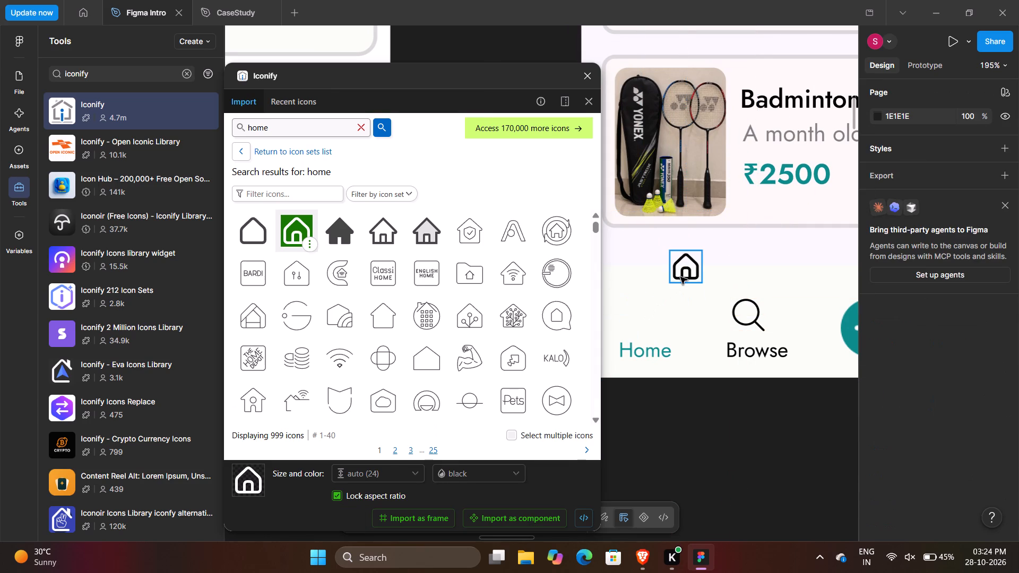
drag(681, 276, 639, 318)
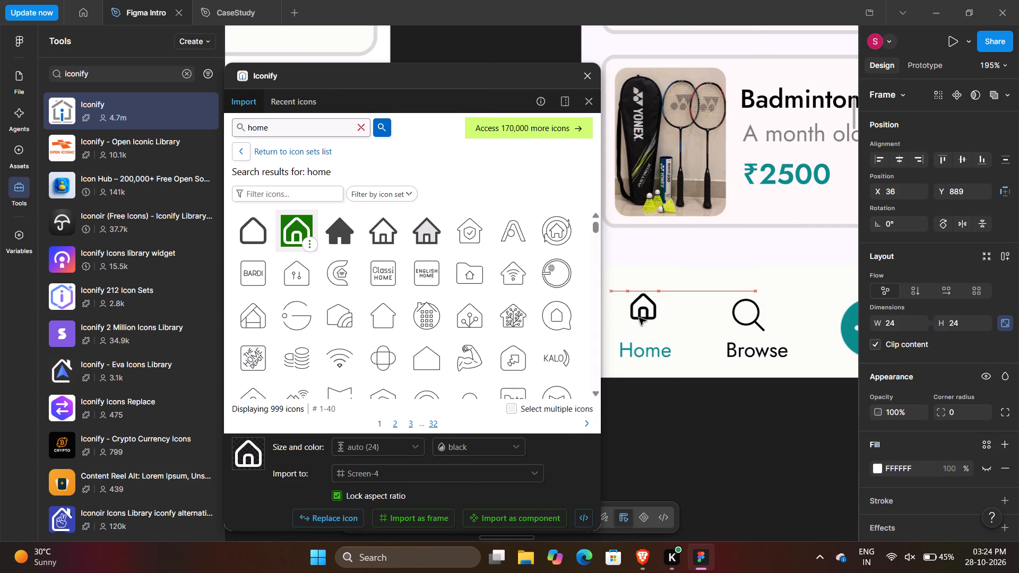
drag(639, 318, 638, 326)
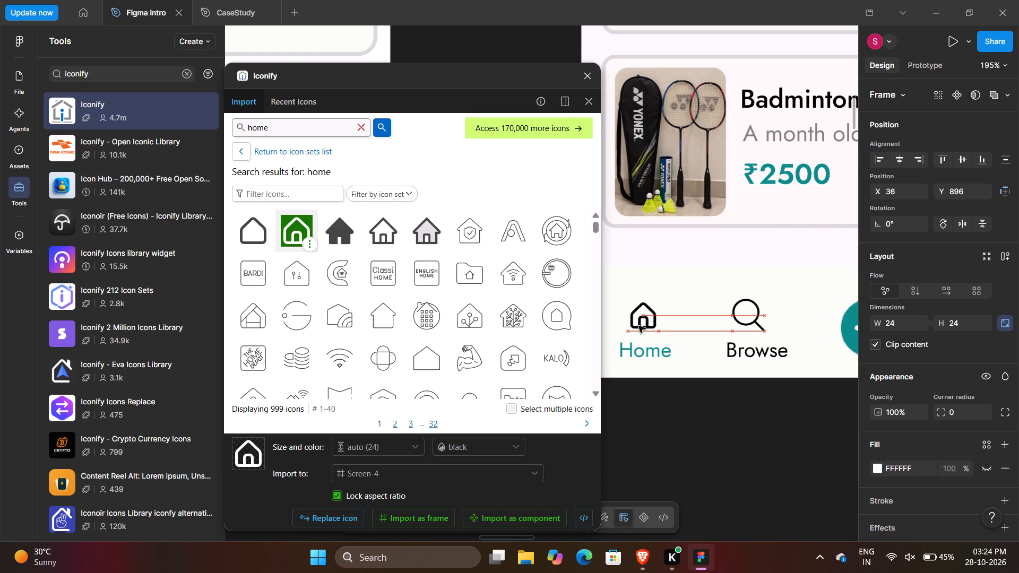
drag(638, 326, 638, 325)
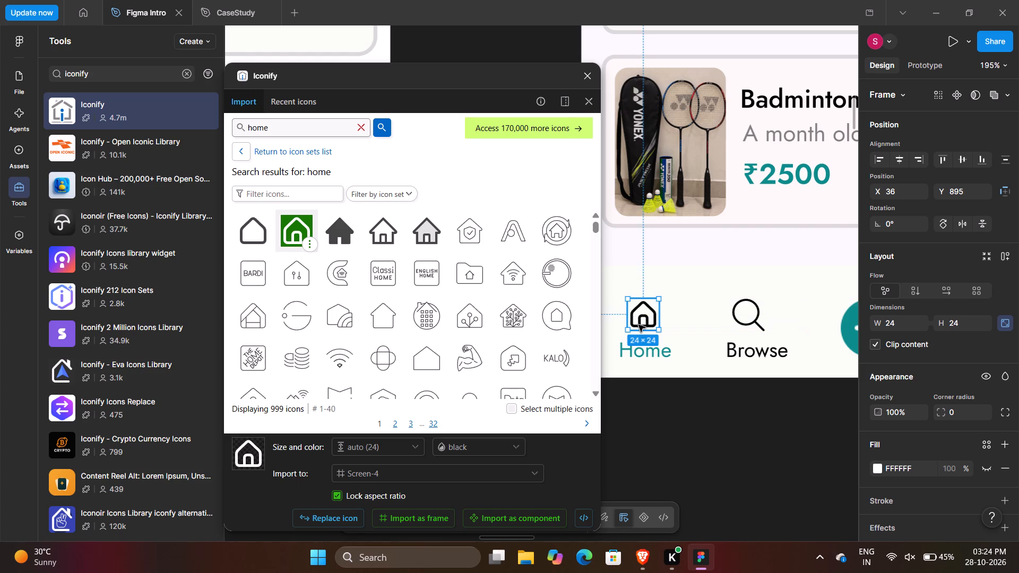
Resize the imported home icon above Screen-4's Home label to 26 × 26, keeping its proportions.
key(Left)
key(Right)
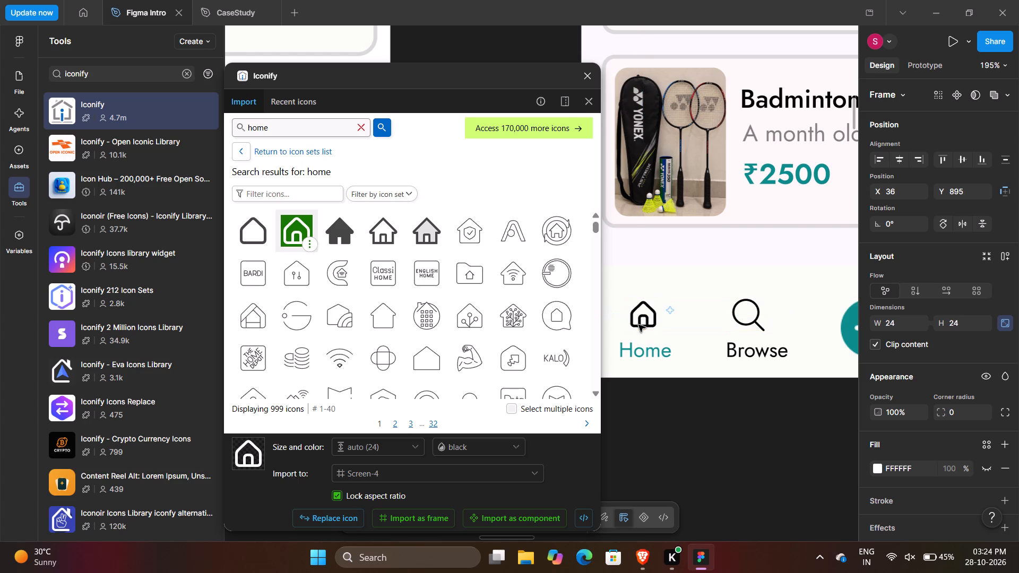
click(963, 322)
key(BackSpace)
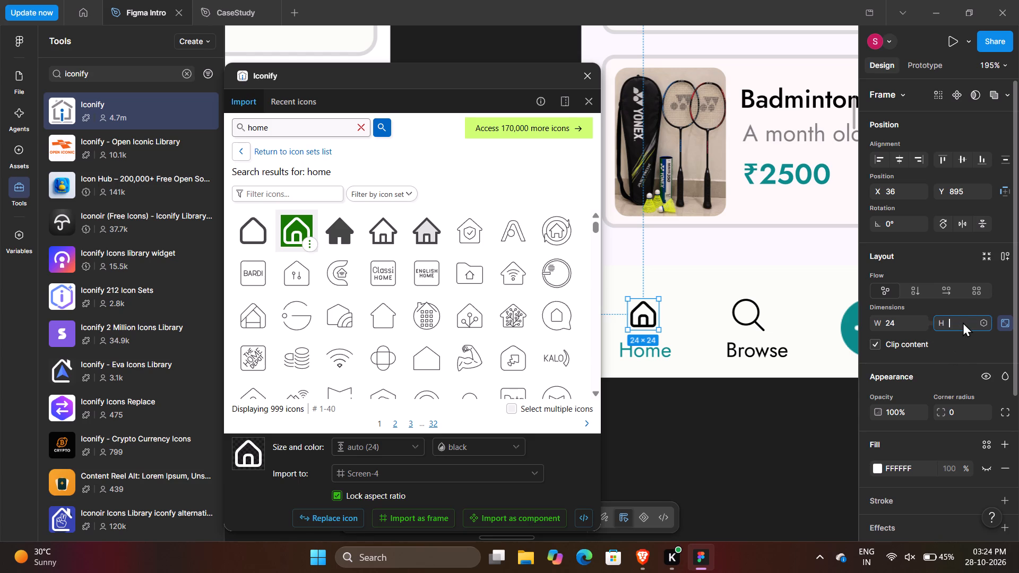
text(28)
key(Left)
key(Left)
click(896, 316)
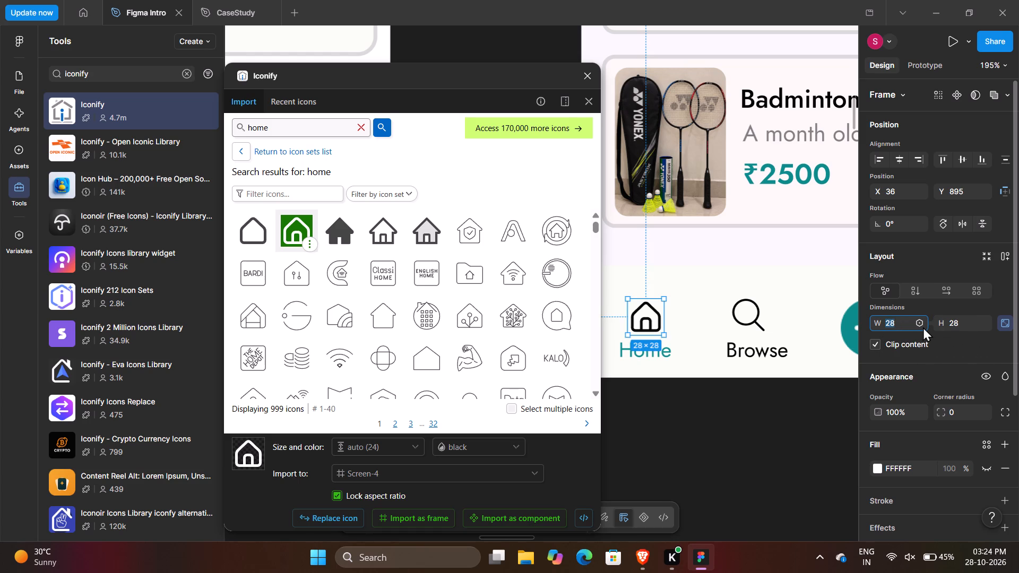
key(Right)
key(BackSpace)
key(6)
key(Return)
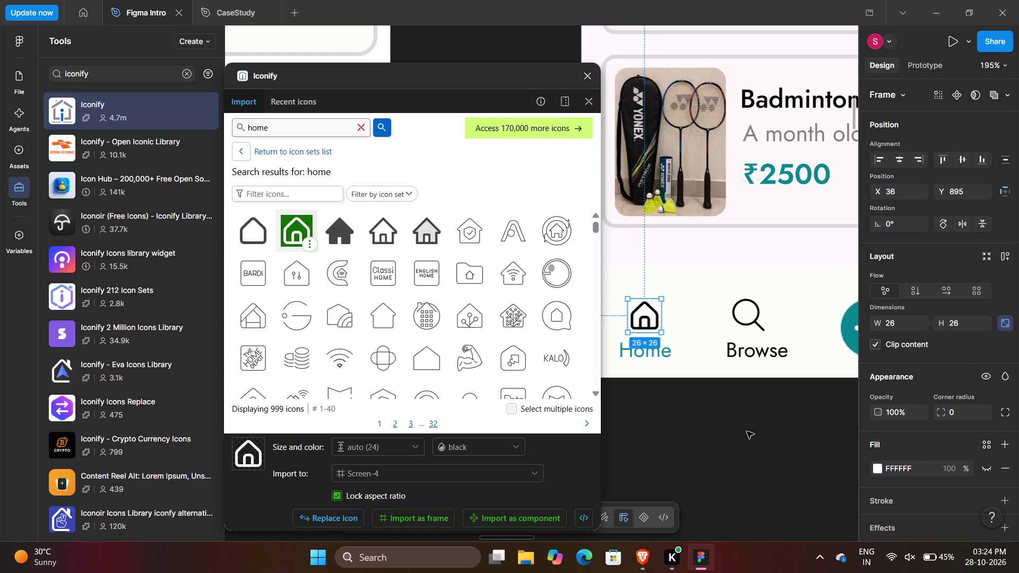
Recolour the imported home icon from black to teal #0C8C8C, then deselect it and close the Iconify plugin.
scroll(869, 355, right, 1)
scroll(916, 372, down, 1)
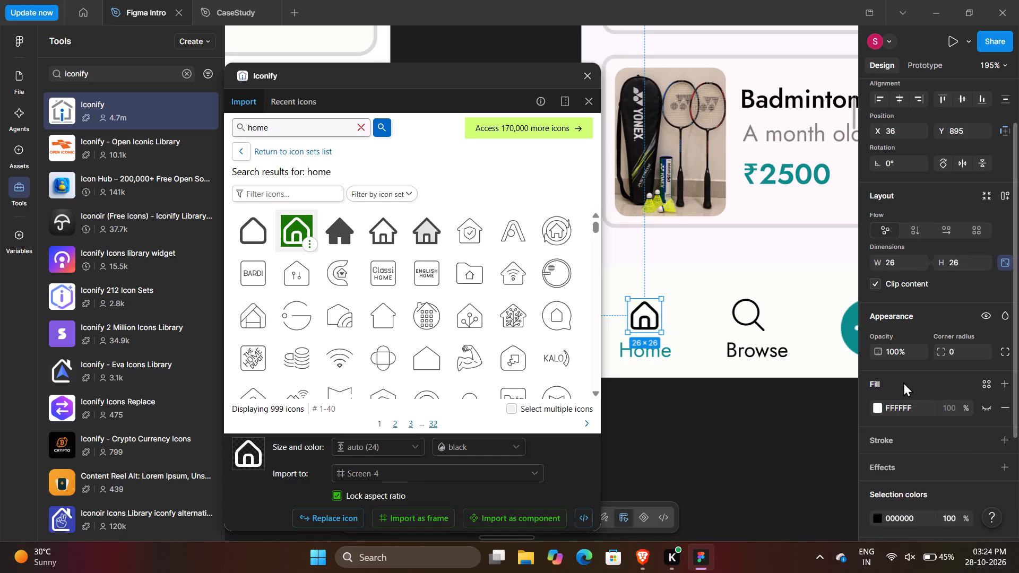
click(645, 314)
scroll(912, 393, down, 1)
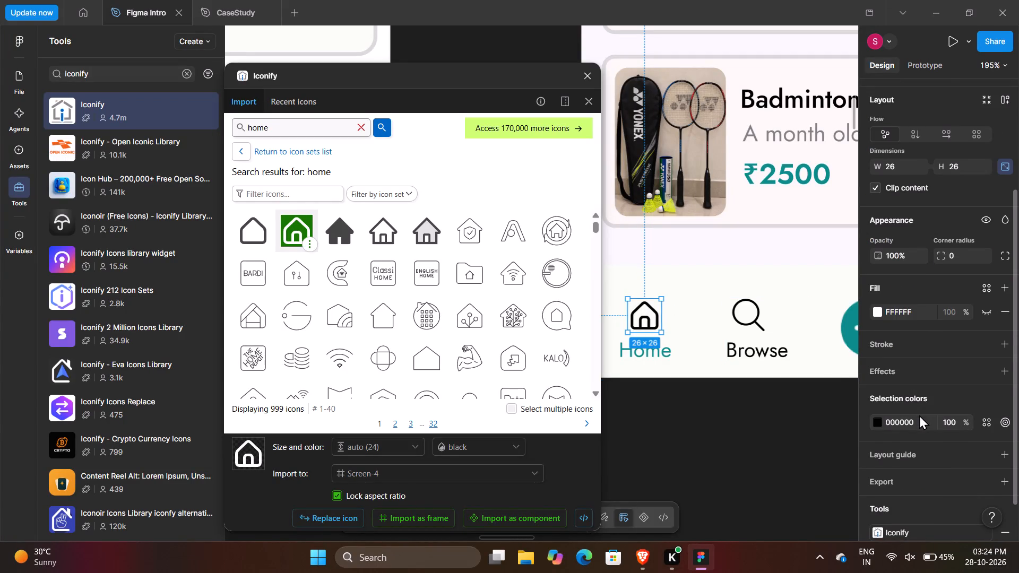
click(915, 419)
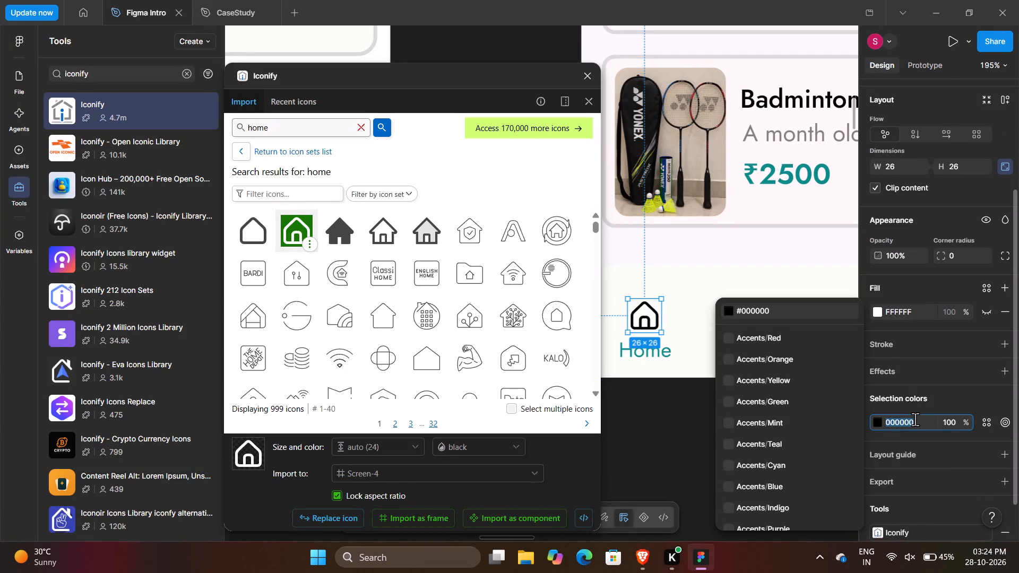
key(BackSpace)
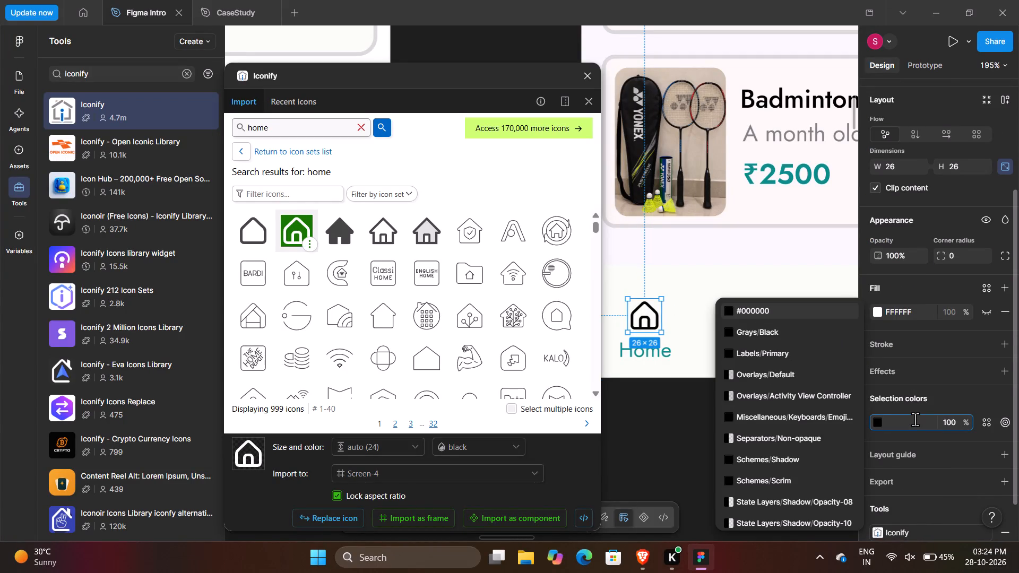
key(shift+numbersign)
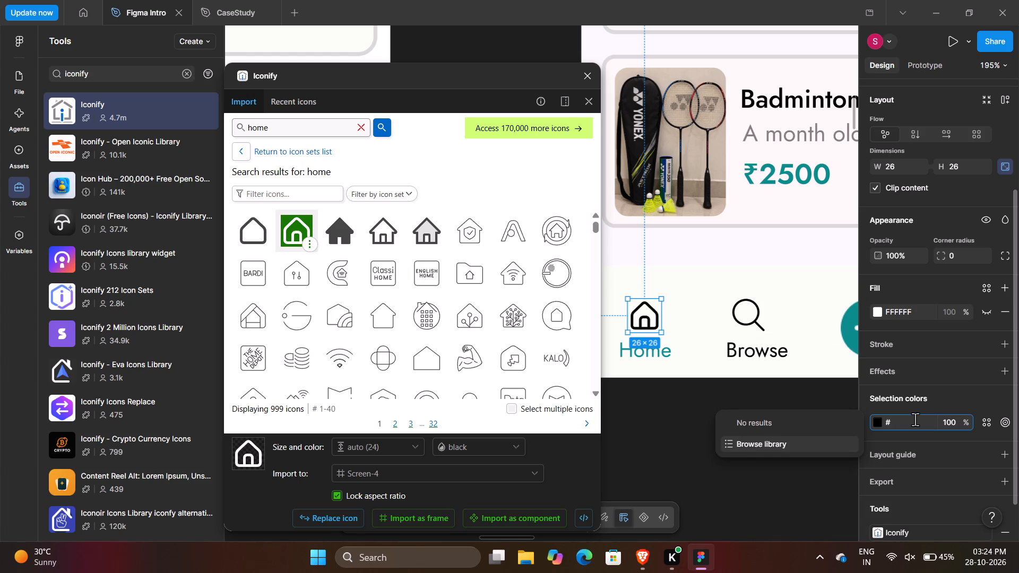
key(0)
text(c8)
text(c8c)
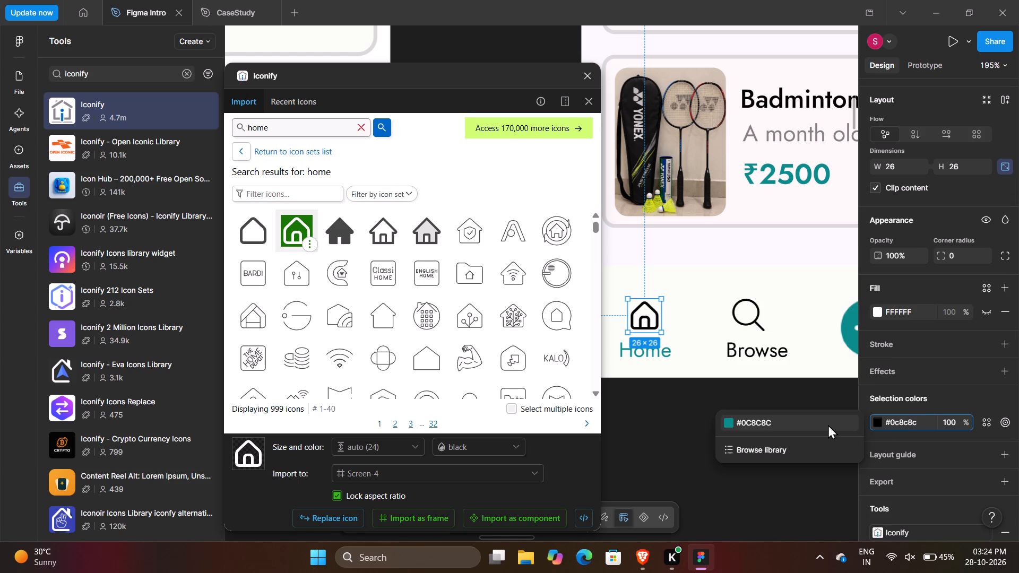
click(824, 423)
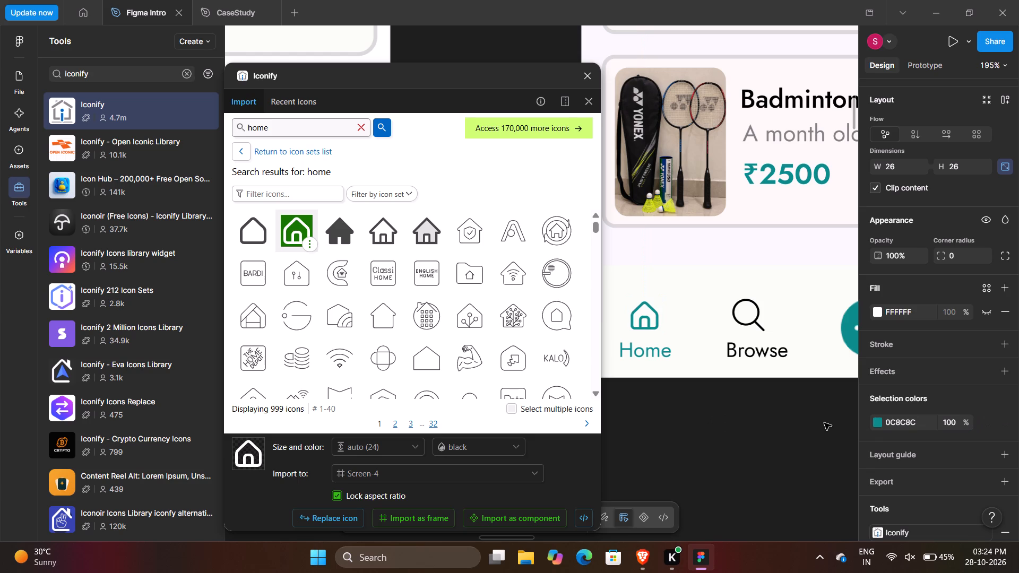
click(712, 427)
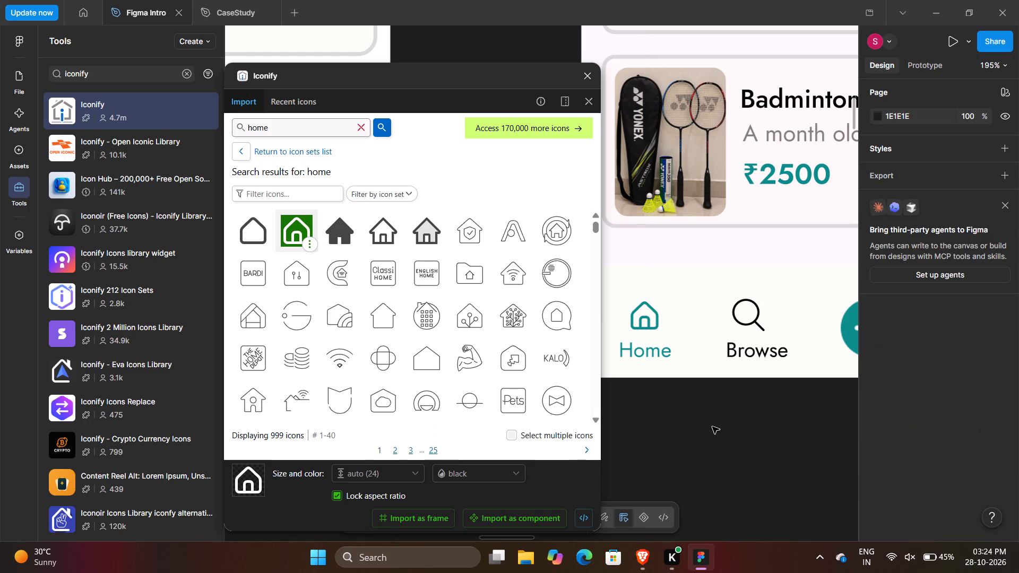
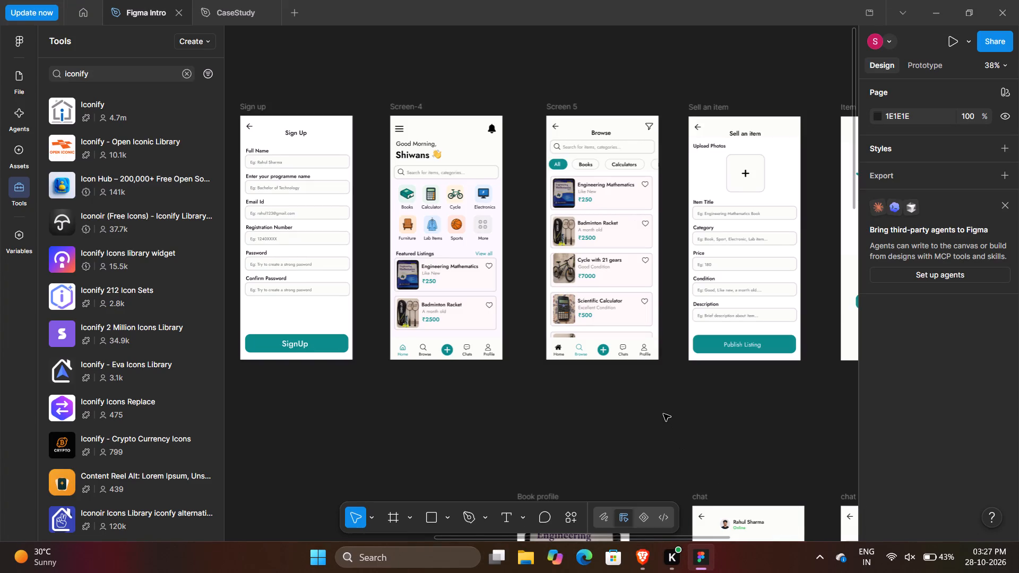
click(402, 349)
key(ctrl+c)
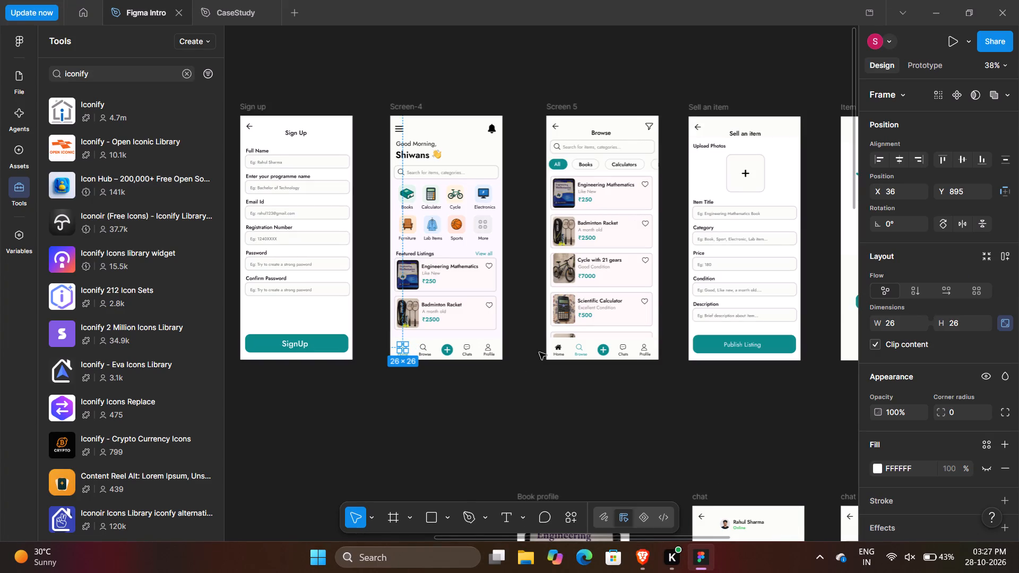
click(558, 349)
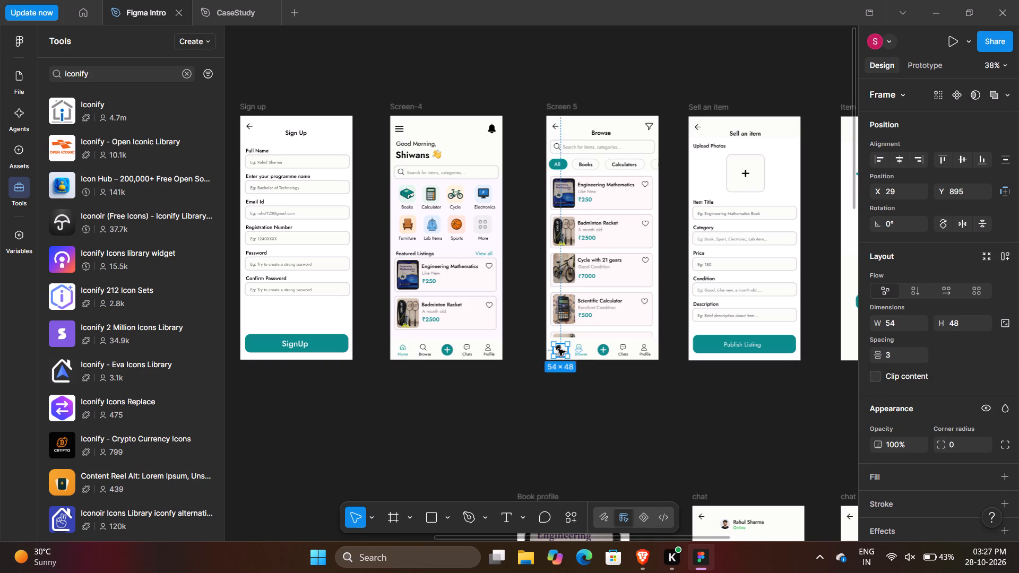
click(562, 344)
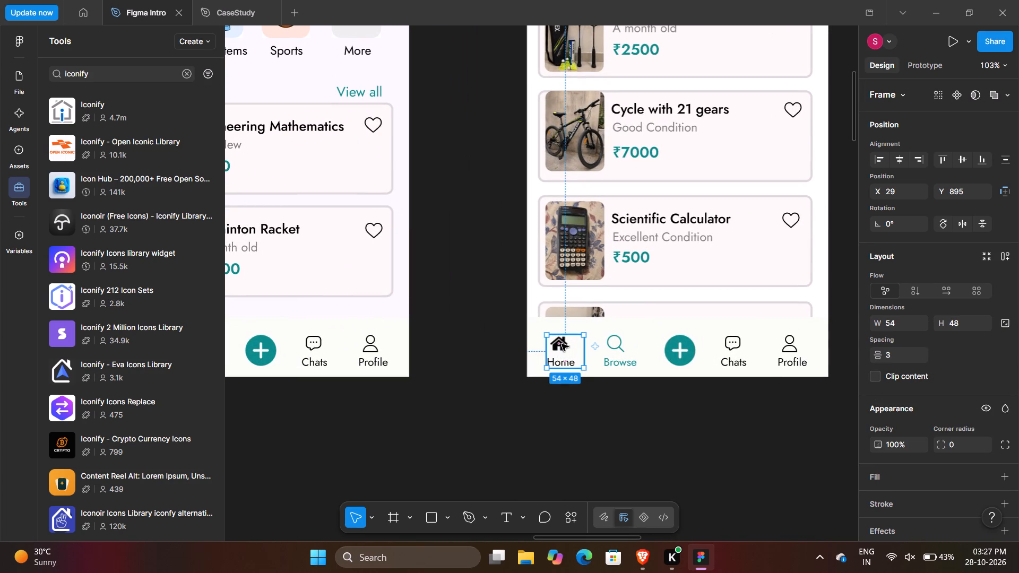
double_click(562, 344)
key(ctrl+v)
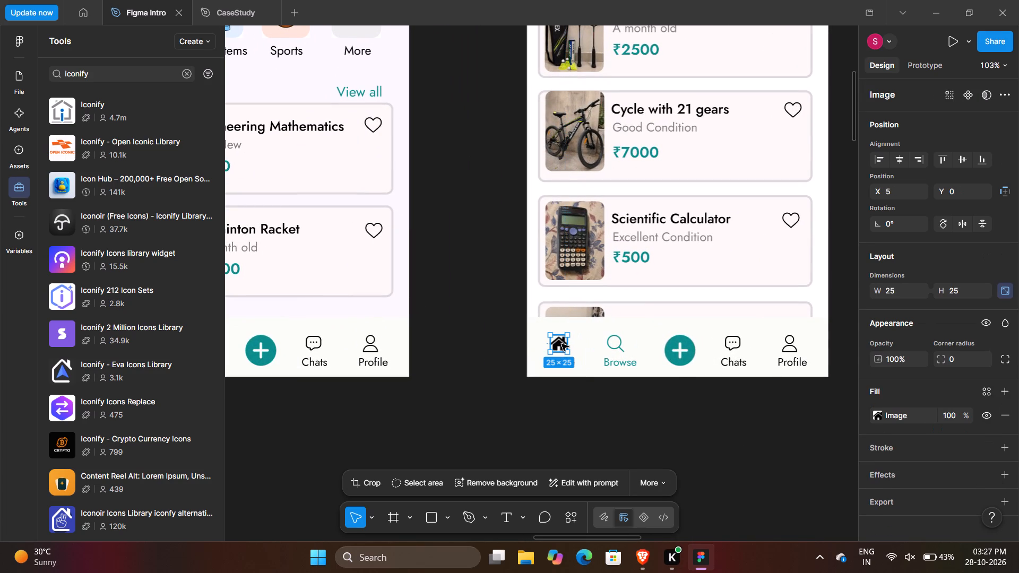
click(563, 348)
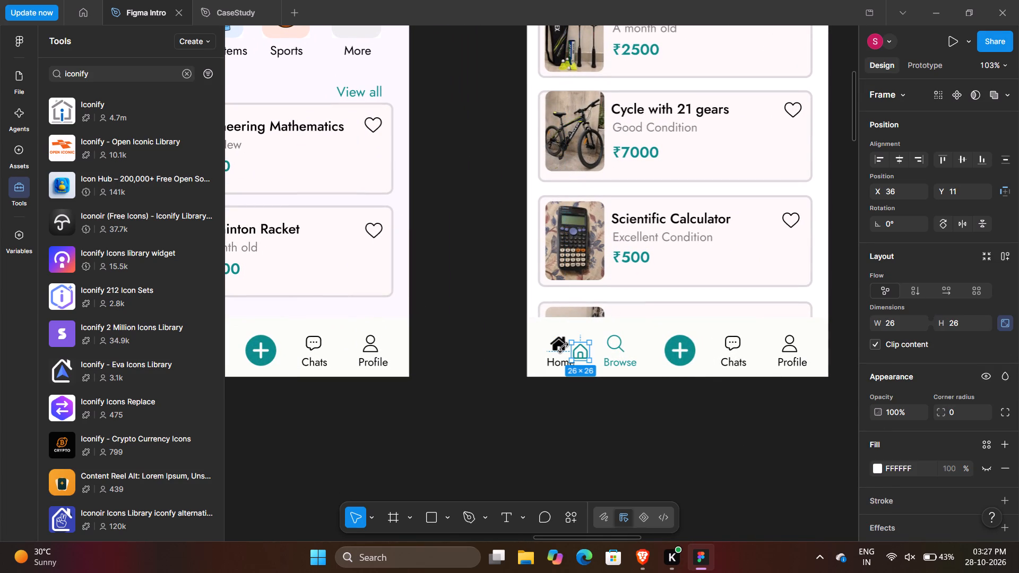
click(606, 436)
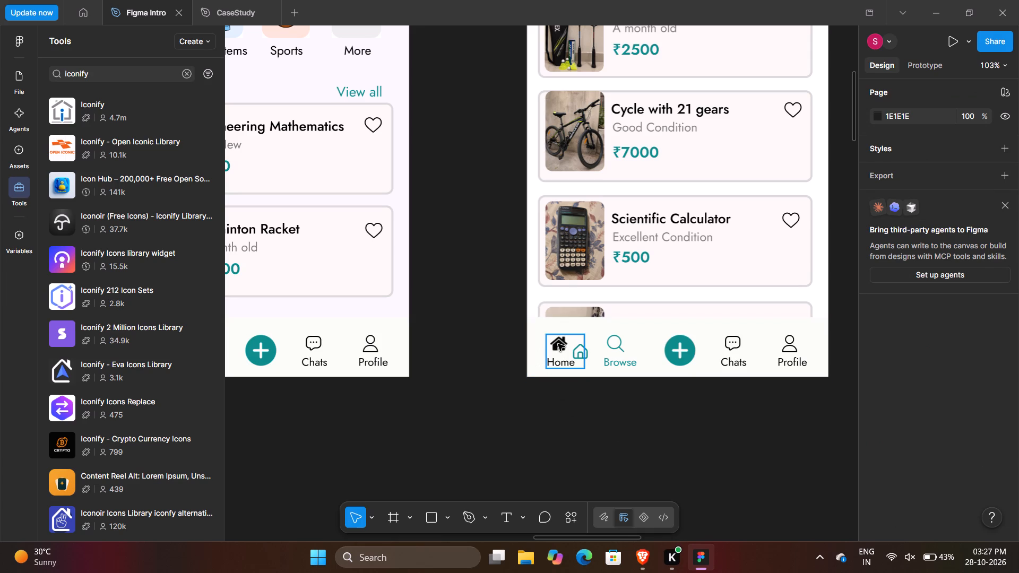
Delete the old black home icon image above Screen 5's Home label.
click(558, 344)
double_click(558, 344)
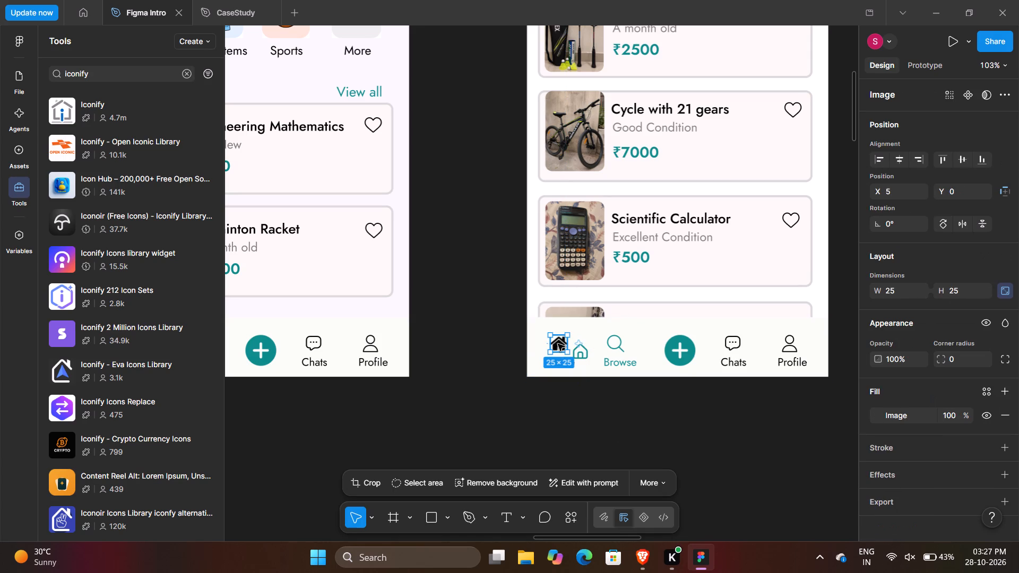
key(Delete)
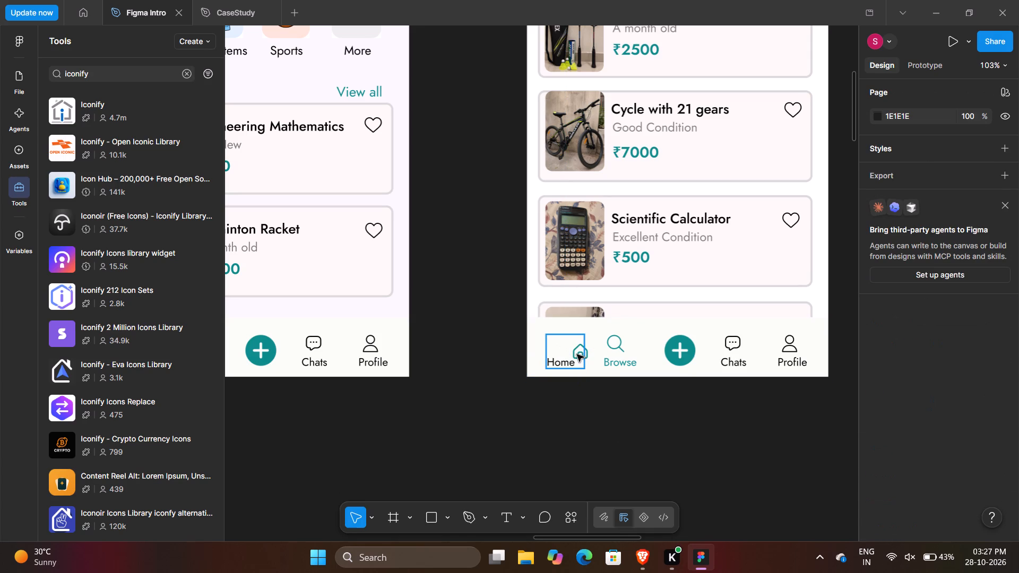
Position the pasted teal home icon above Screen 5's Home label at X 8, Y 0 within its navigation item.
click(577, 354)
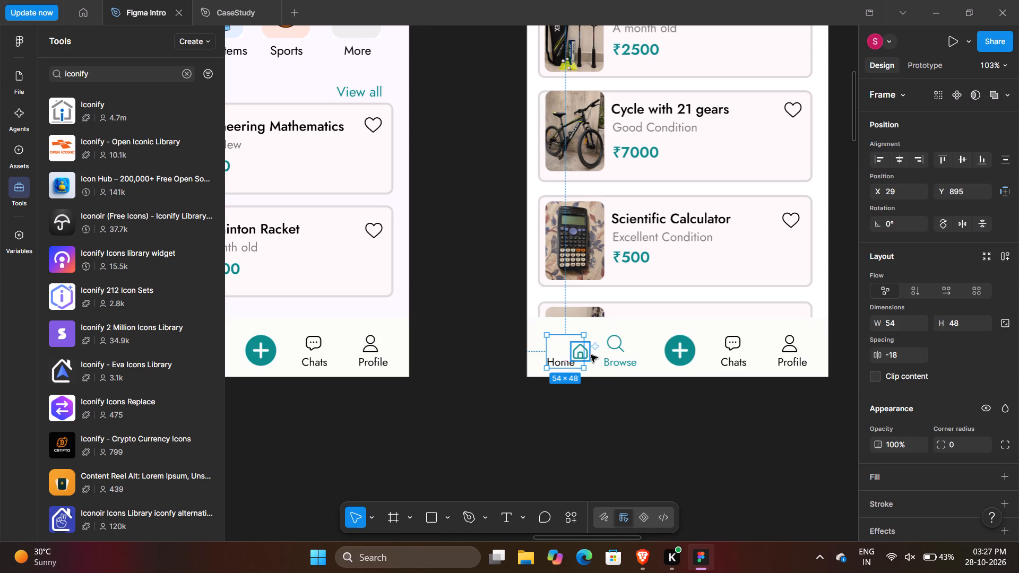
click(589, 356)
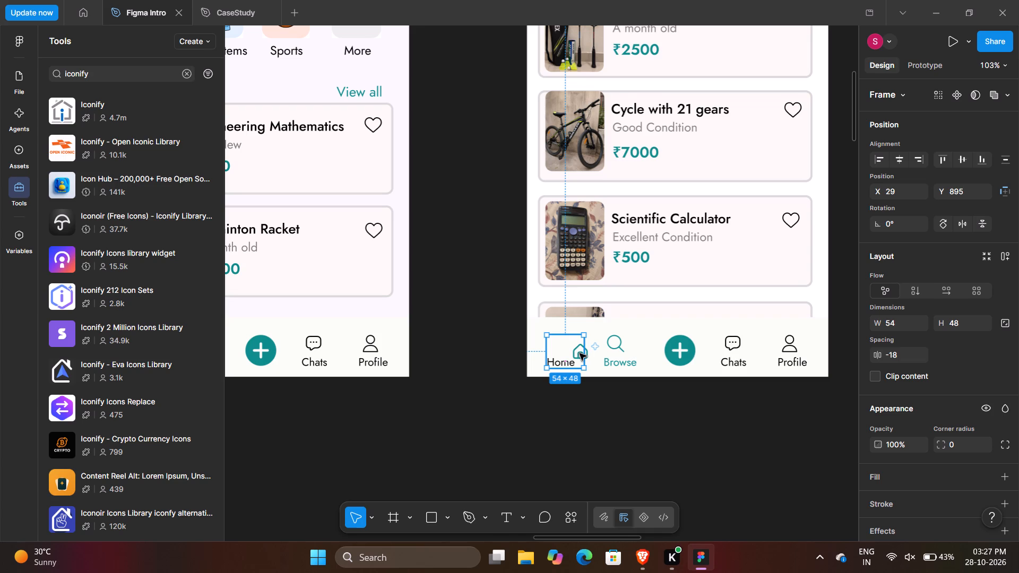
click(611, 420)
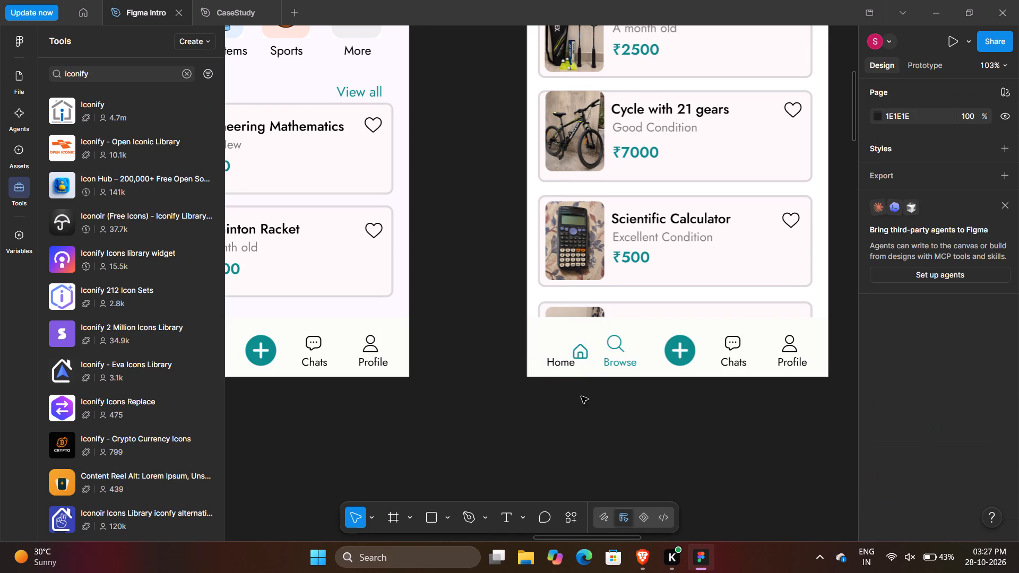
click(567, 366)
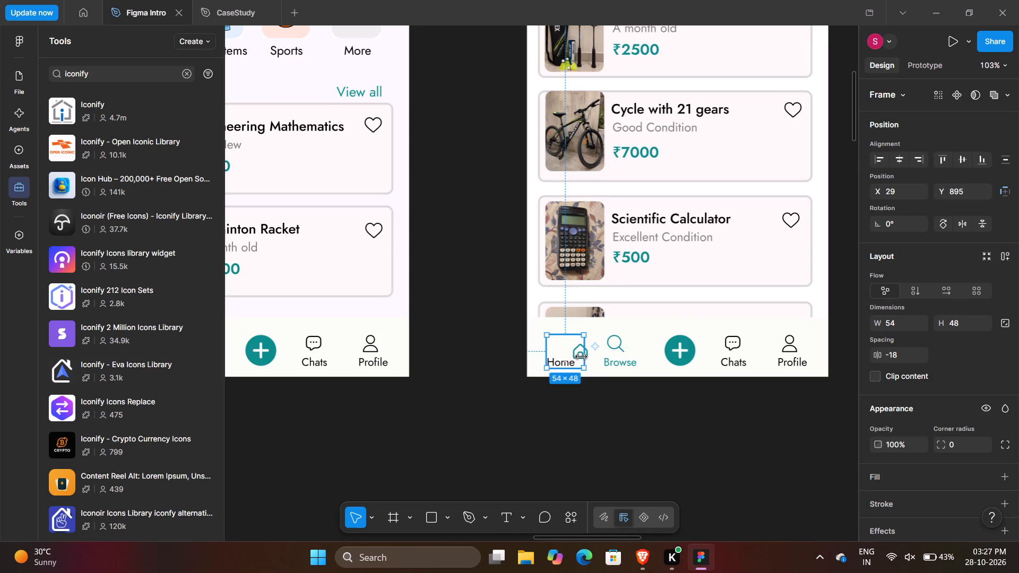
drag(583, 356, 575, 356)
click(608, 397)
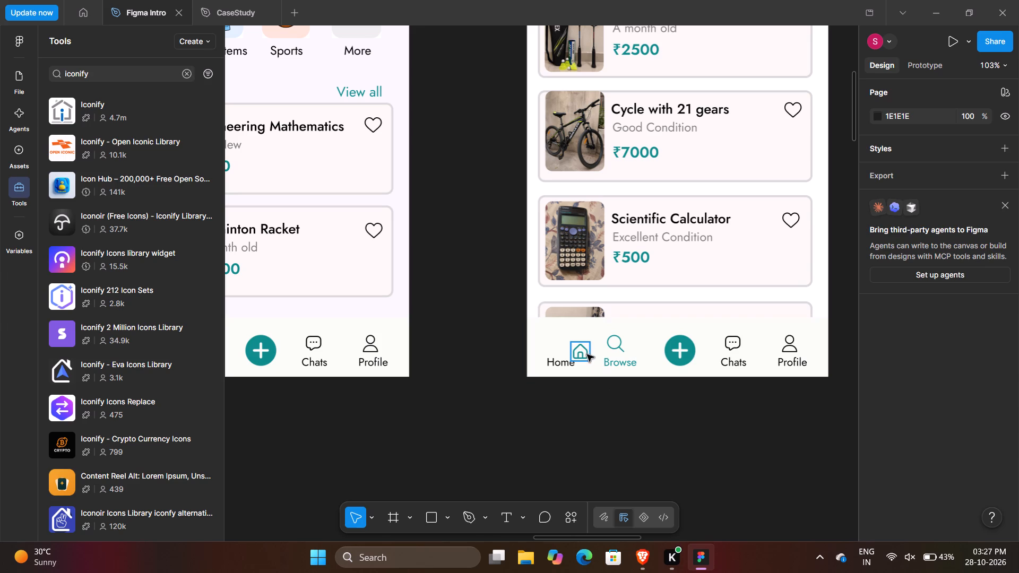
click(585, 354)
key(Left)
key(Left)
key(Left)
key(Left)
key(Left)
key(Left)
key(Left)
key(Left)
key(Left)
key(Left)
key(Left)
key(Left)
key(Left)
key(Left)
key(Left)
key(Left)
key(Left)
key(Left)
key(Left)
key(Left)
key(Left)
key(Left)
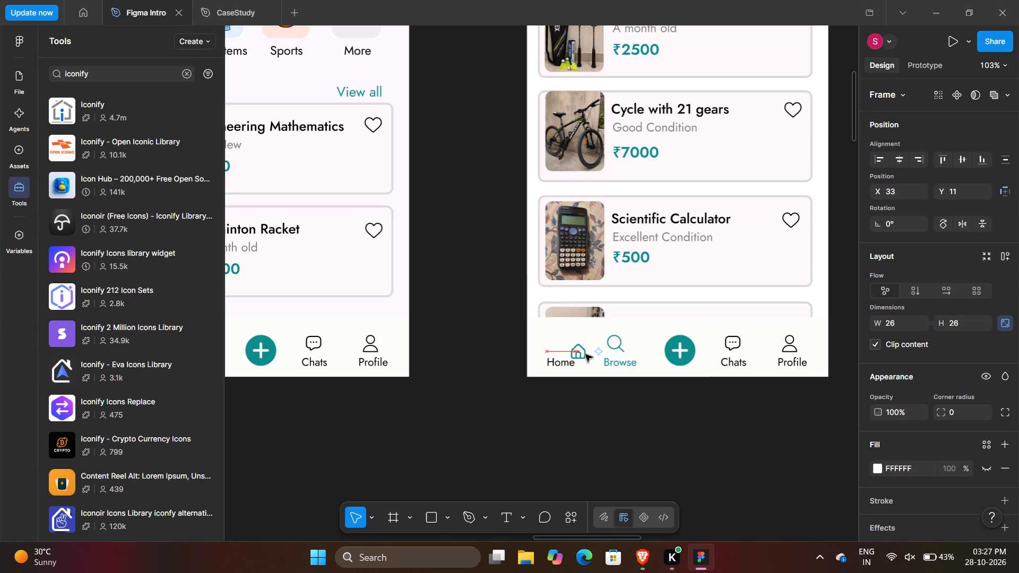
key(Up)
key(Up)
key(Up)
key(Up)
key(Up)
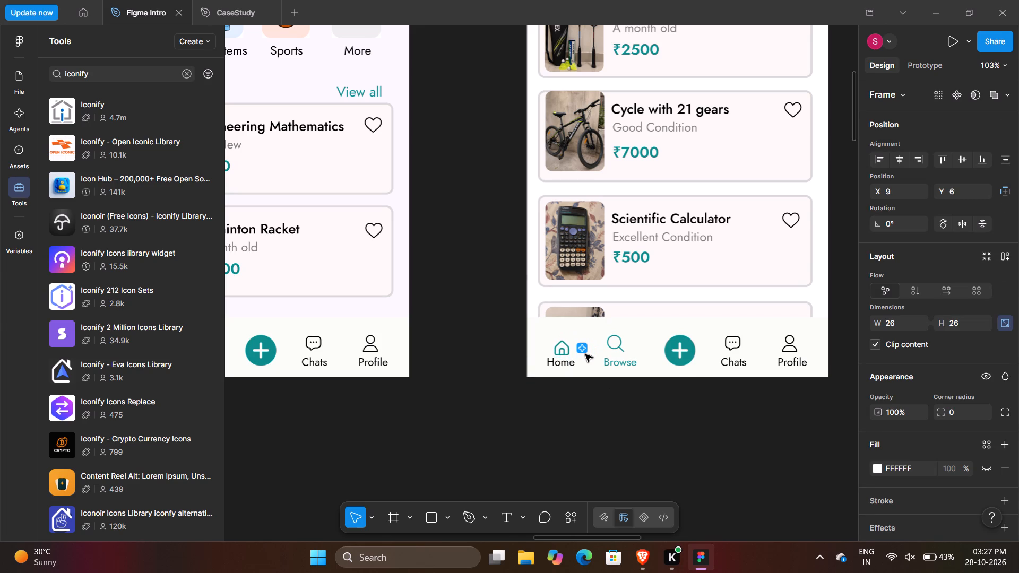
key(Up)
key(Up)
key(Up)
key(Up)
key(Up)
key(Up)
key(Up)
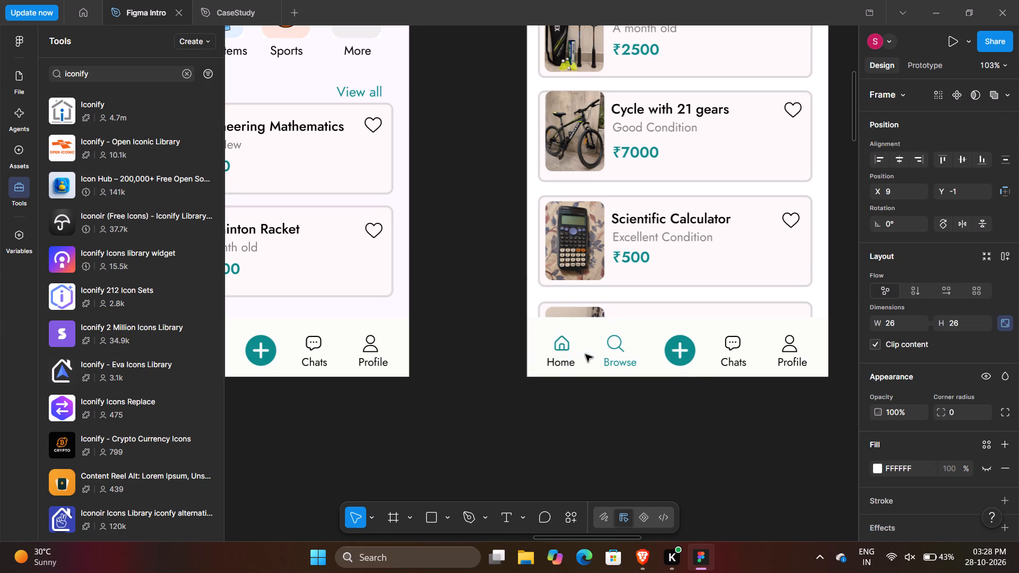
key(Left)
key(Down)
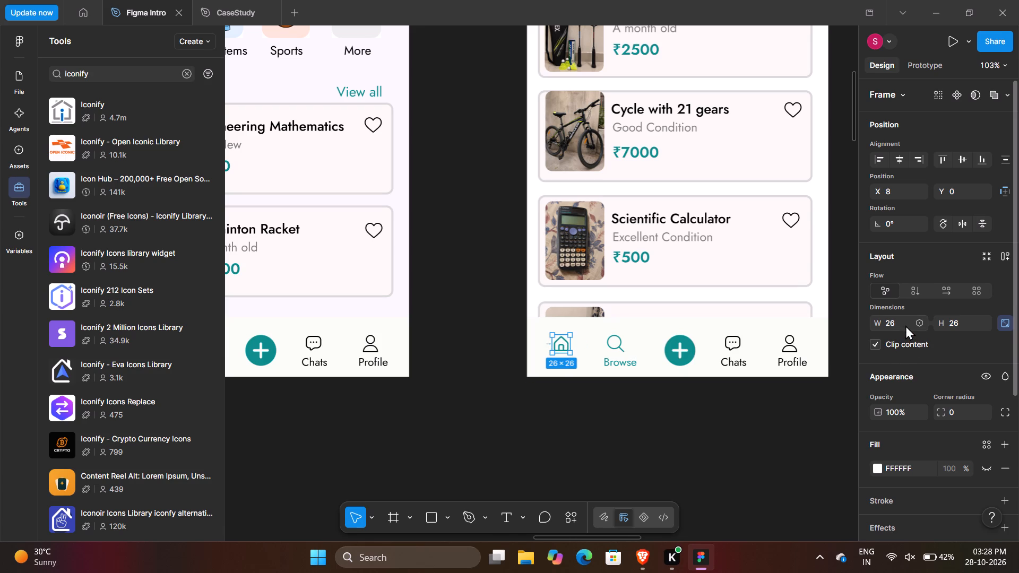
click(633, 406)
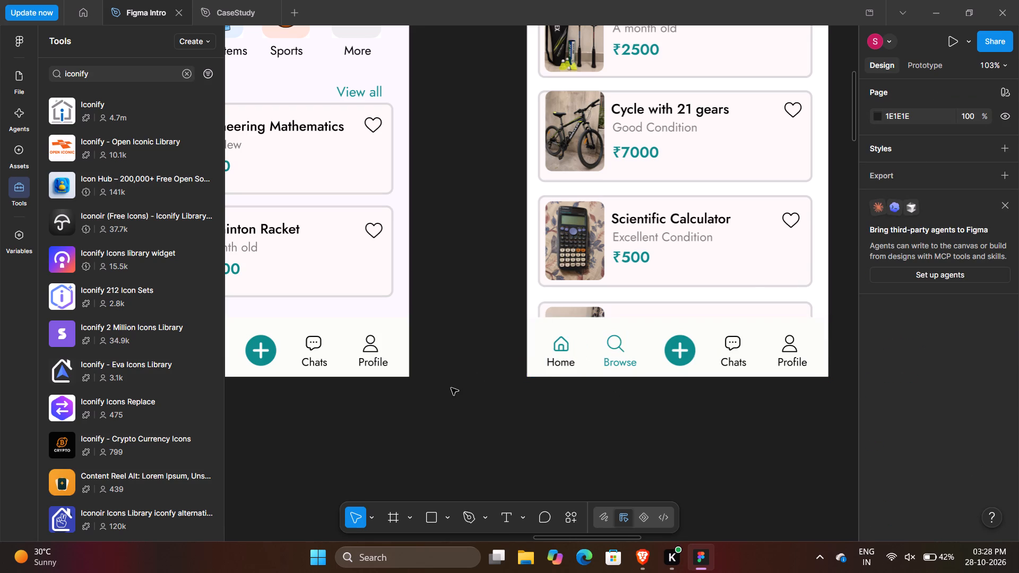
Resize the Browse search icon in Screen-4's bottom navigation bar to 23 × 23.
scroll(451, 388, right, 2)
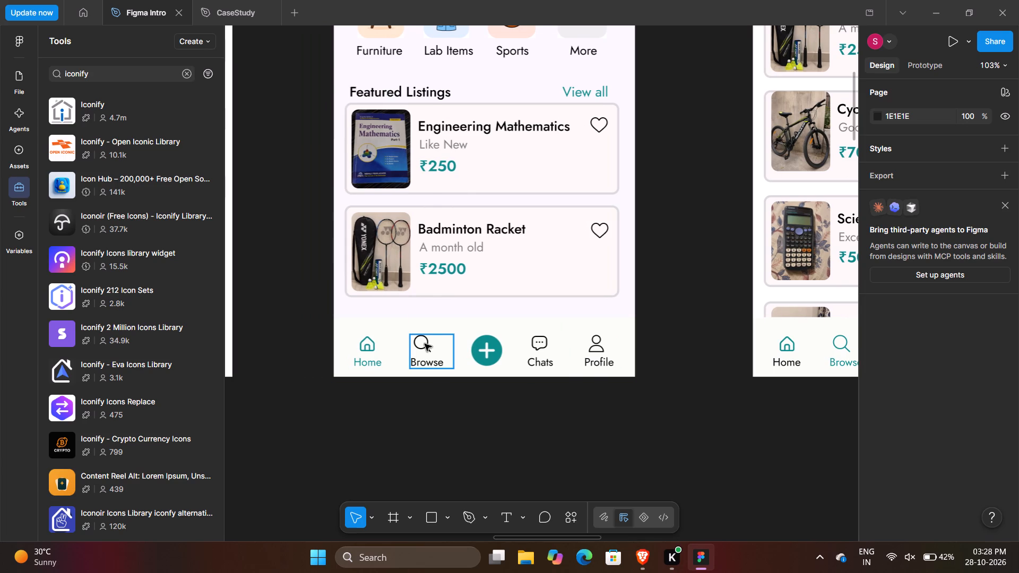
click(422, 345)
click(422, 345)
double_click(422, 345)
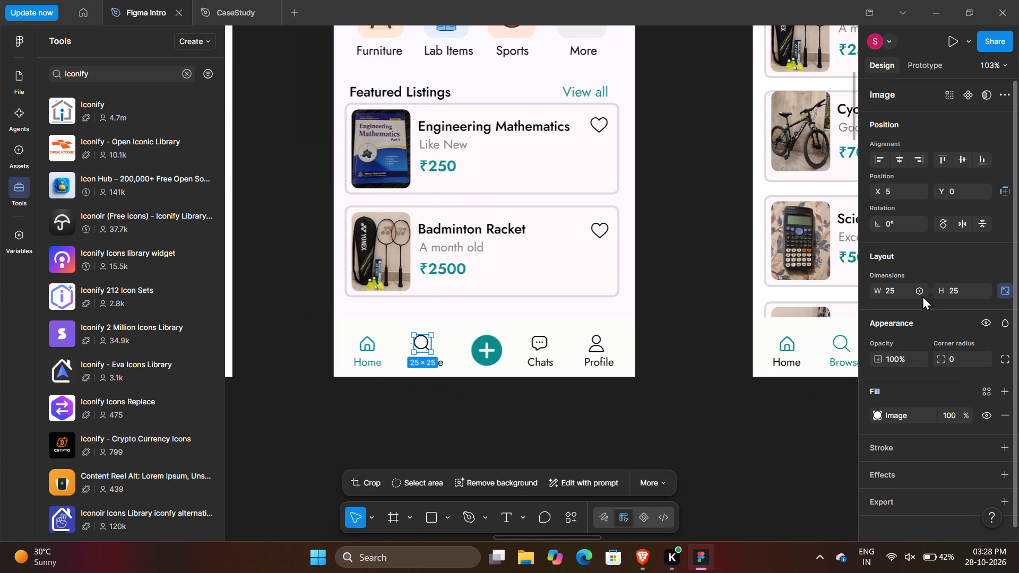
click(899, 291)
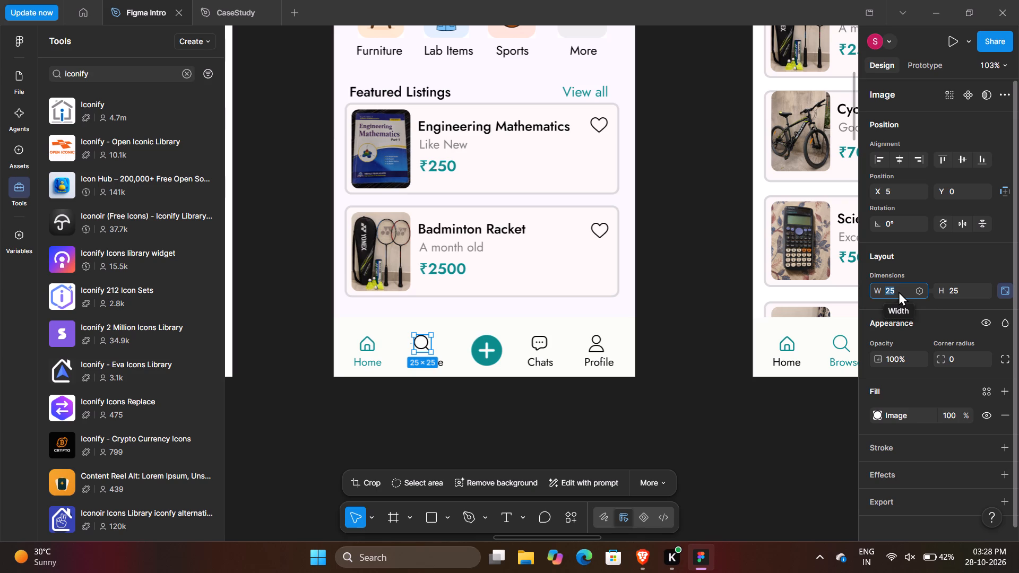
key(BackSpace)
key(2)
key(3)
key(Return)
click(719, 396)
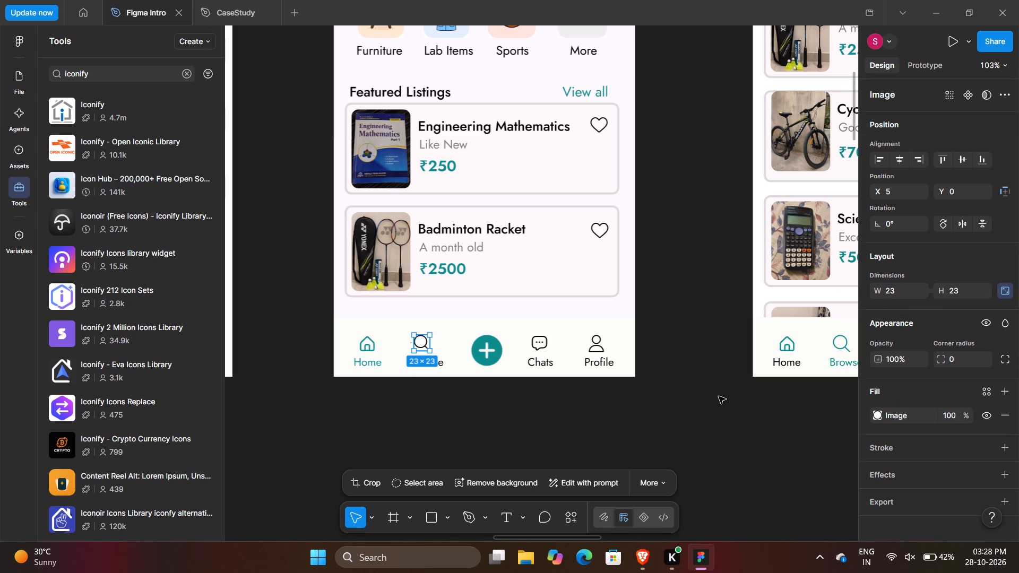
Resize the teal Browse search icon in Screen 5's bottom navigation bar to 23 × 23.
scroll(719, 396, left, 5)
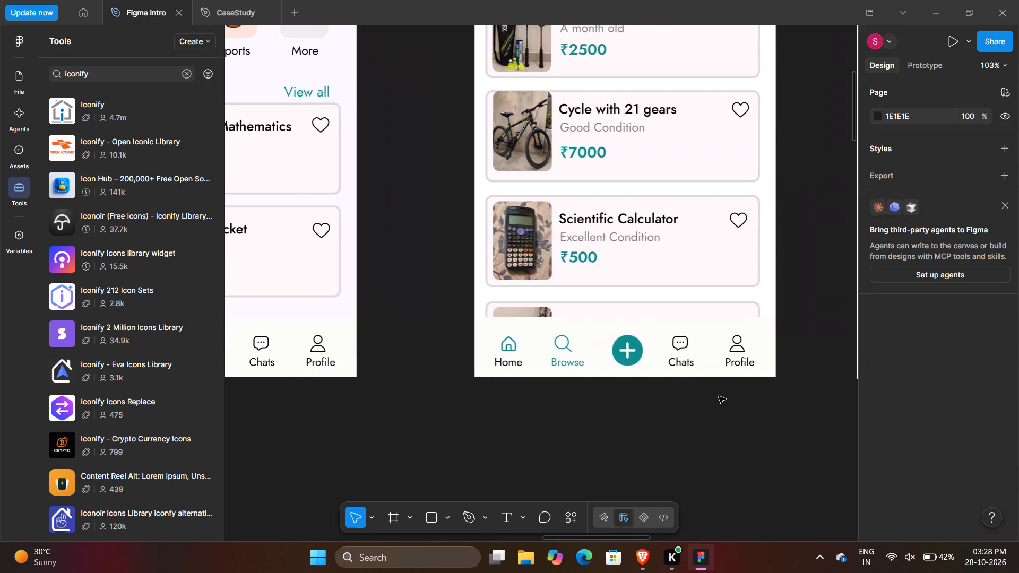
click(519, 344)
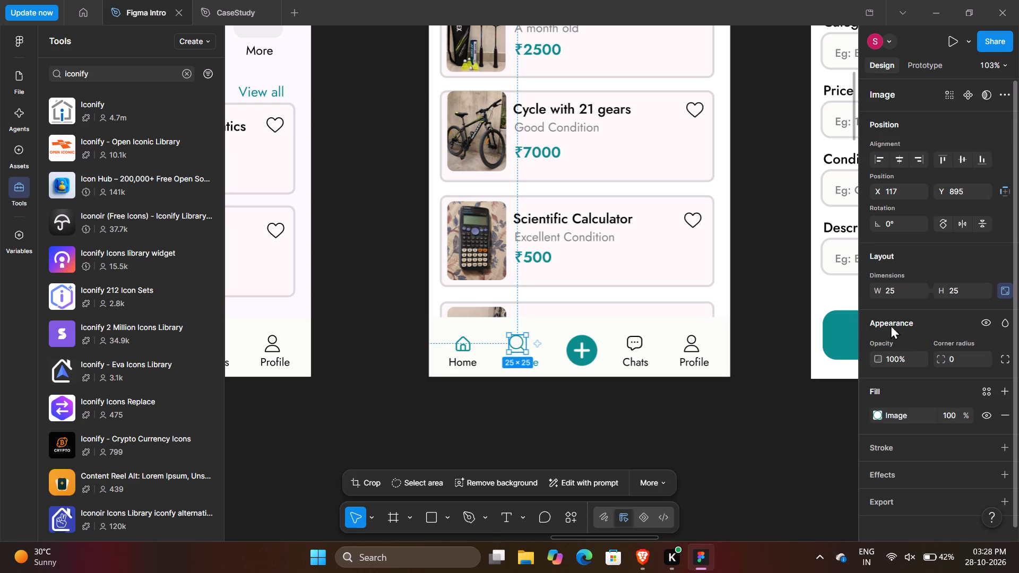
click(899, 289)
text(23)
key(Return)
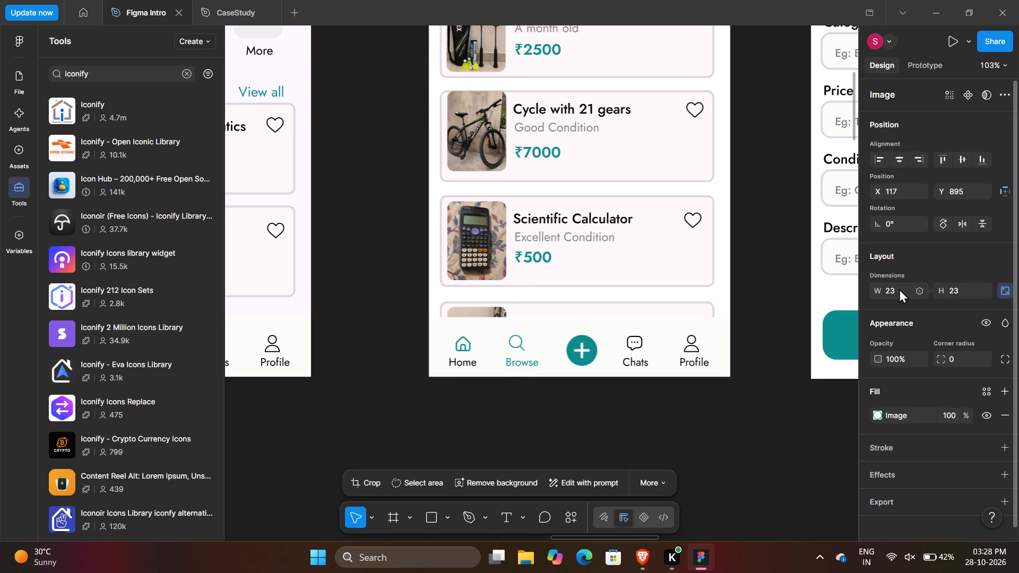
click(609, 414)
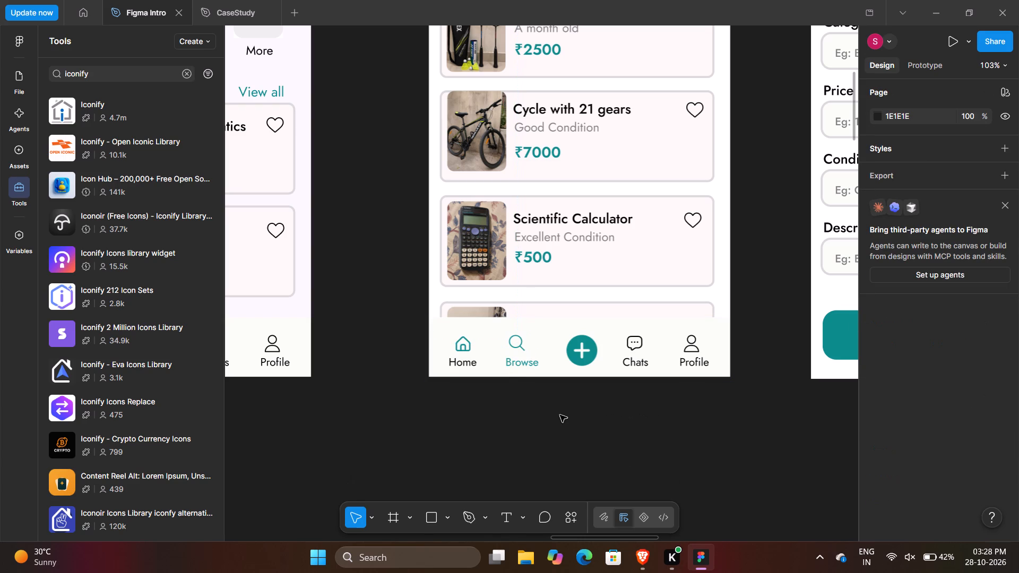
Resize the teal home icon in Screen 5's bottom navigation bar to 27 × 27.
click(463, 348)
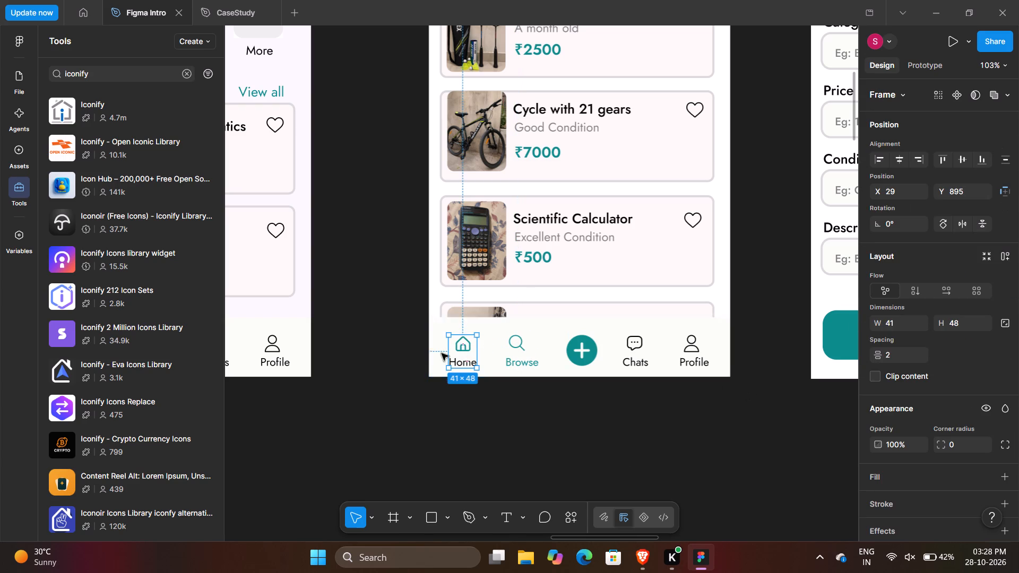
click(462, 349)
double_click(462, 349)
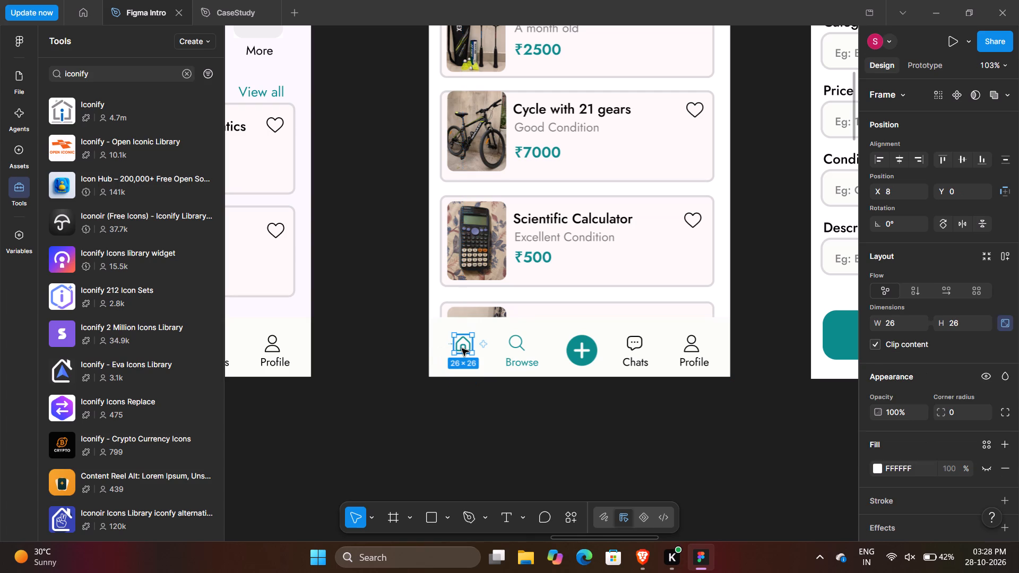
click(903, 323)
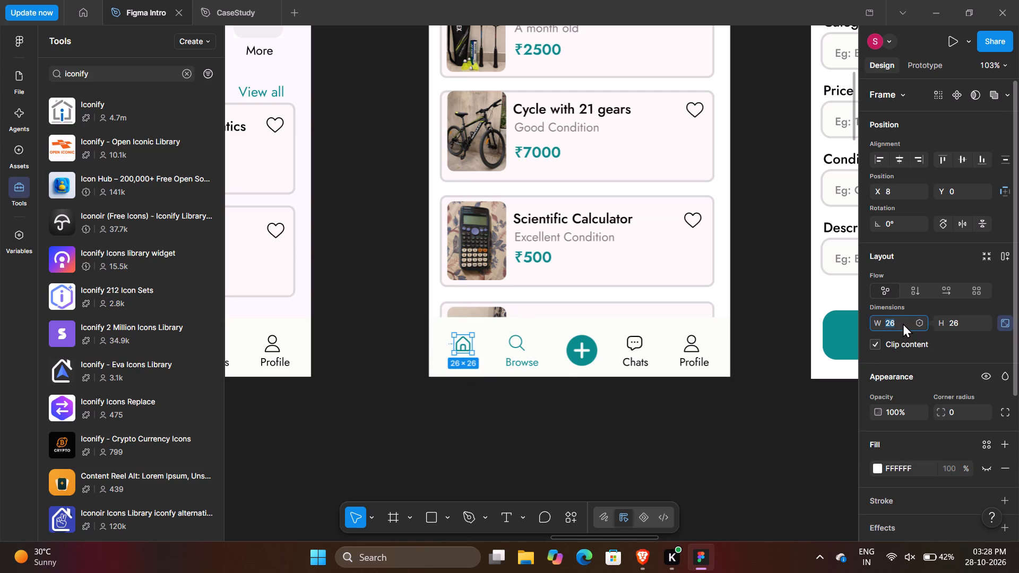
key(Right)
key(BackSpace)
key(7)
key(Return)
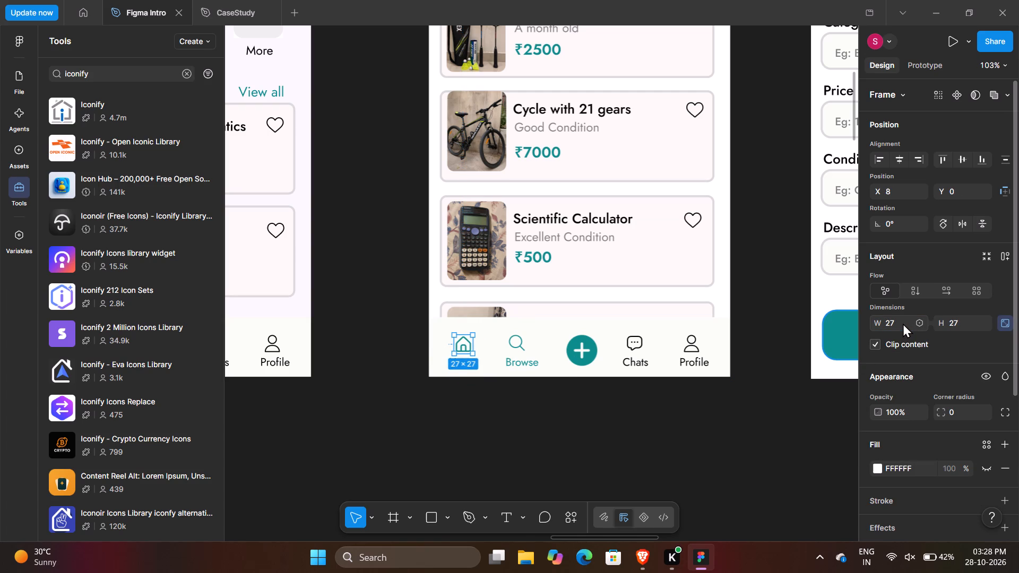
click(695, 454)
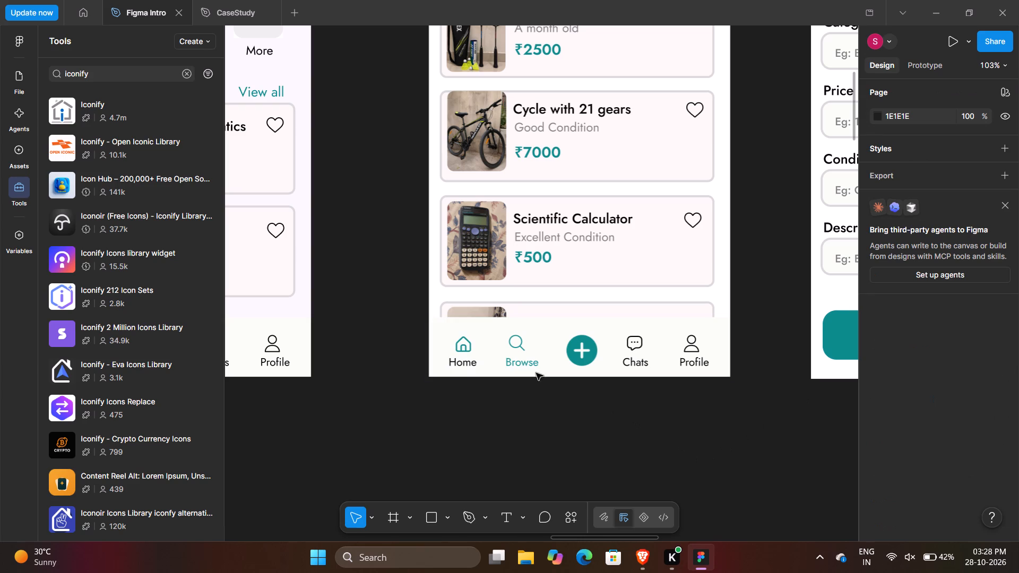
Recolor the teal home icon in Screen 5's bottom navigation bar to #000000.
double_click(460, 346)
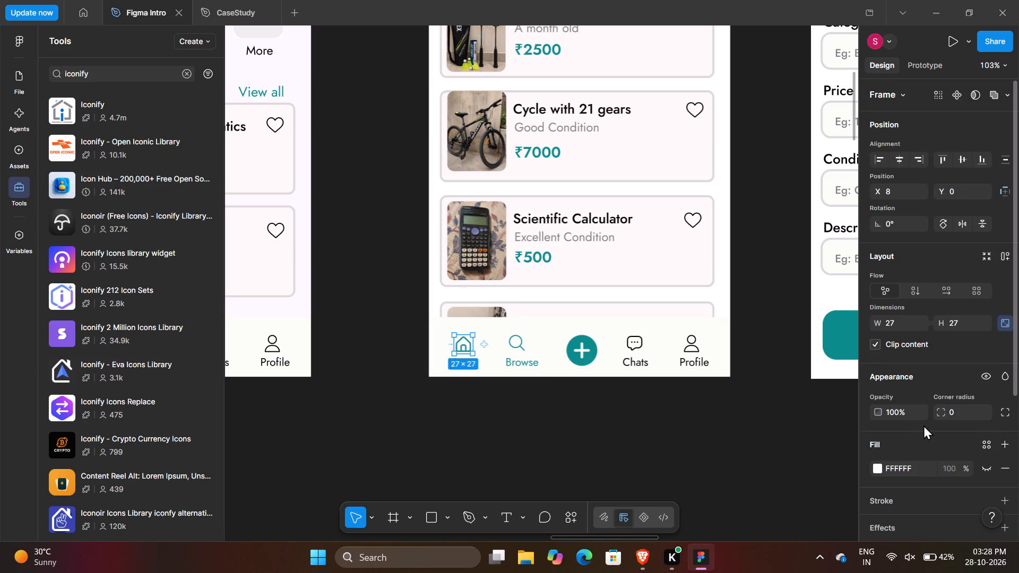
scroll(923, 425, down, 2)
click(922, 377)
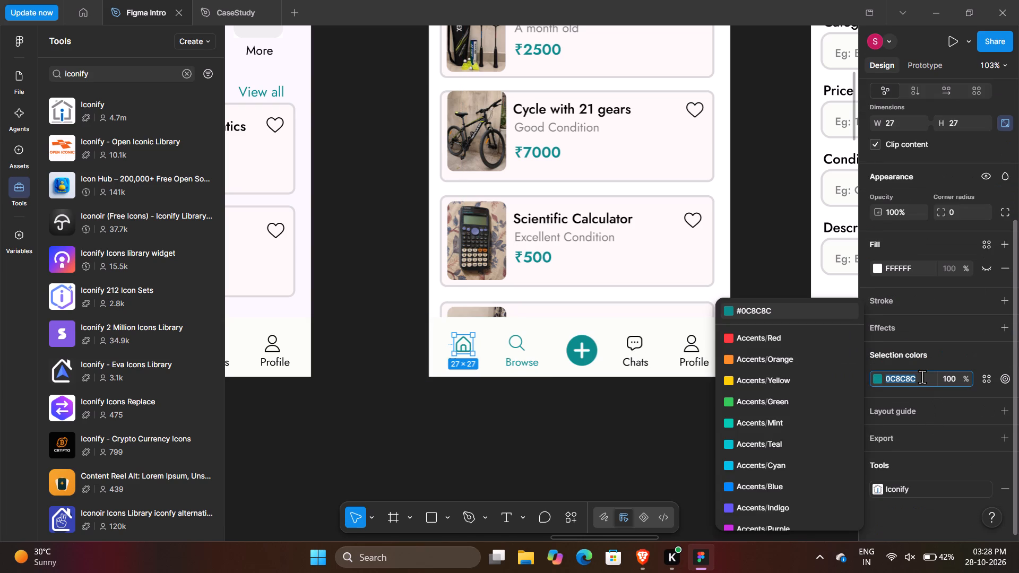
key(BackSpace)
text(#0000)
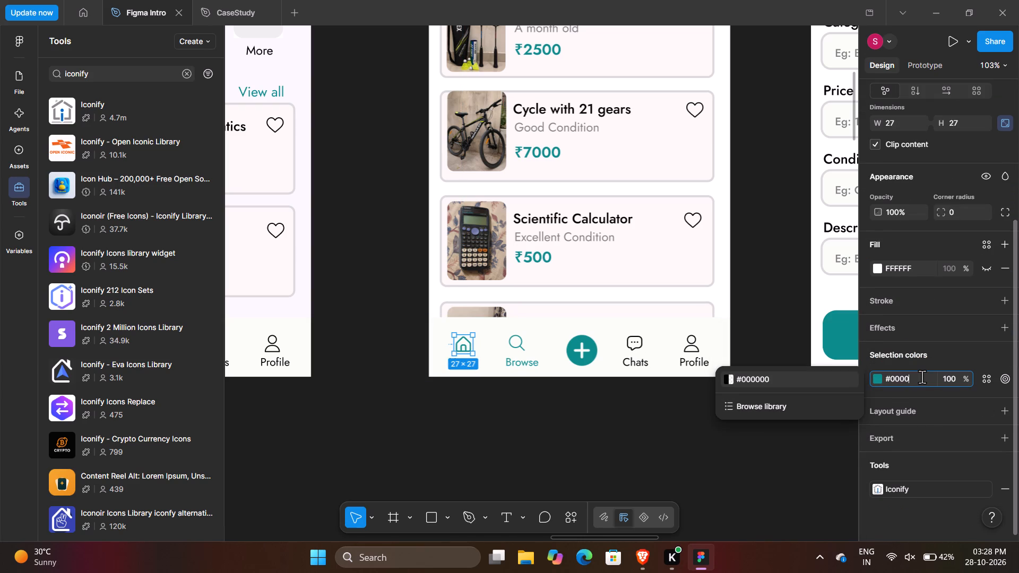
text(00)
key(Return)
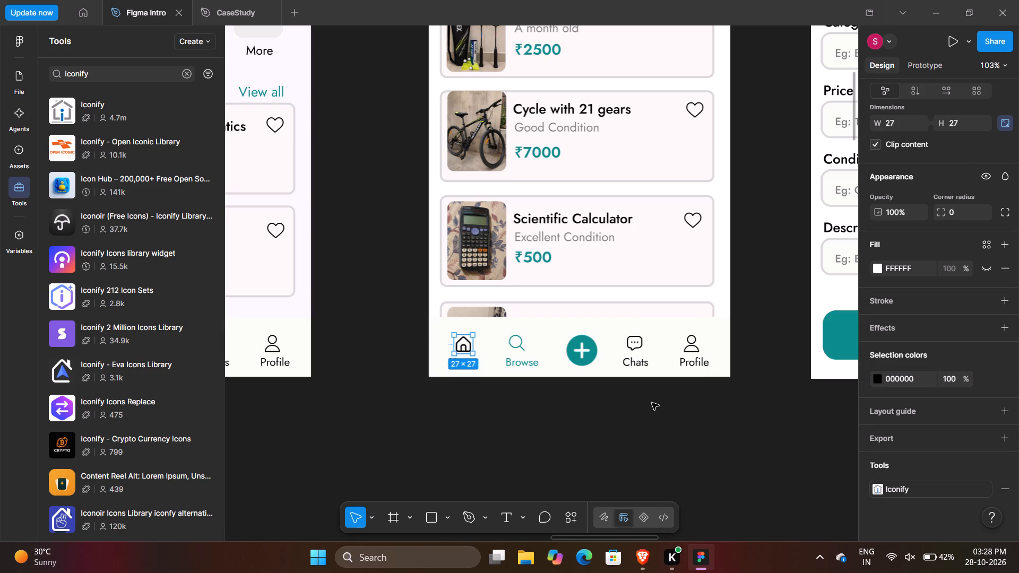
click(637, 413)
Shift Screen 5's Home label to X 5 within its navigation item and narrow its text box to 44 wide.
scroll(637, 413, right, 1)
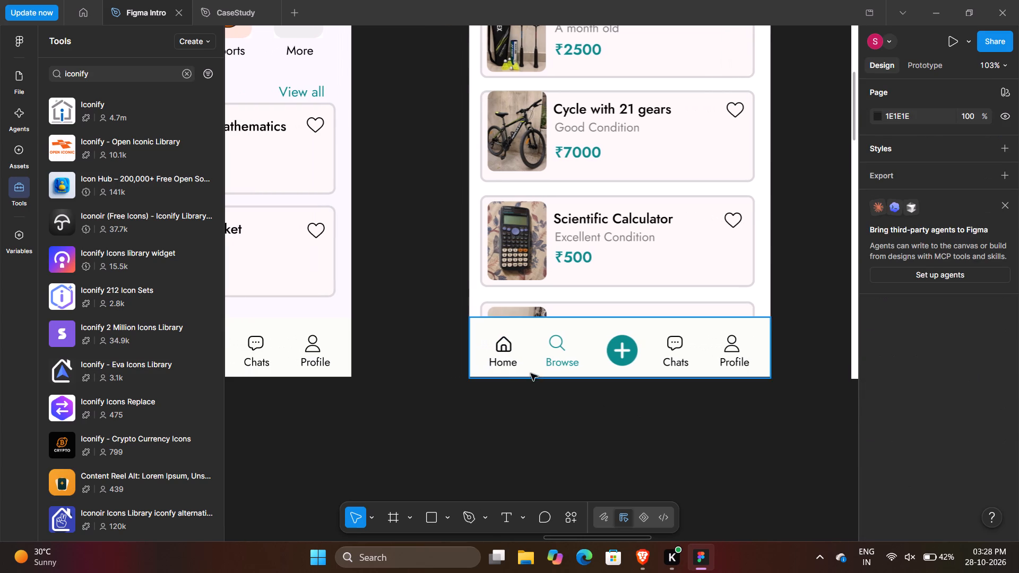
double_click(507, 364)
key(Right)
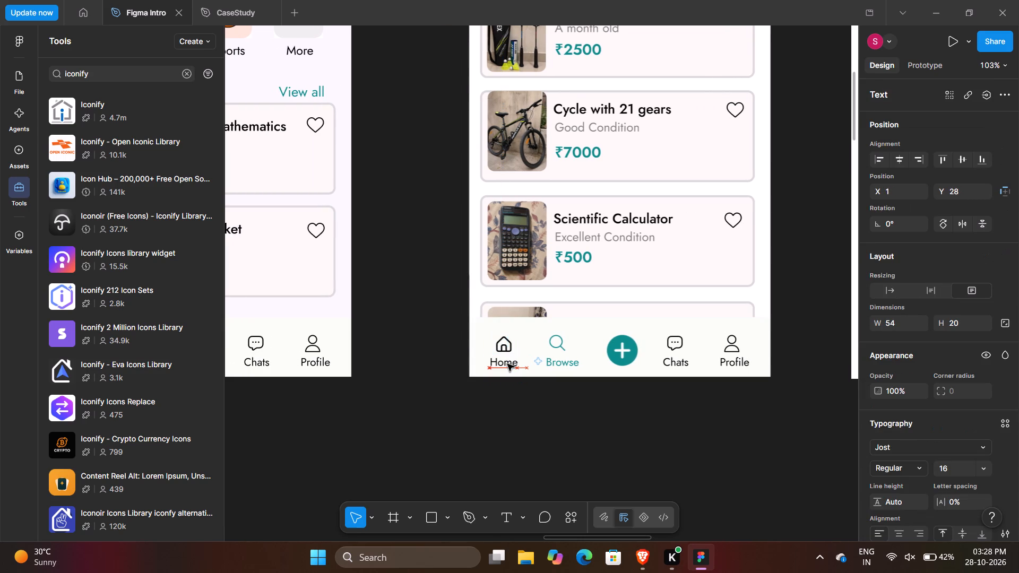
key(Right)
key(Right)
key(Right)
key(Right)
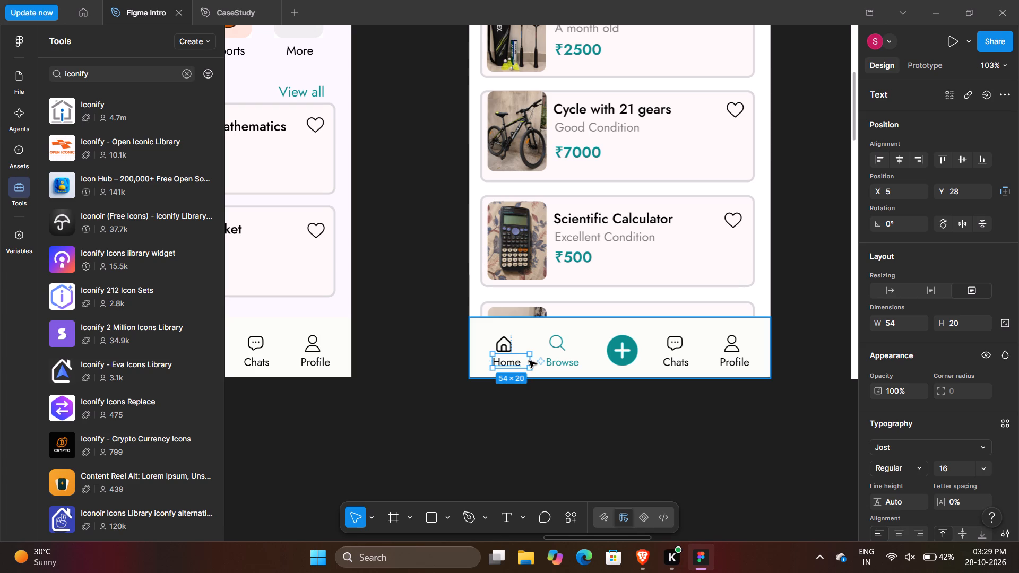
drag(532, 362, 522, 362)
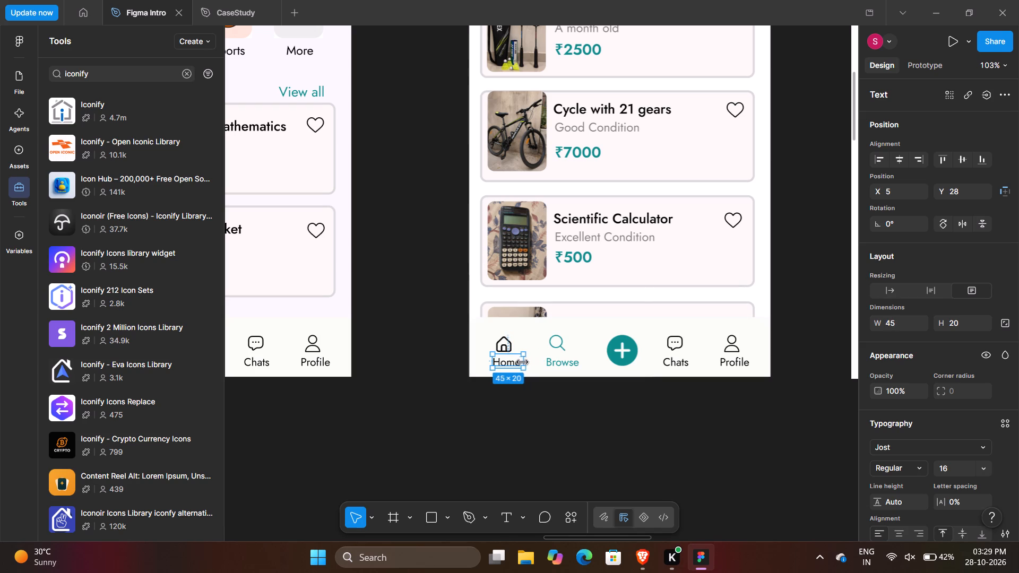
drag(522, 362, 523, 363)
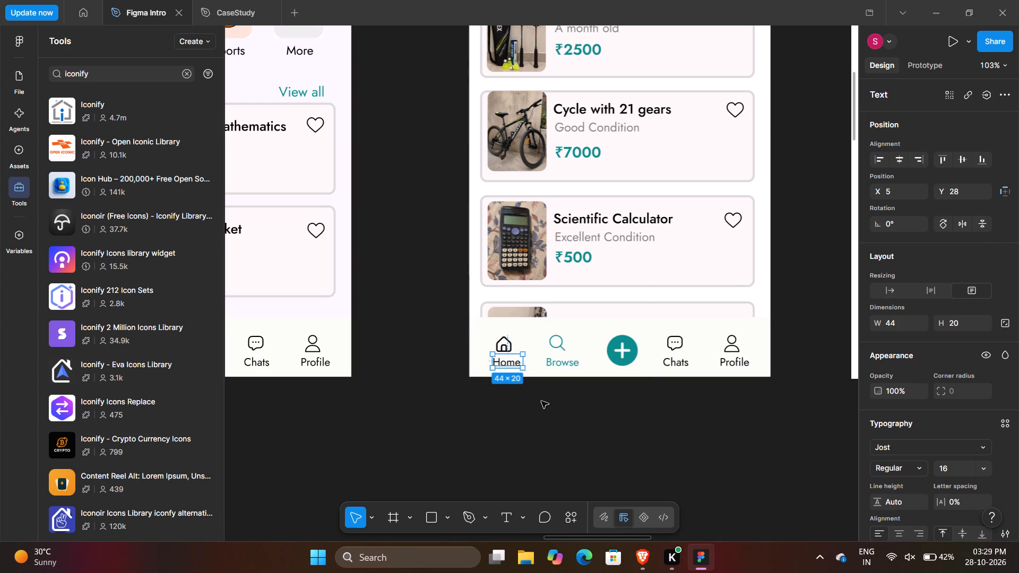
click(541, 401)
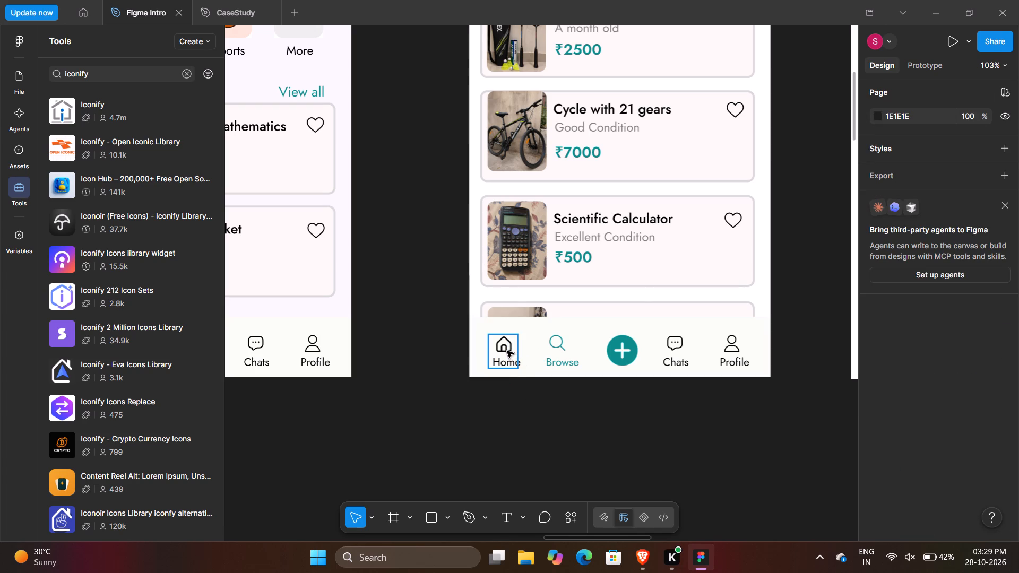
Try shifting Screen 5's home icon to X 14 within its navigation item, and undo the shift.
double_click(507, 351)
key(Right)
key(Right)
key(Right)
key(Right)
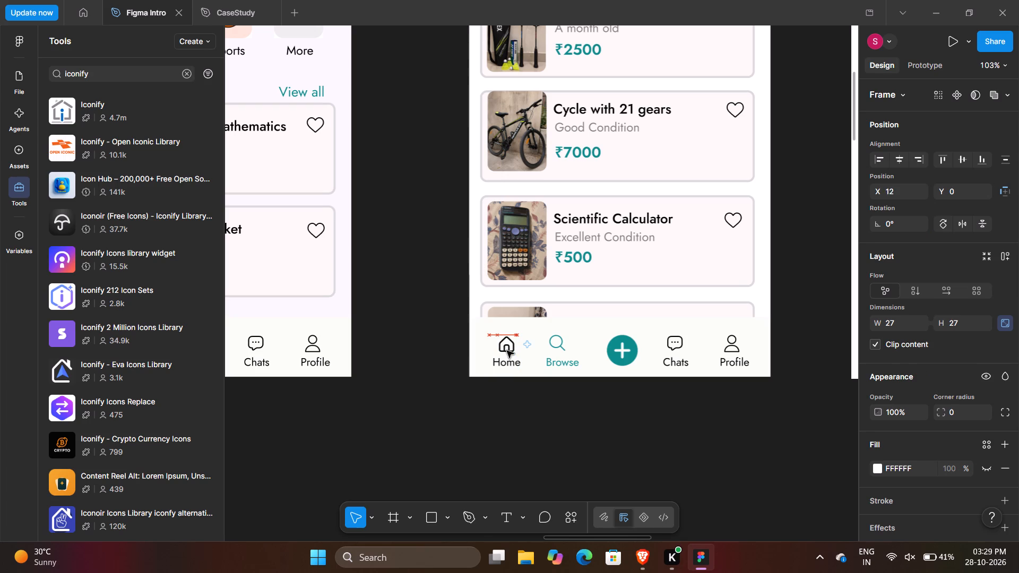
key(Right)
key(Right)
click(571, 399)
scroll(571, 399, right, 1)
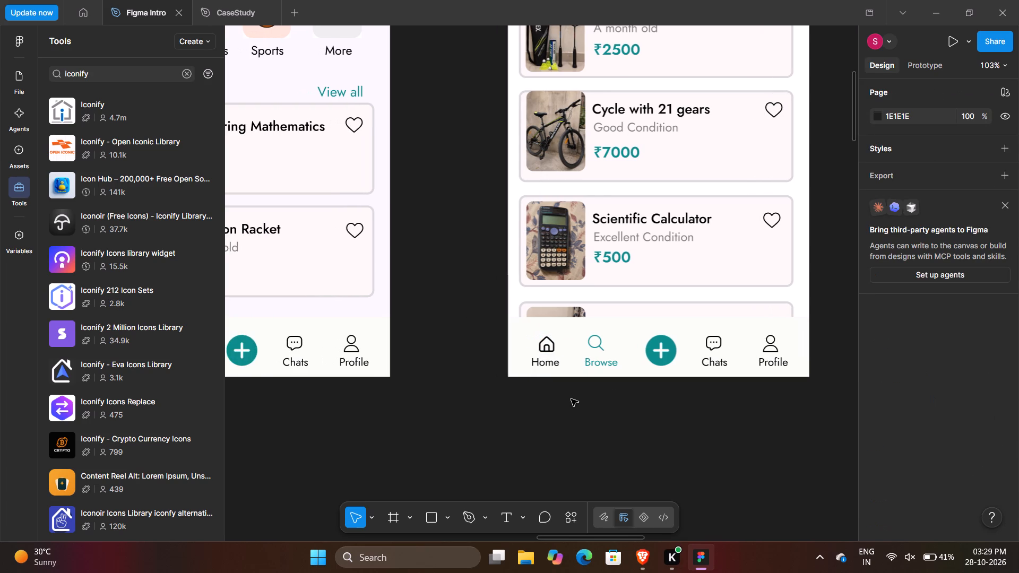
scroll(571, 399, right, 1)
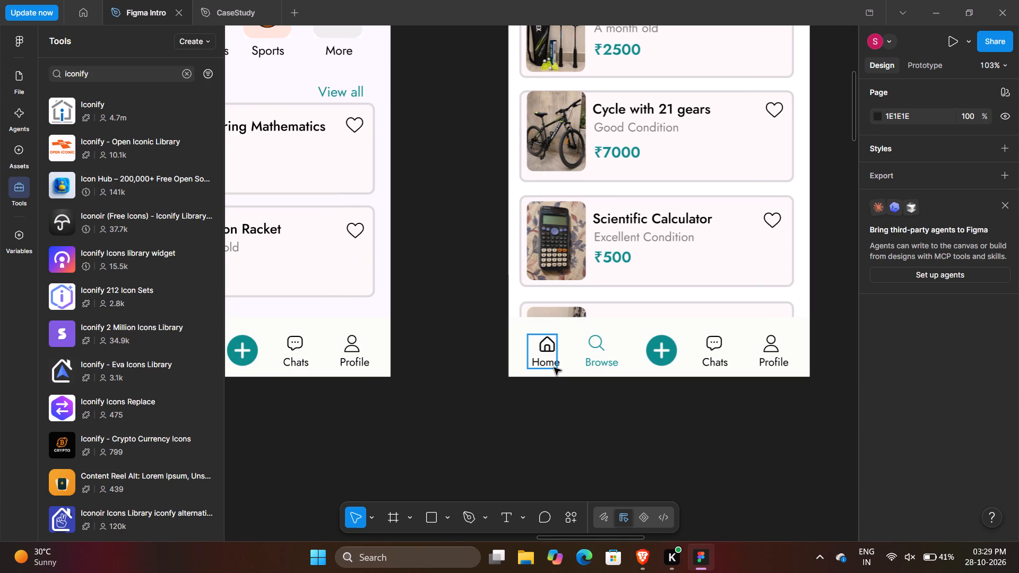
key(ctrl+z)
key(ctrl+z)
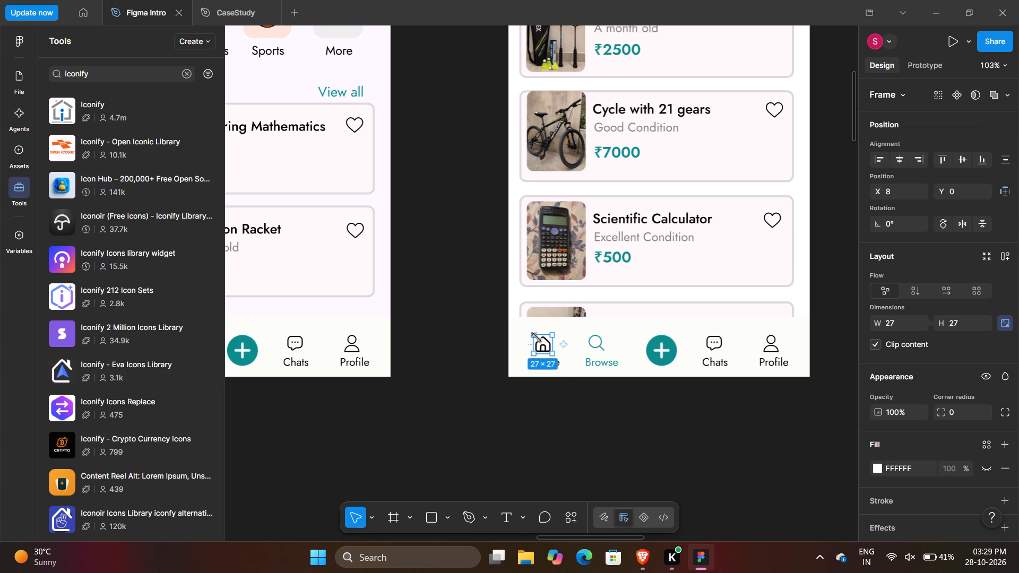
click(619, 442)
Move Screen 5's Home label to X 3 within its navigation item, beneath the home icon.
double_click(543, 366)
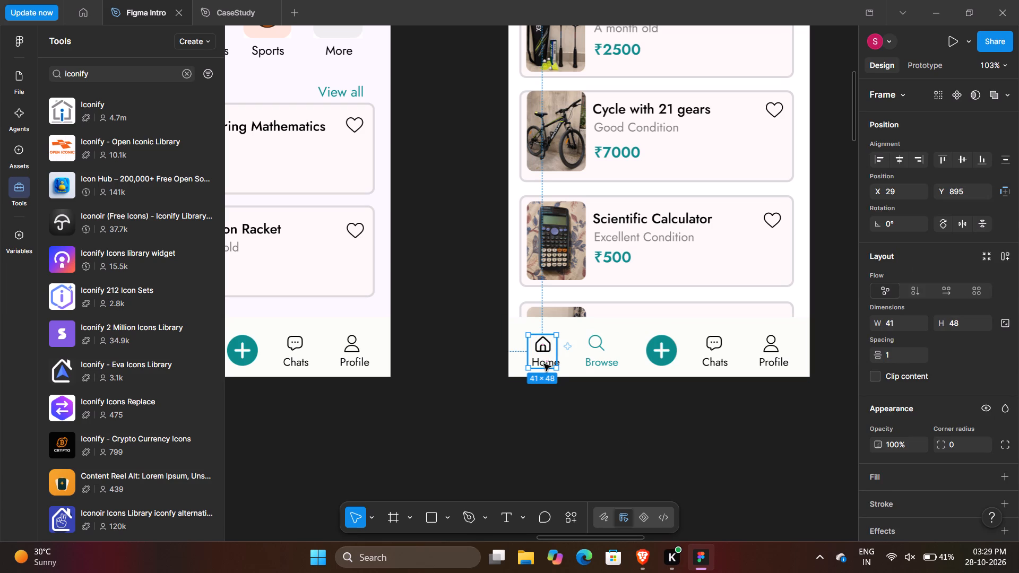
double_click(544, 364)
key(Left)
key(Left)
key(Left)
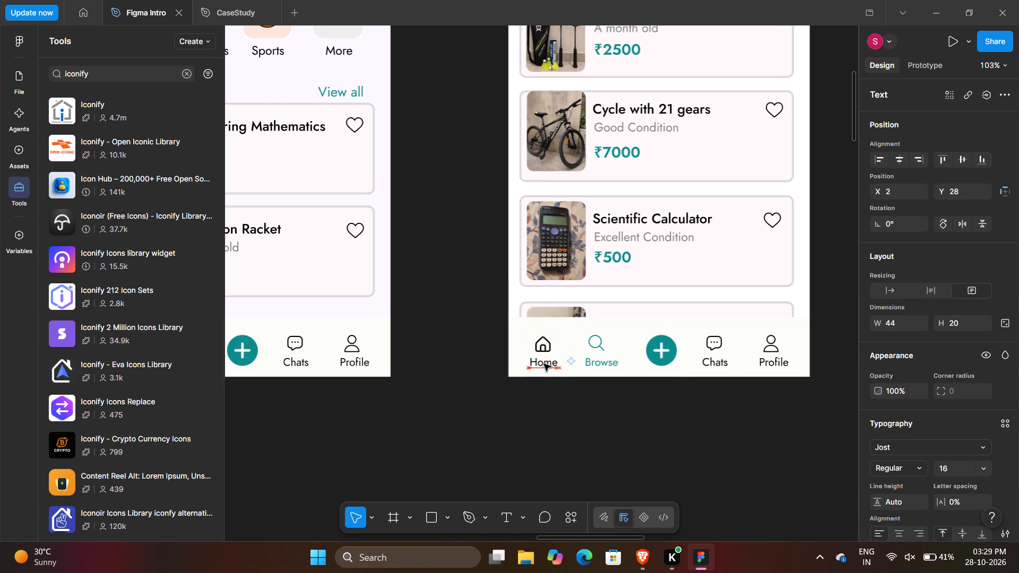
key(Right)
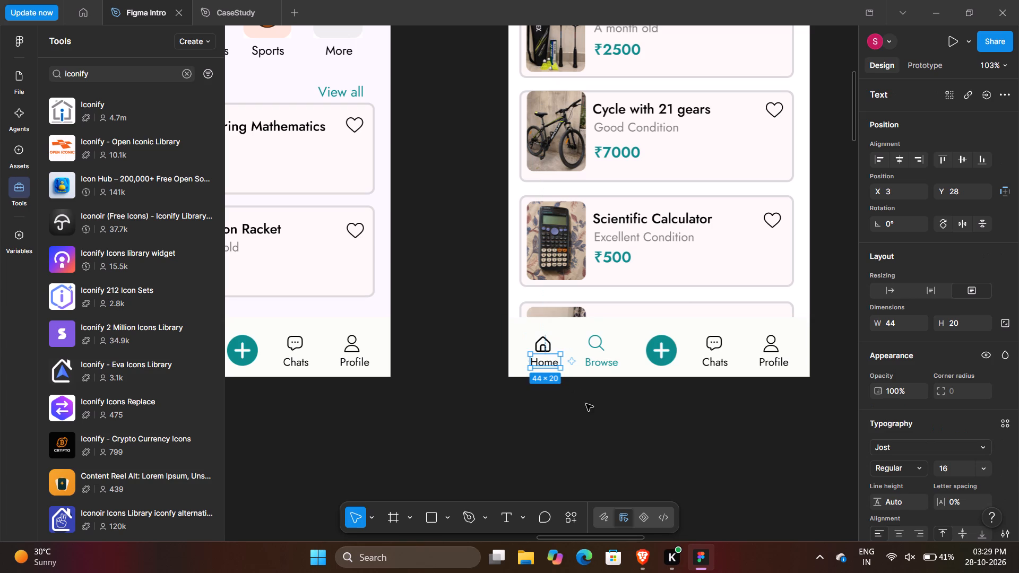
click(586, 404)
Resize the teal home icon in Screen-4's bottom navigation bar to 27 × 27.
scroll(586, 404, right, 2)
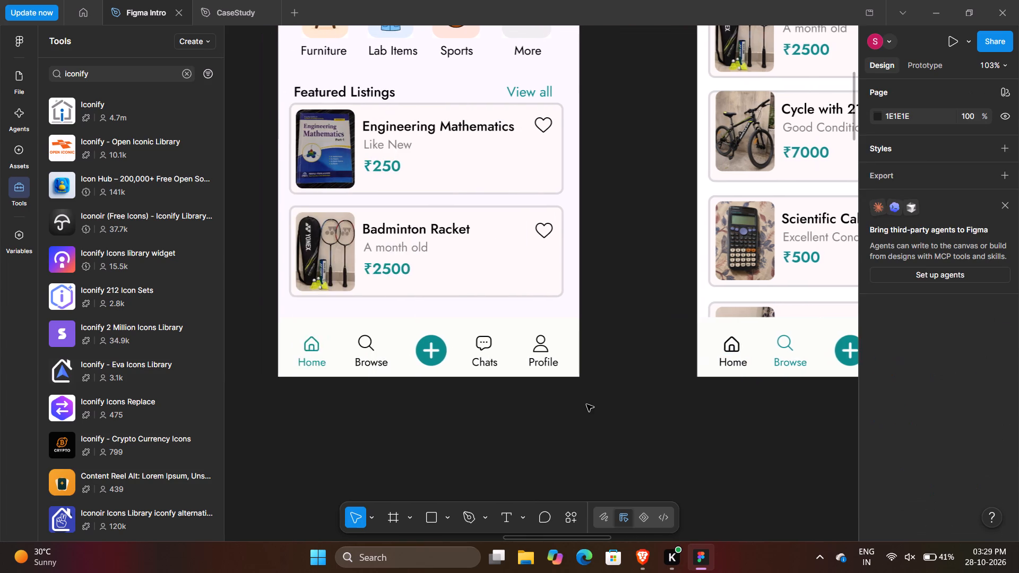
scroll(586, 404, right, 1)
click(417, 345)
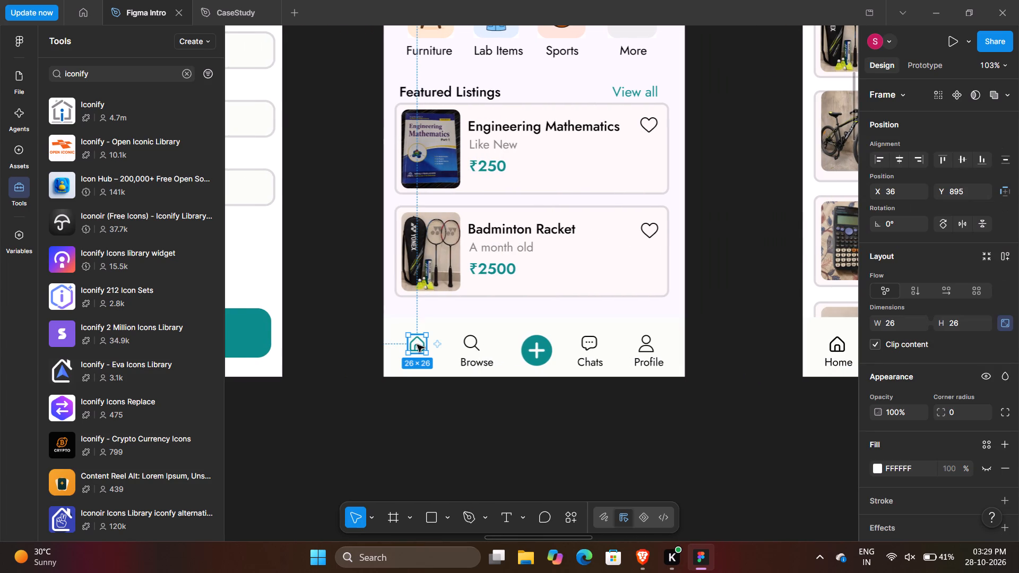
click(900, 324)
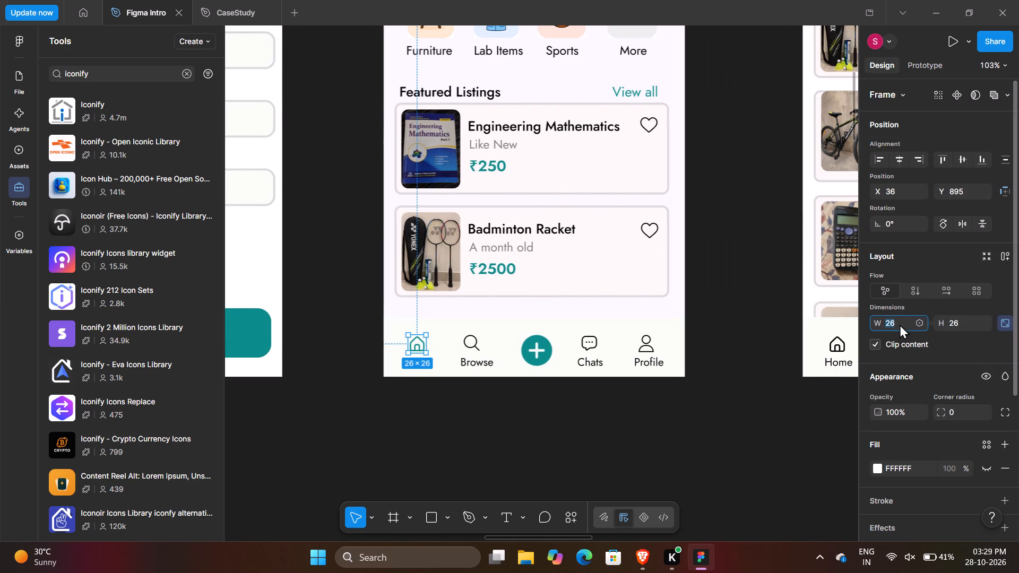
key(Right)
key(7)
key(Return)
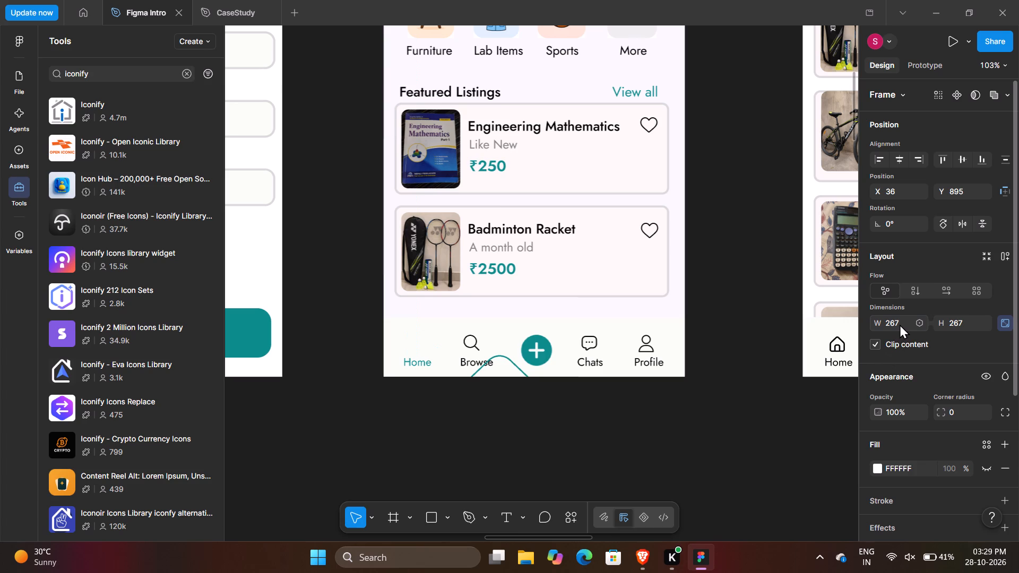
click(900, 324)
key(BackSpace)
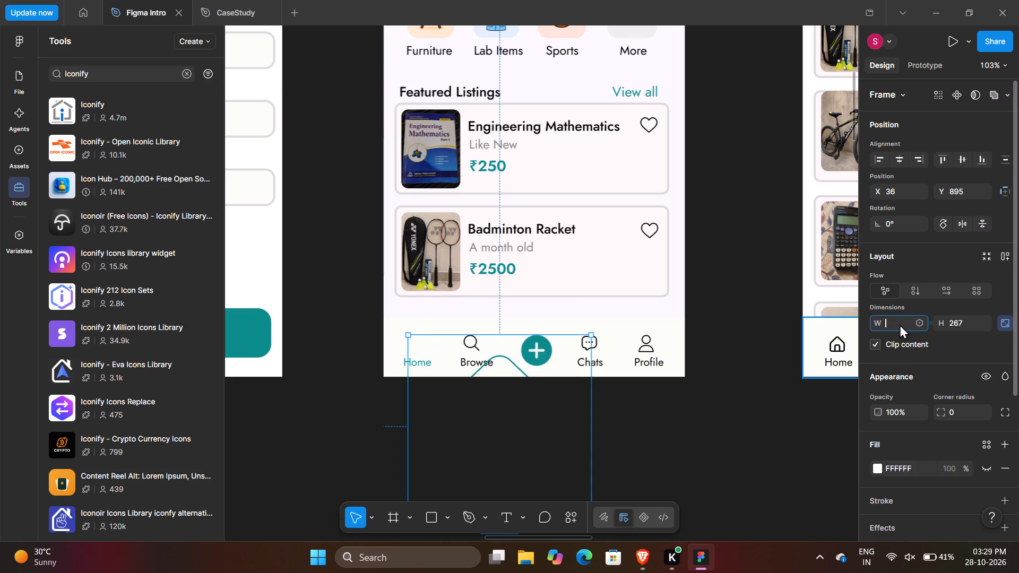
text(27)
key(Return)
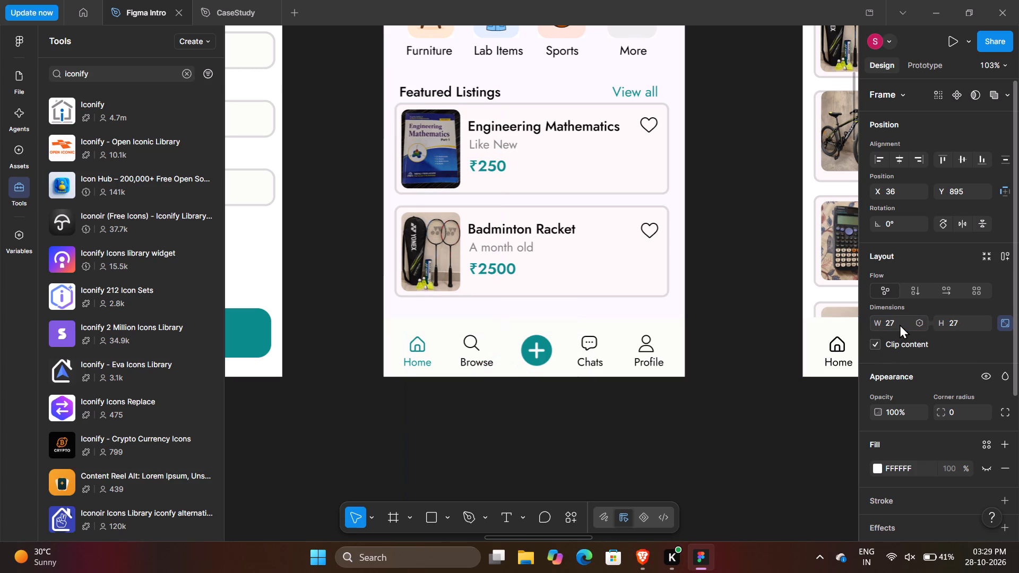
click(512, 468)
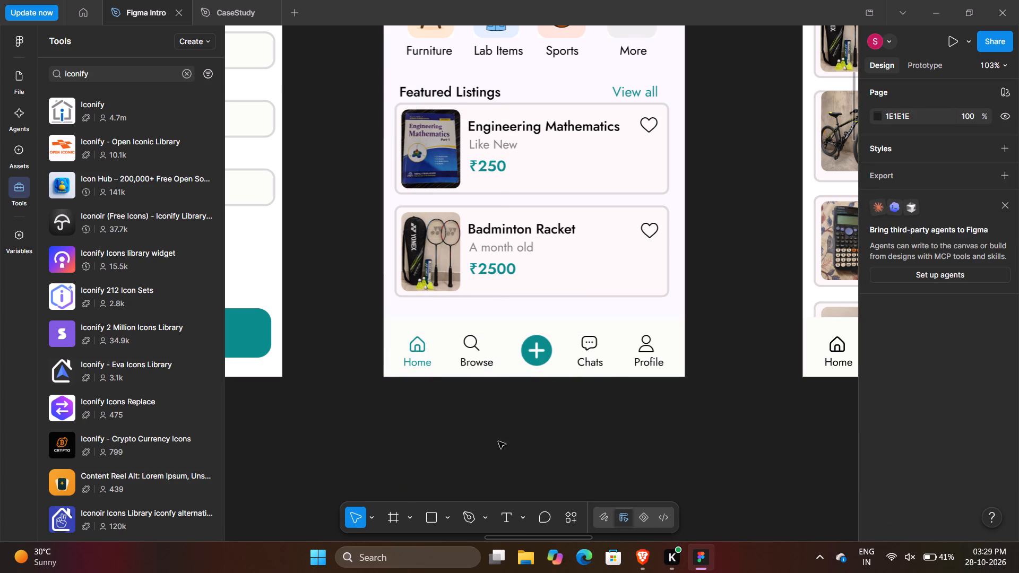
Move Screen-4's teal Home label to X 30 and narrow its text box to 42 wide.
click(418, 362)
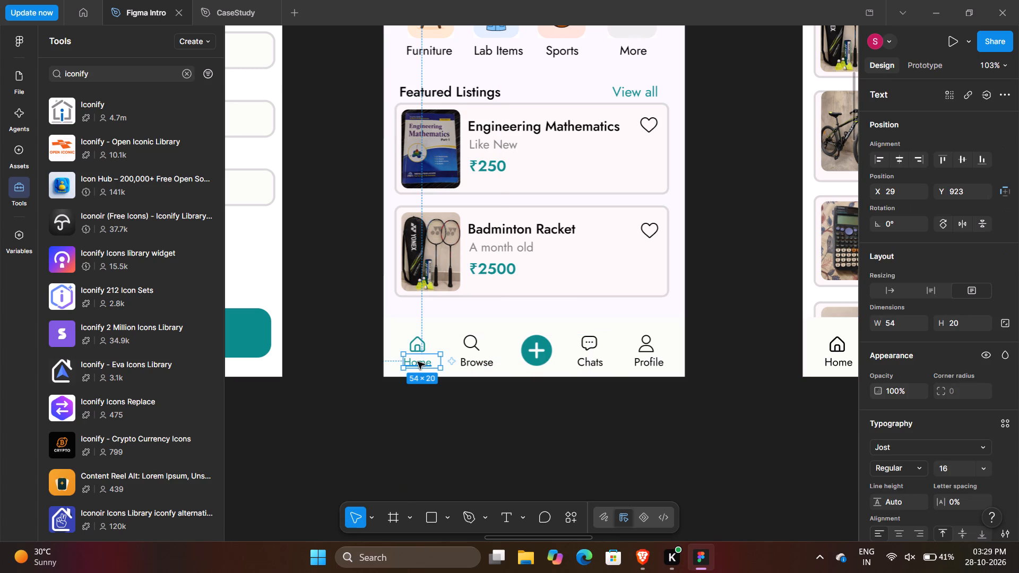
key(Right)
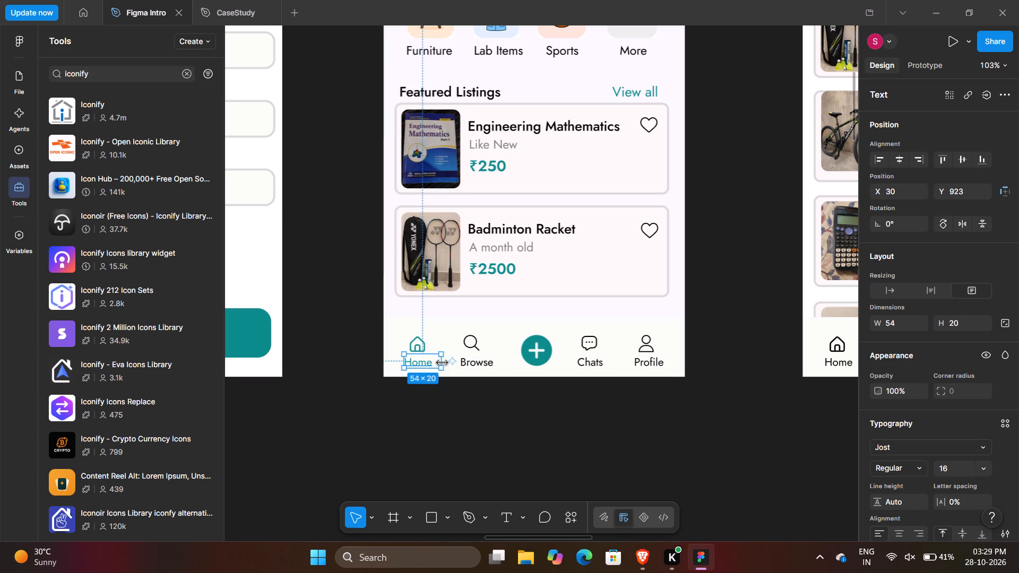
drag(442, 362, 431, 362)
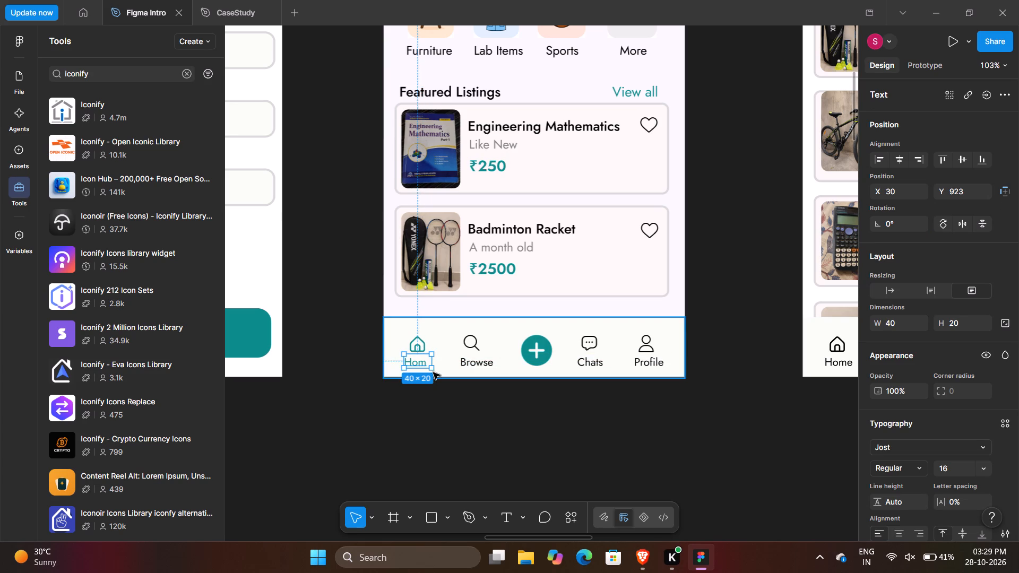
key(ctrl+z)
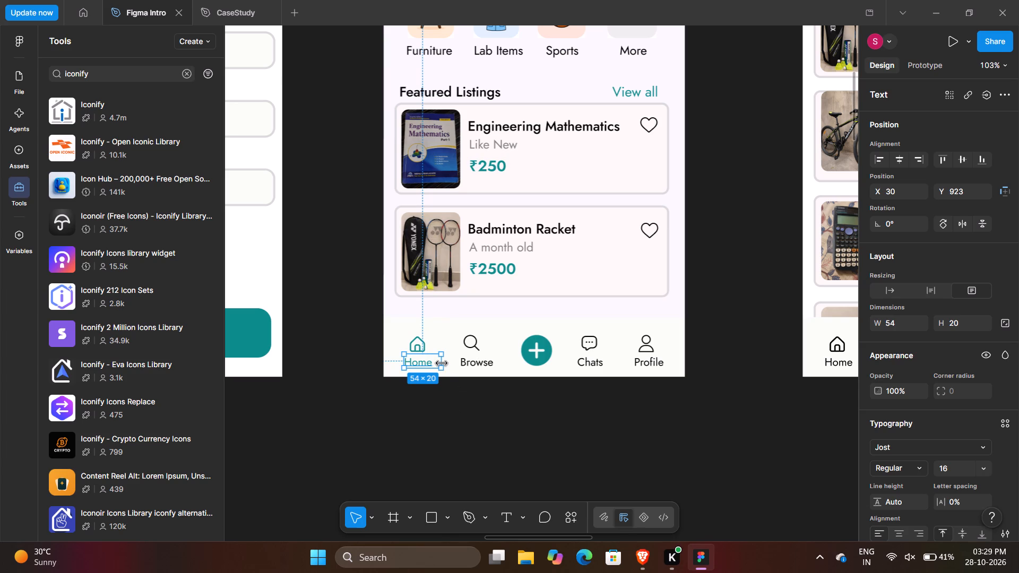
drag(442, 363, 433, 363)
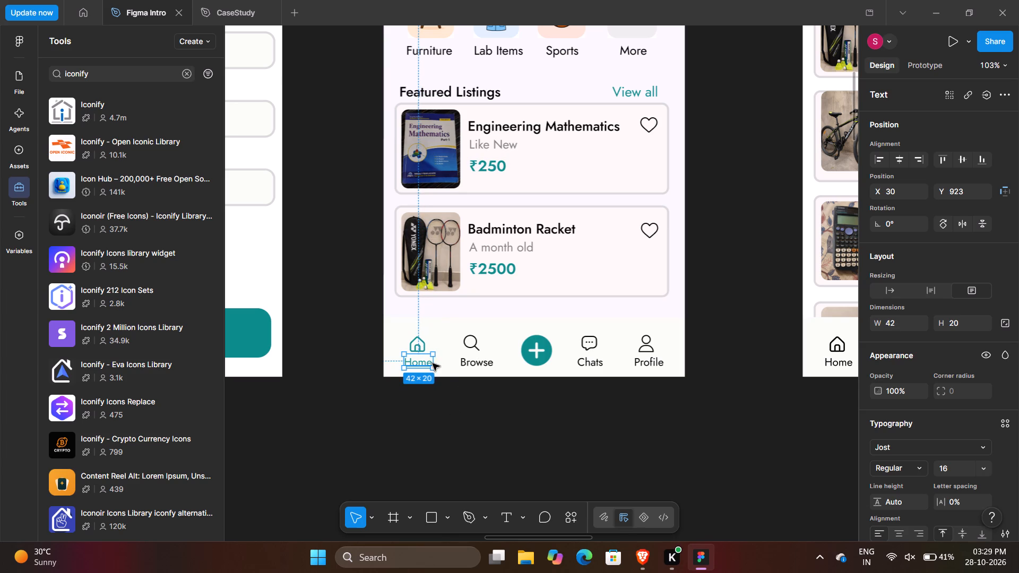
click(447, 396)
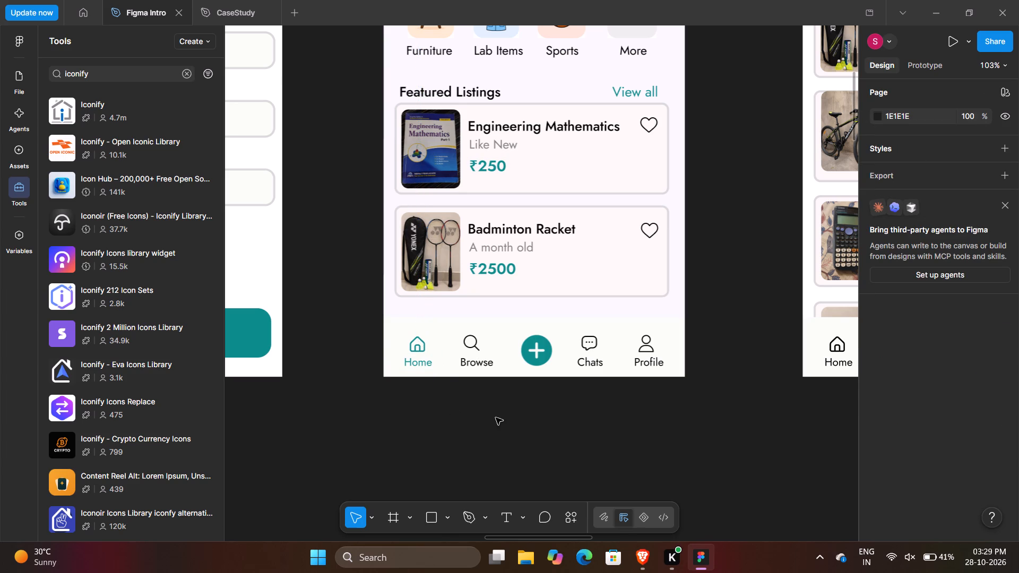
Copy Screen 5's black outline home icon into the Home navigation item of the listings screen with Edit links.
scroll(496, 418, left, 3)
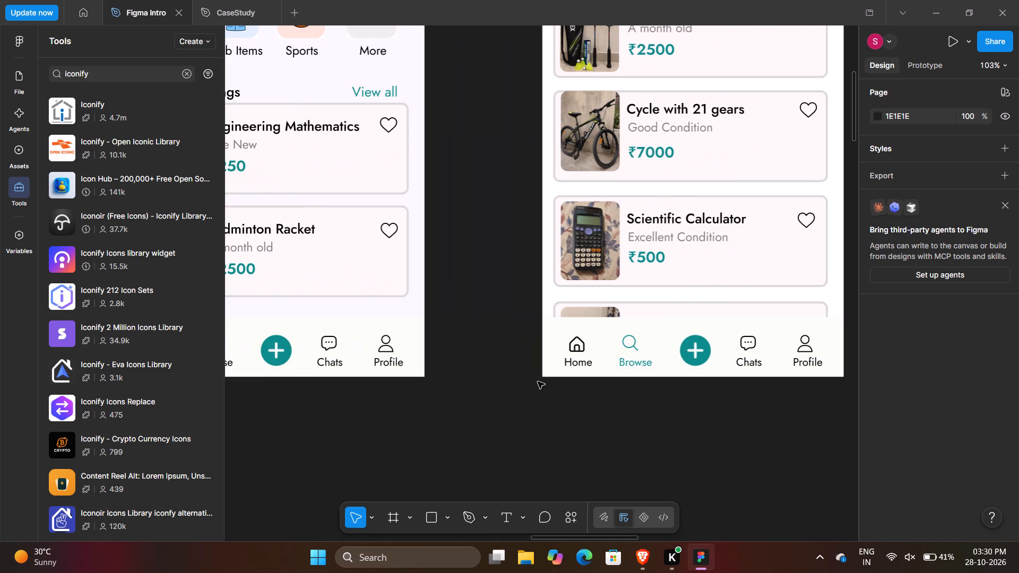
double_click(577, 348)
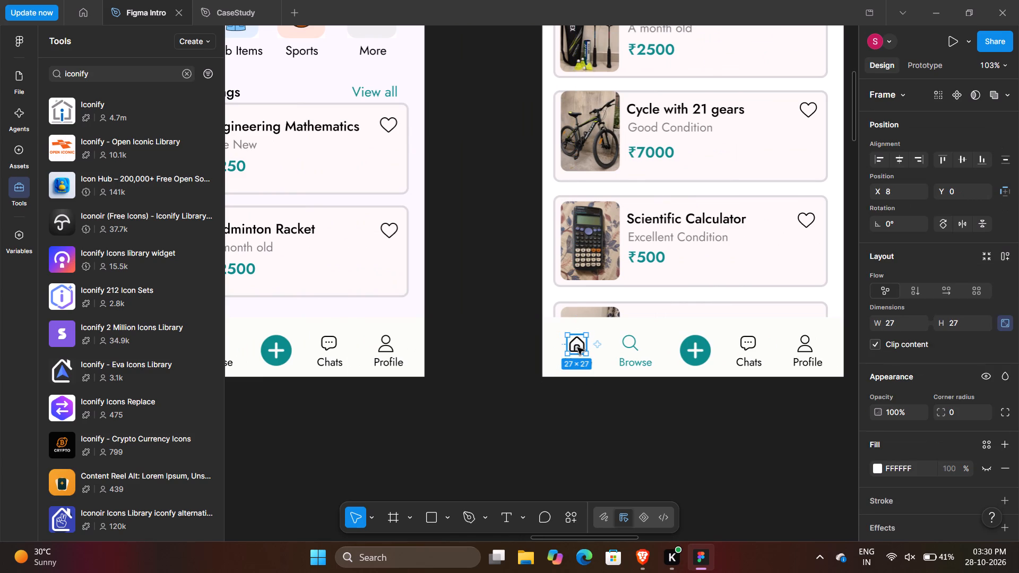
key(ctrl+c)
click(643, 426)
scroll(643, 426, left, 2)
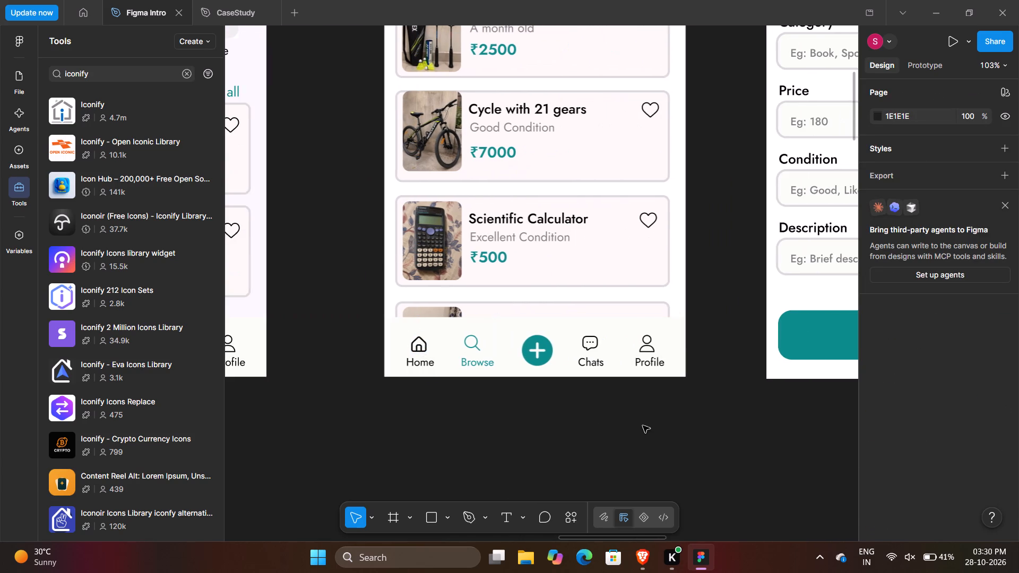
scroll(643, 426, left, 8)
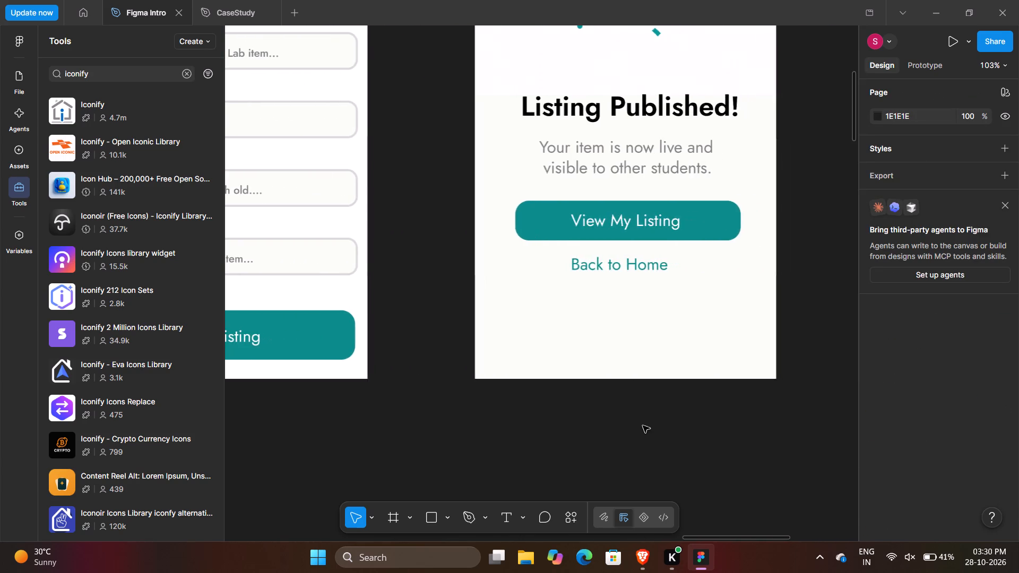
scroll(643, 426, left, 2)
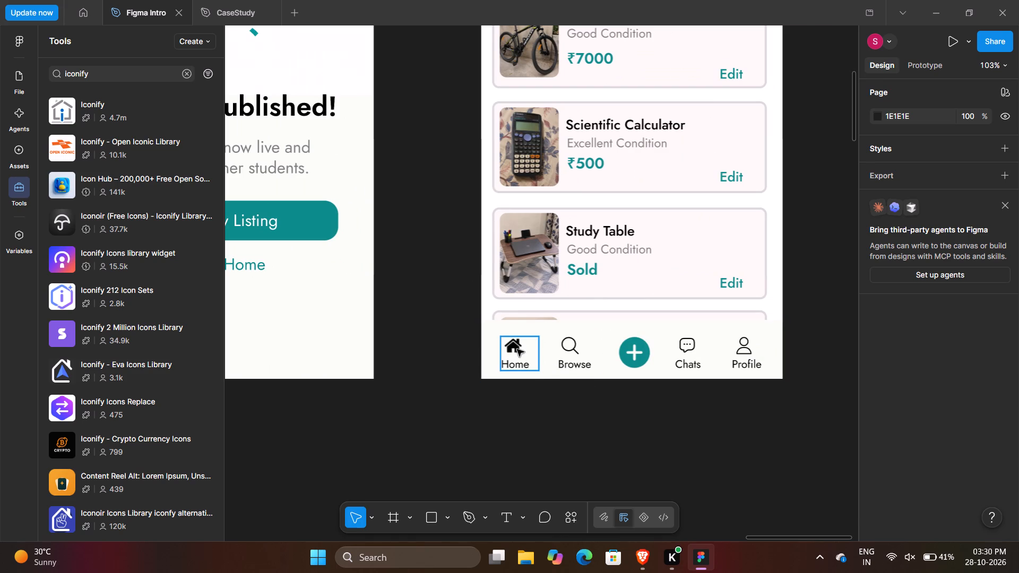
double_click(517, 349)
ctrl+click(517, 349)
key(ctrl+v)
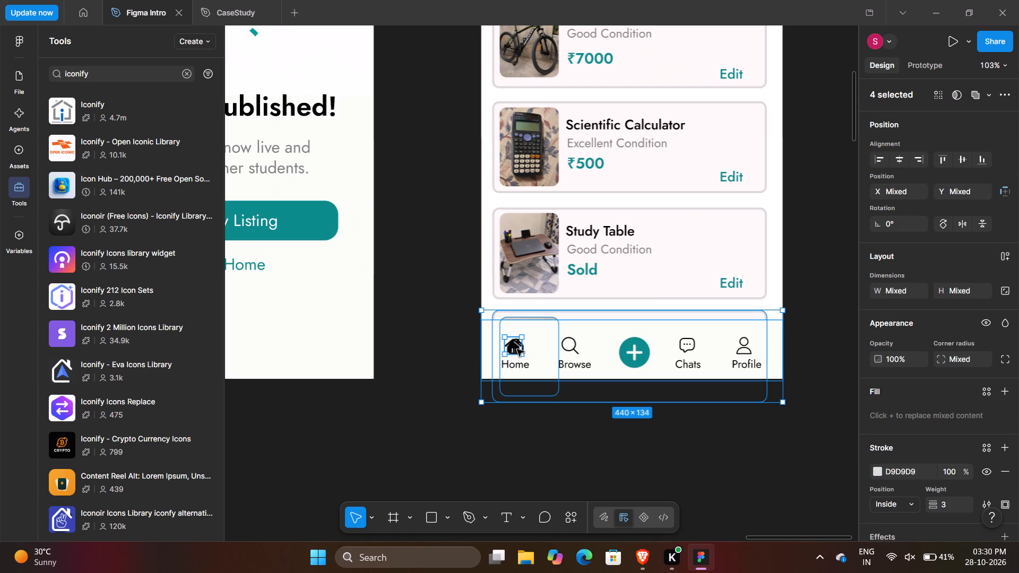
Move the old solid home icon aside to X 30, clear of the pasted outline icon, and delete it.
key(Right)
key(Right)
key(Right)
key(Right)
key(Right)
key(Right)
key(Right)
key(Right)
key(Right)
key(Right)
key(Right)
key(Right)
key(Right)
key(Right)
key(Right)
key(Right)
key(Right)
key(Right)
key(Right)
key(Right)
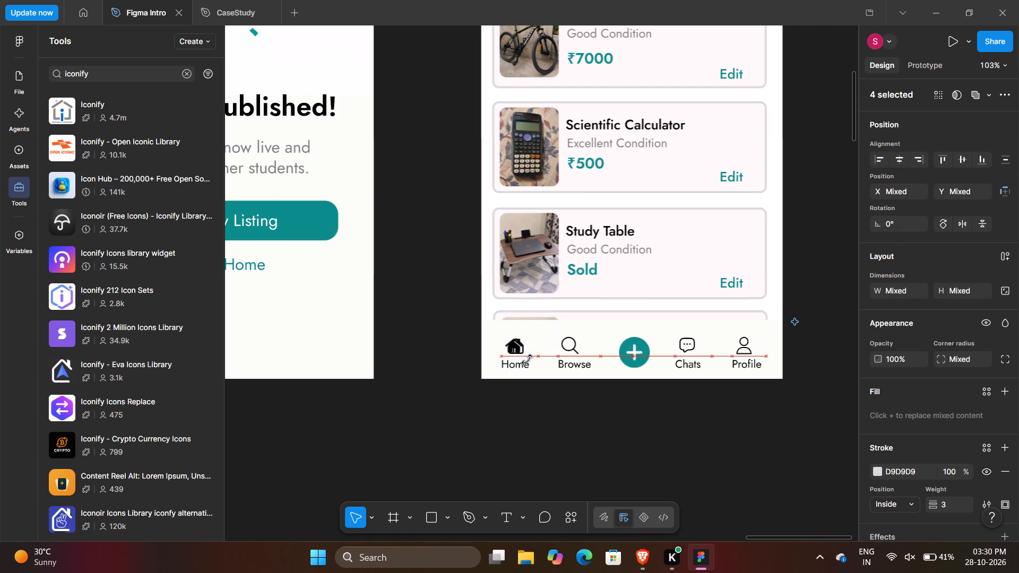
key(Right)
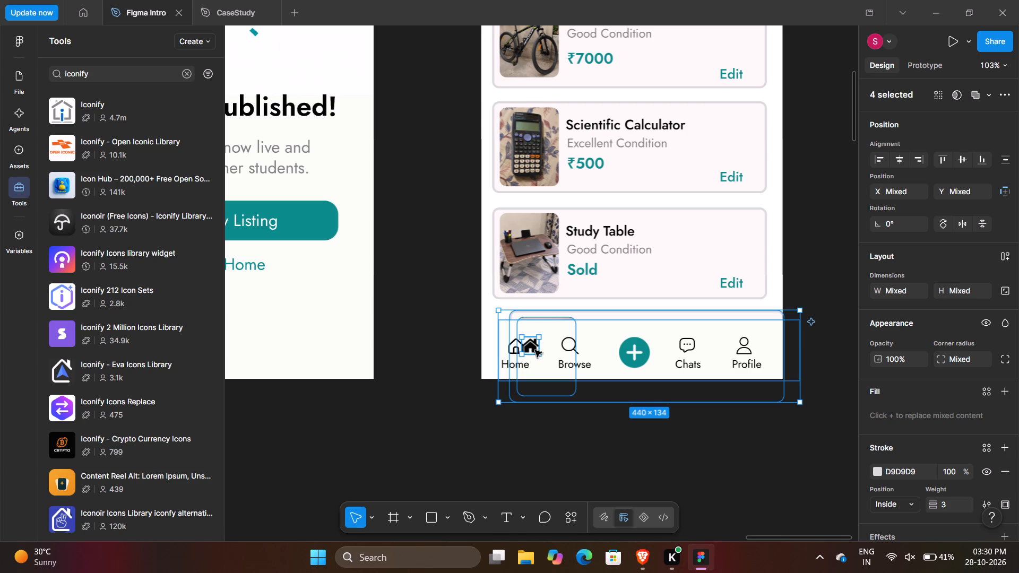
click(530, 346)
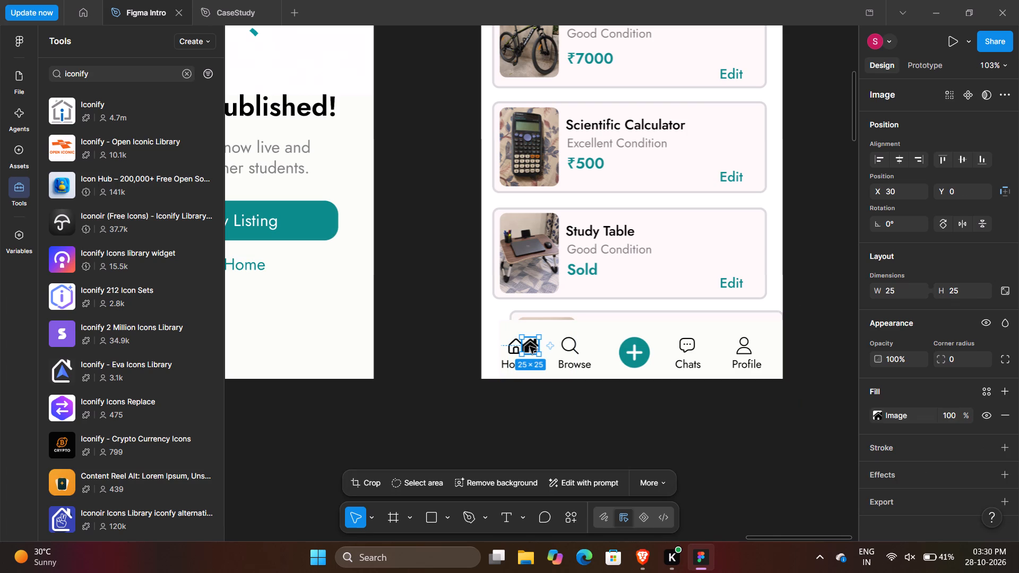
key(Delete)
click(594, 456)
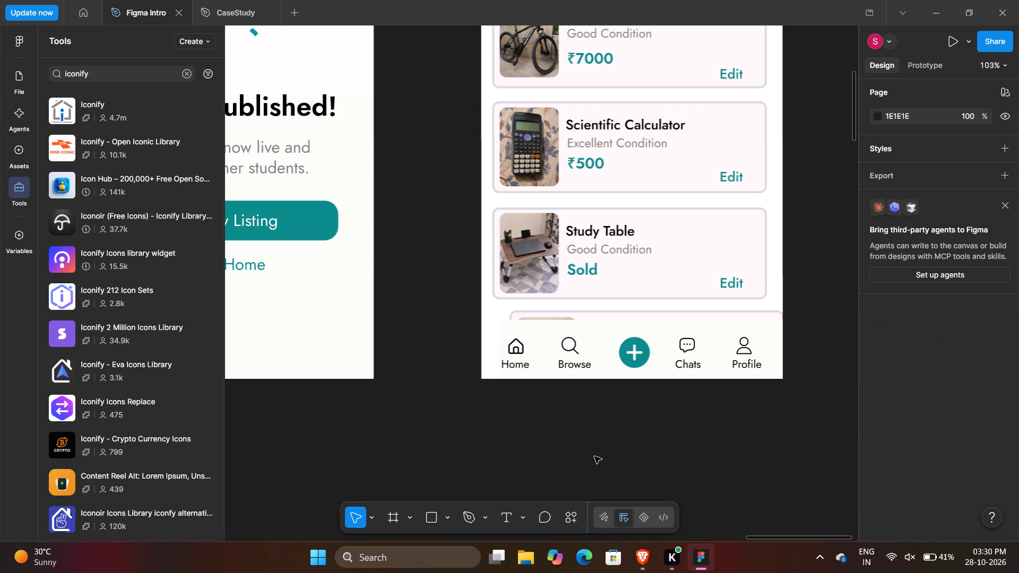
Position the pasted outline home icon at X 6 within its navigation item, above the Home label.
click(513, 347)
click(513, 347)
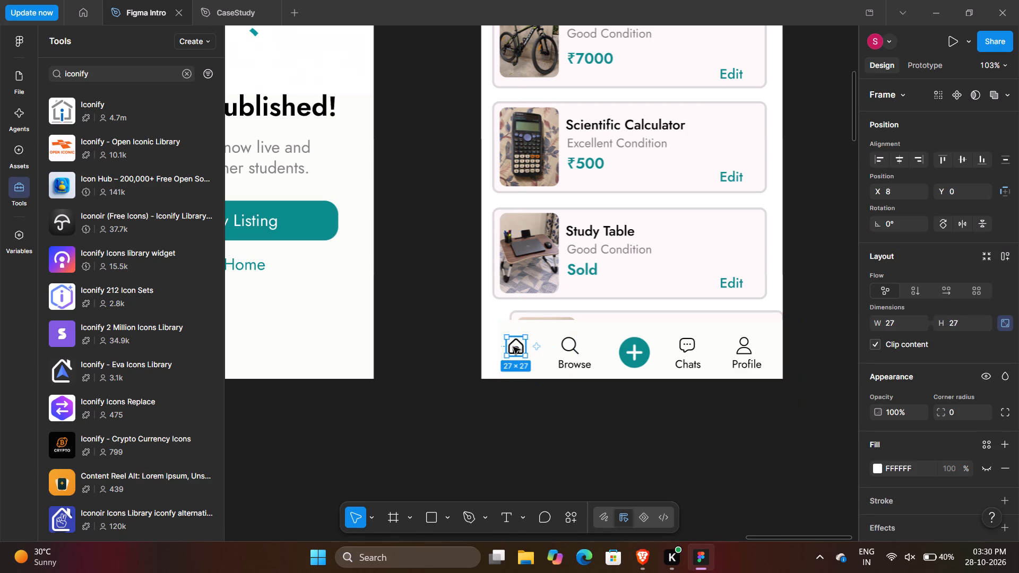
key(Left)
key(Left)
key(Left)
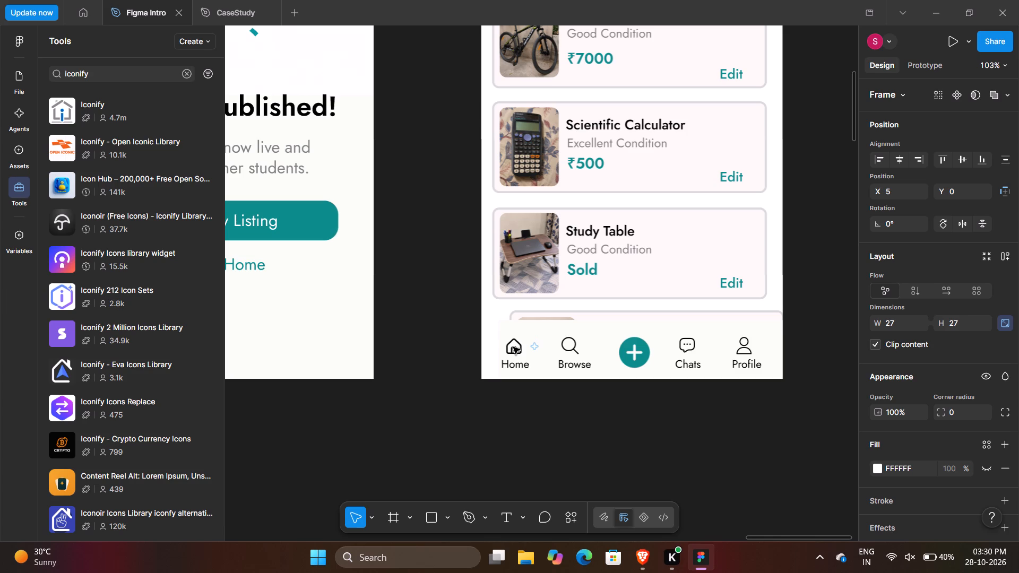
key(Right)
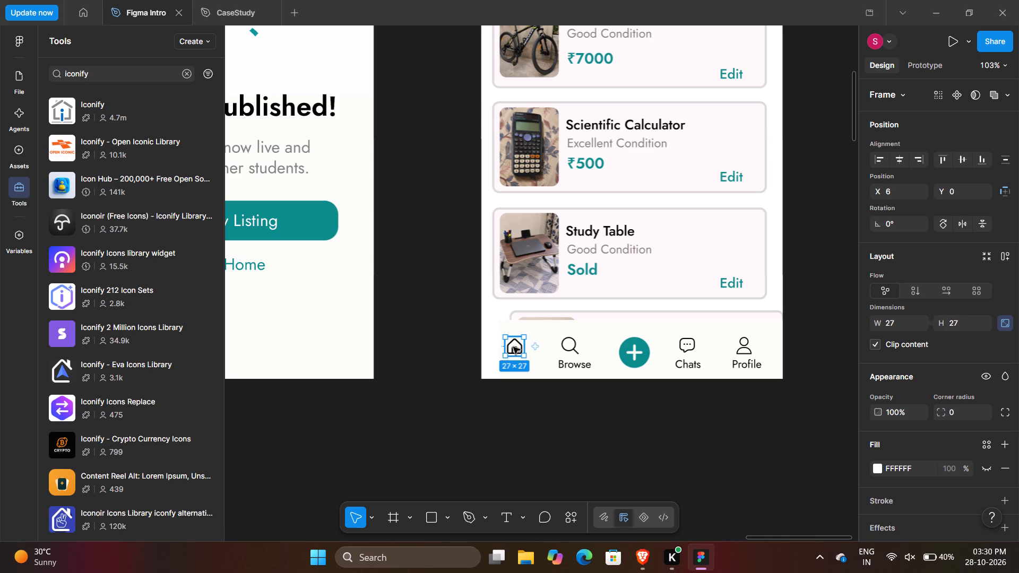
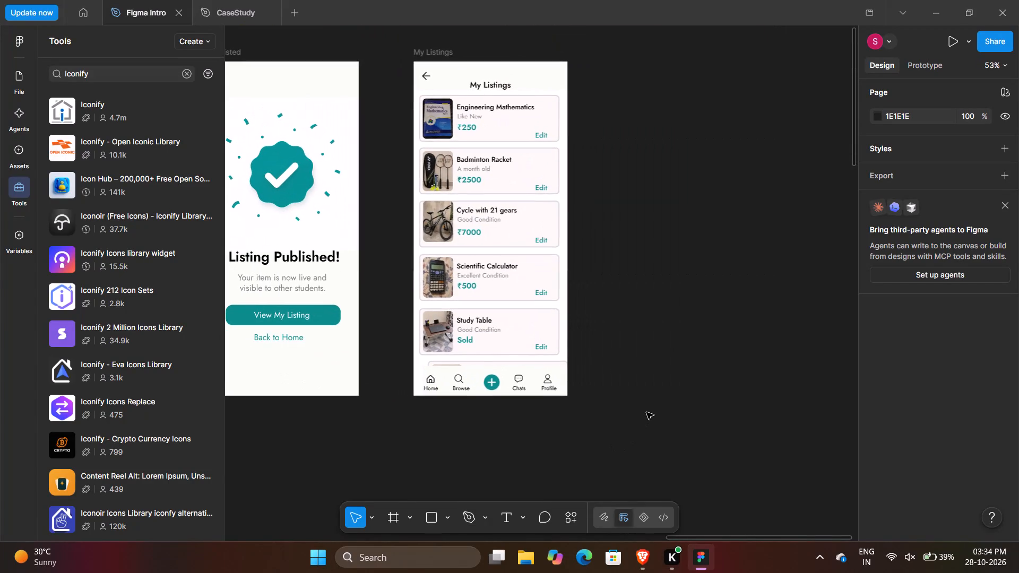
Copy the outline home icon from the My Listings screen into the Home navigation item of the Profile Section screen.
click(430, 384)
click(430, 384)
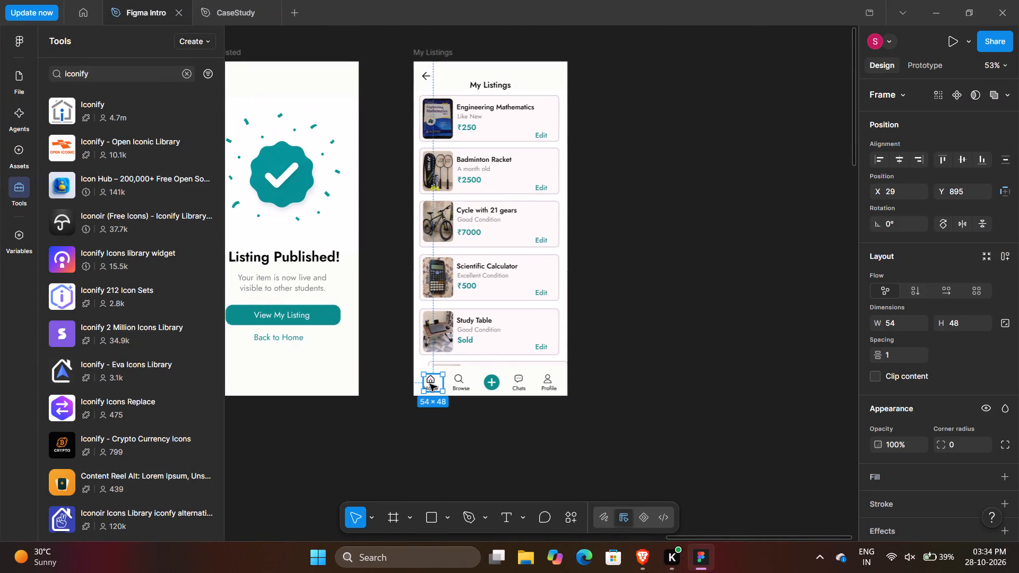
double_click(430, 381)
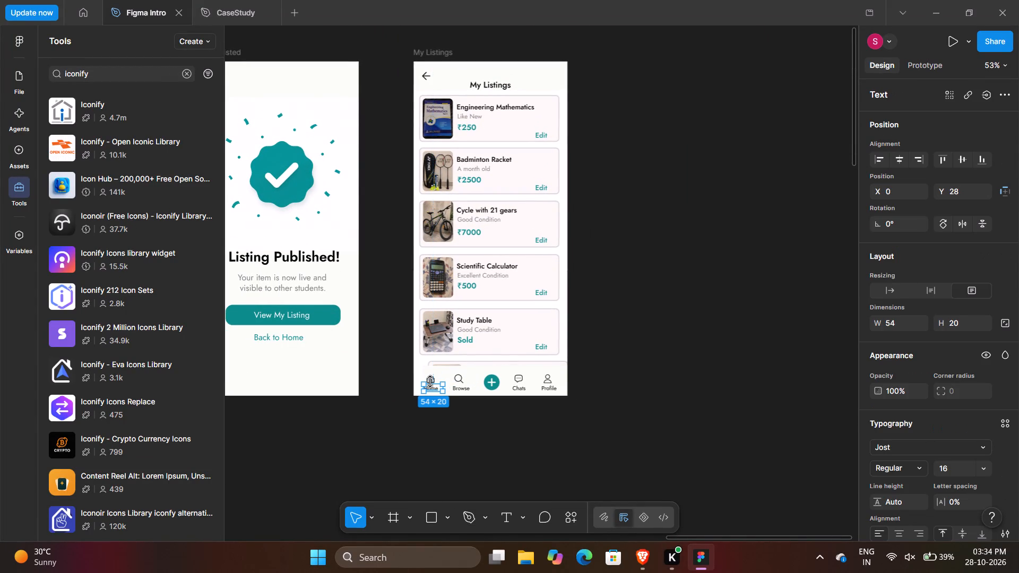
click(567, 456)
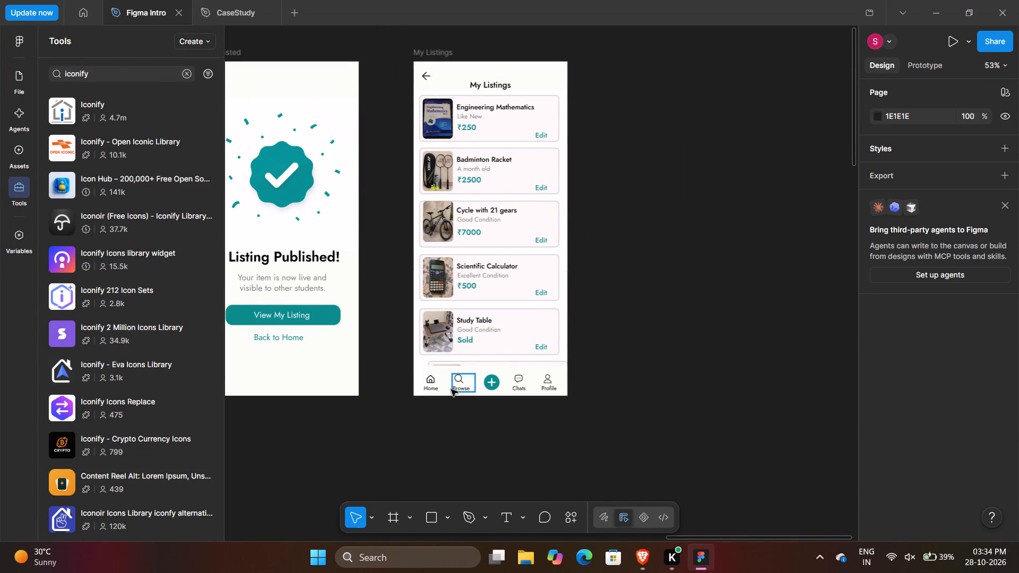
double_click(433, 381)
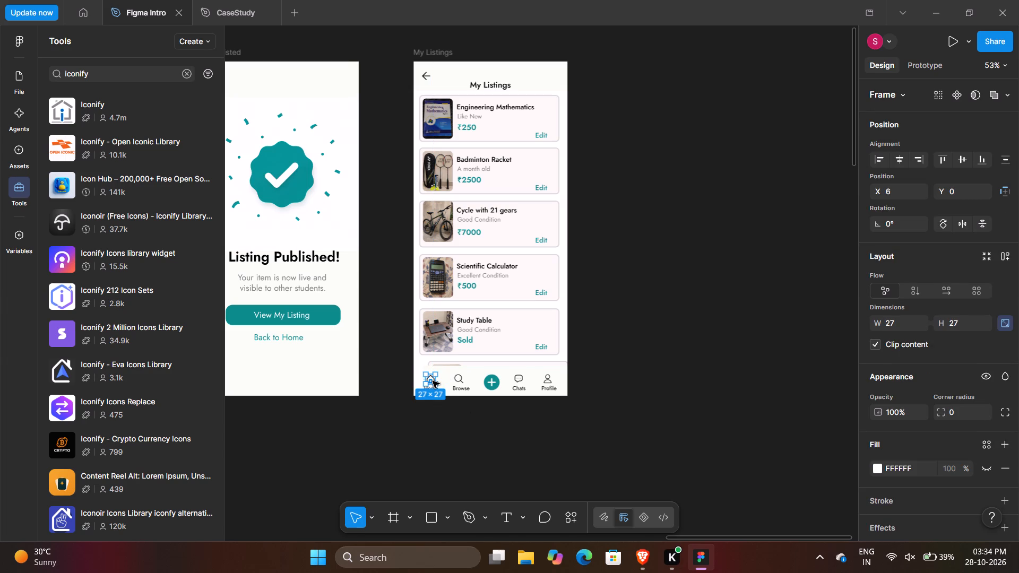
key(ctrl+c)
scroll(565, 454, down, 4)
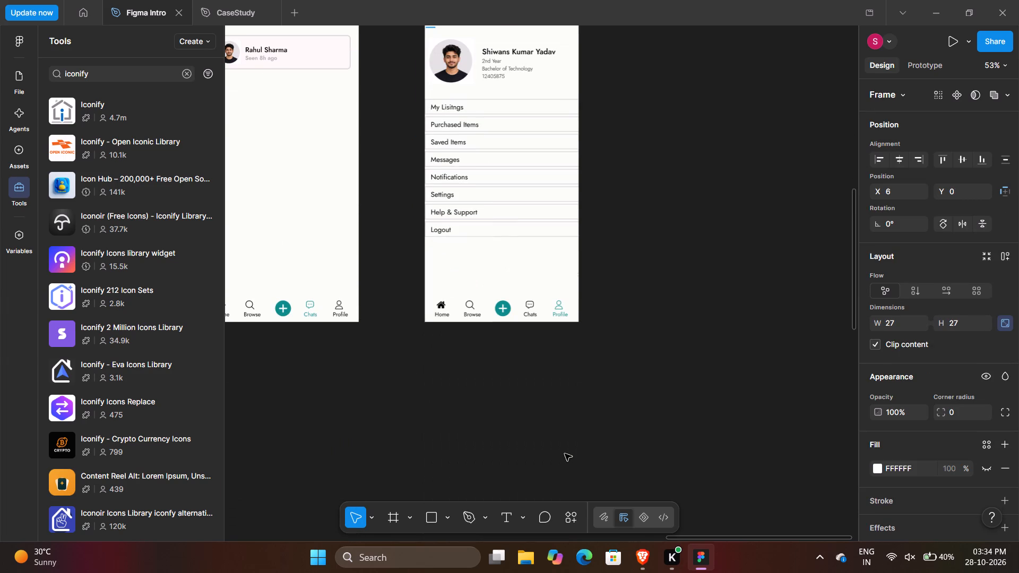
double_click(442, 307)
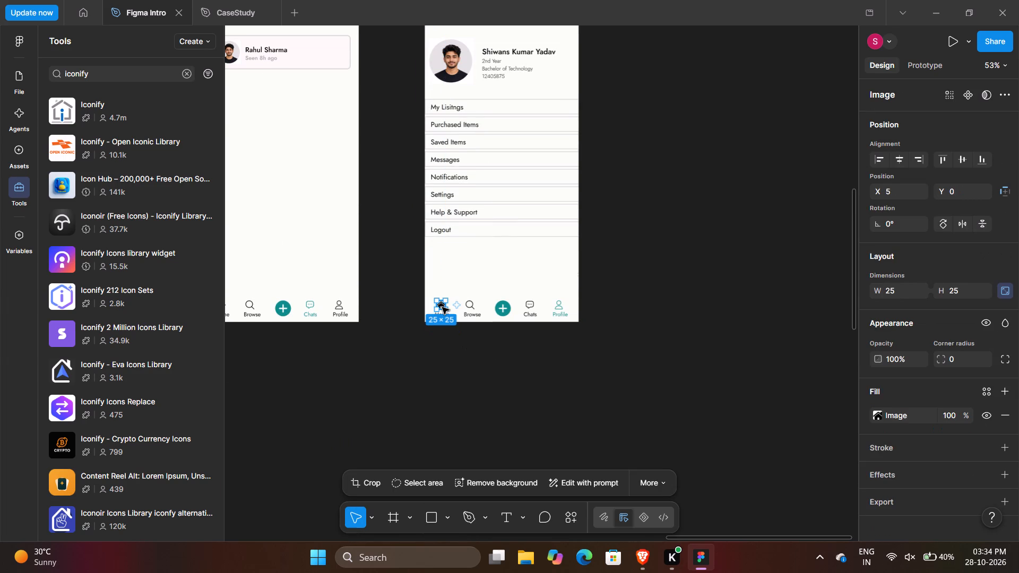
key(ctrl+v)
scroll(517, 349, right, 1)
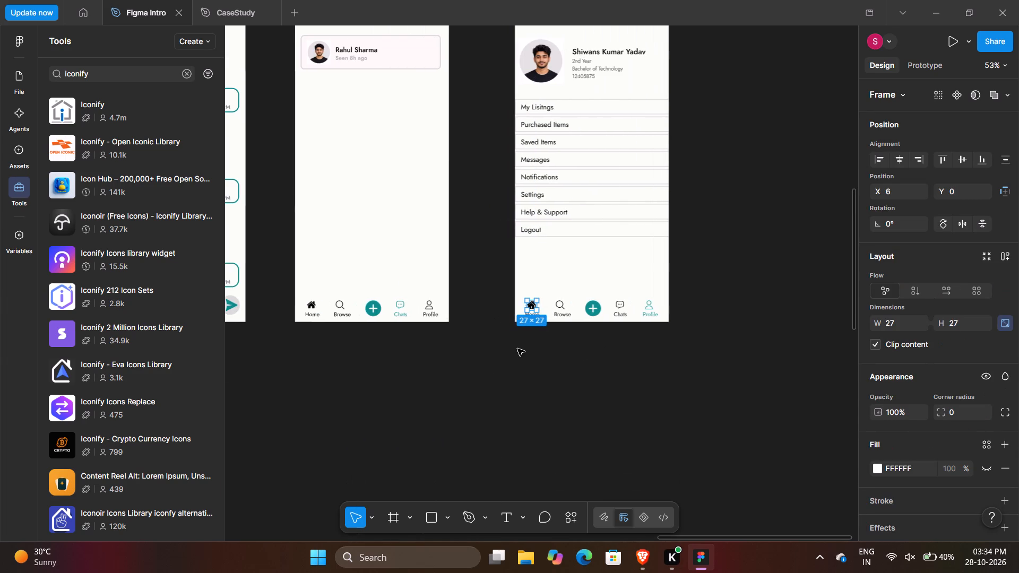
click(557, 351)
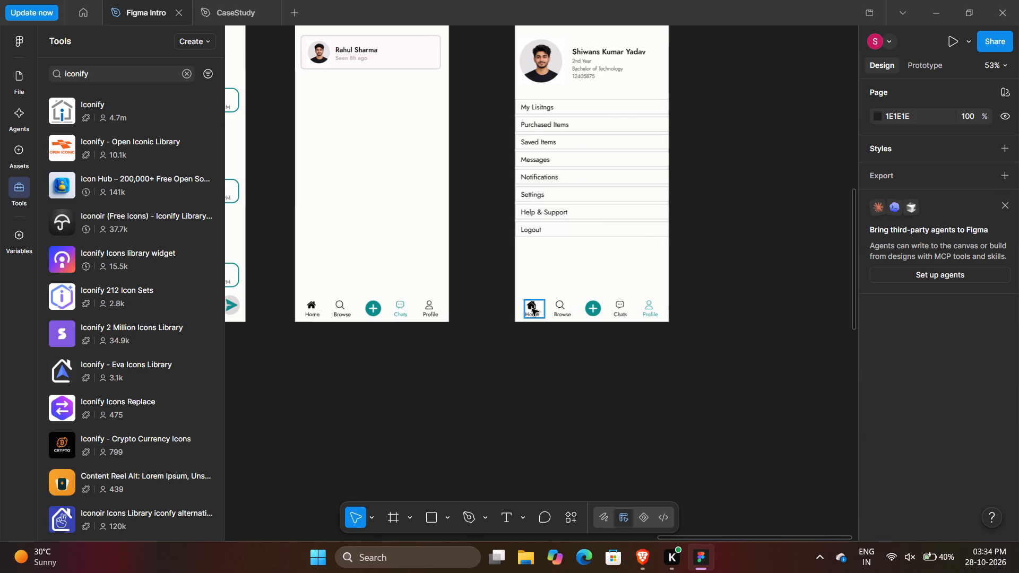
Move the pasted outline home icon up out of the Profile Section's navigation item, to X 29, Y 843, clear of the solid icon.
double_click(532, 309)
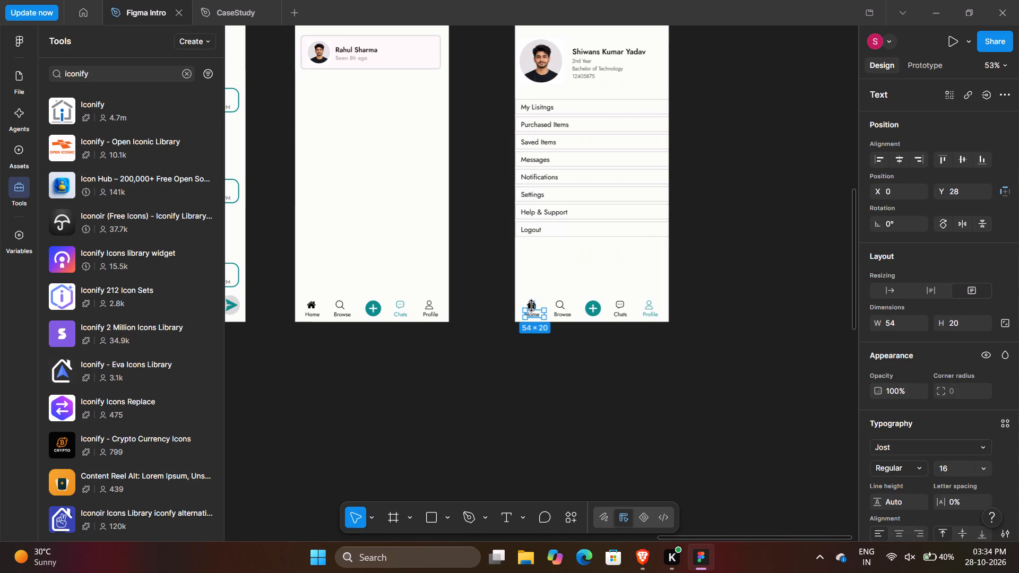
double_click(532, 306)
triple_click(532, 306)
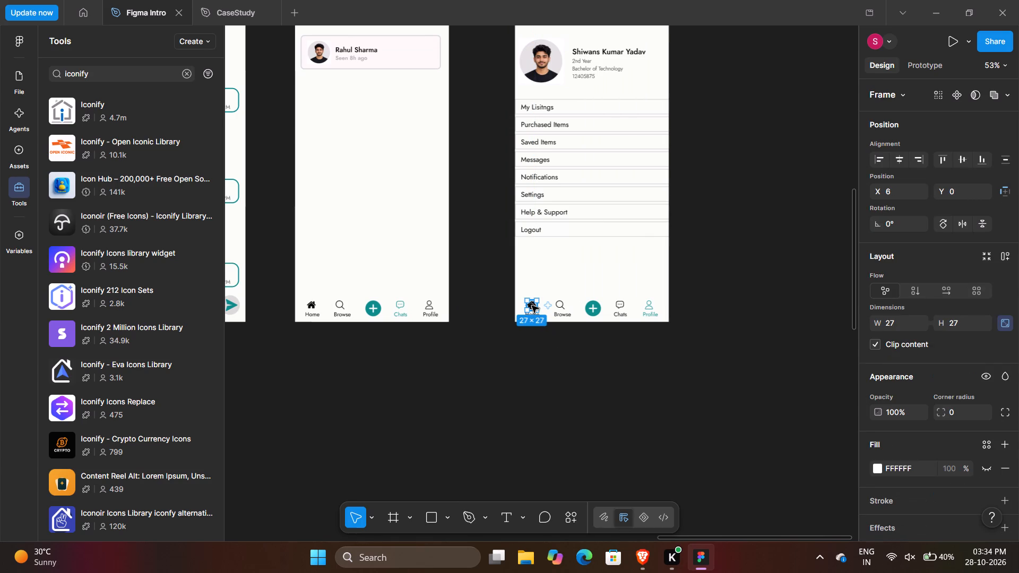
key(Right)
key(Right)
key(Right)
key(Right)
key(Right)
key(Right)
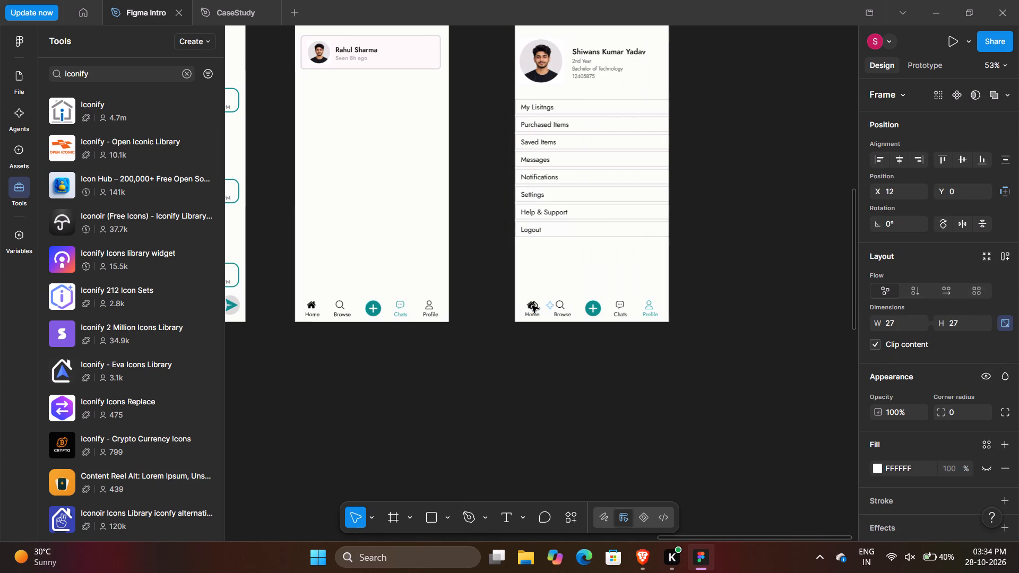
click(529, 306)
drag(535, 306, 530, 286)
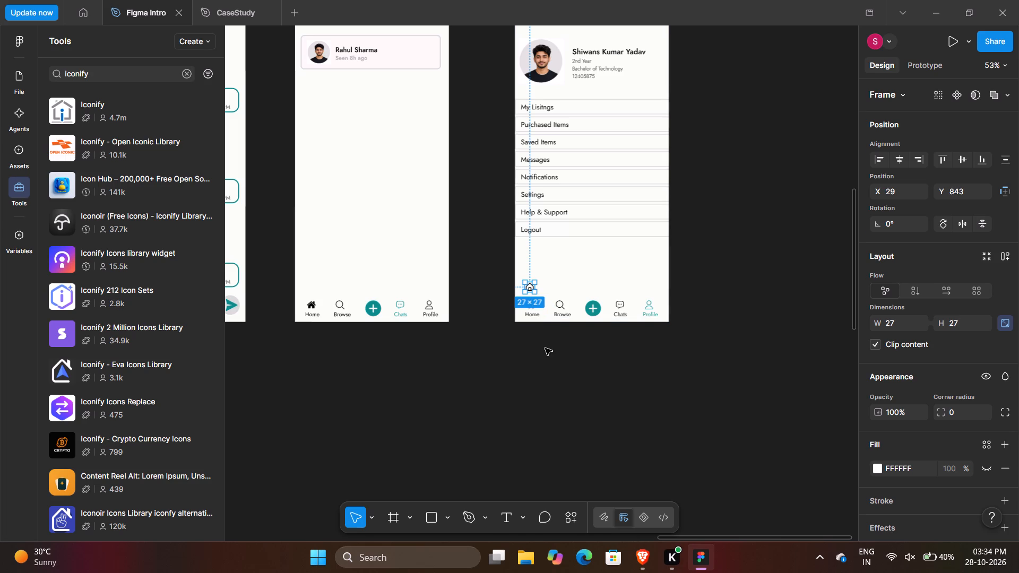
click(545, 348)
Delete the old solid home icon from the Profile Section's Home navigation item.
double_click(529, 309)
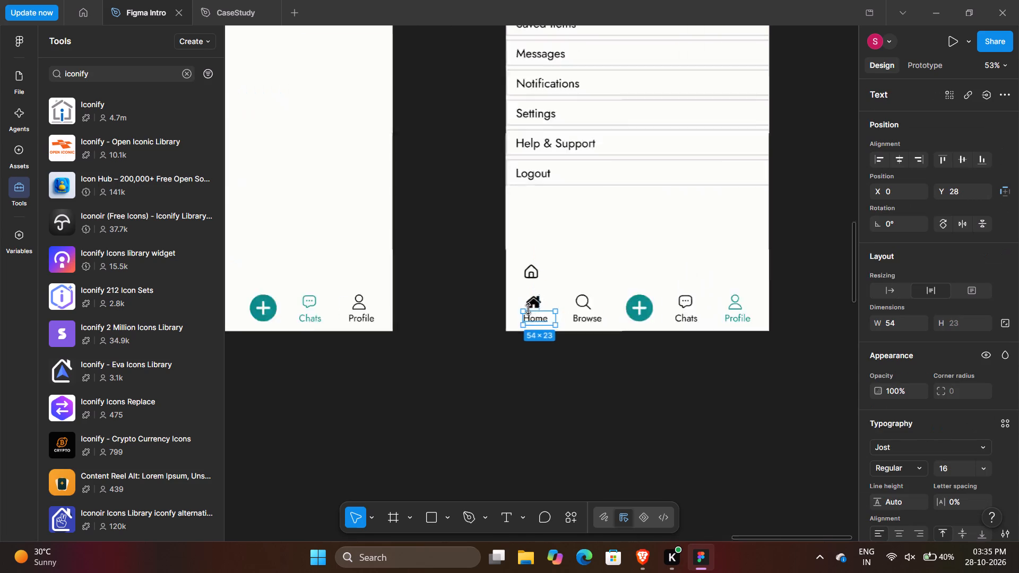
click(551, 282)
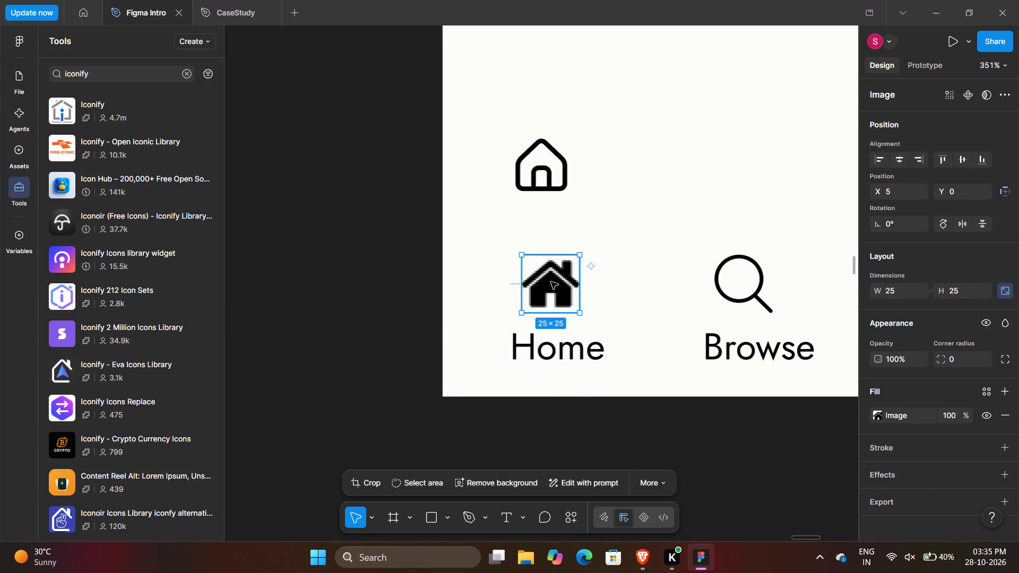
key(Delete)
Move the outline home icon back into the Profile Section's Home navigation item at X 8, above the Home label.
drag(551, 178, 565, 237)
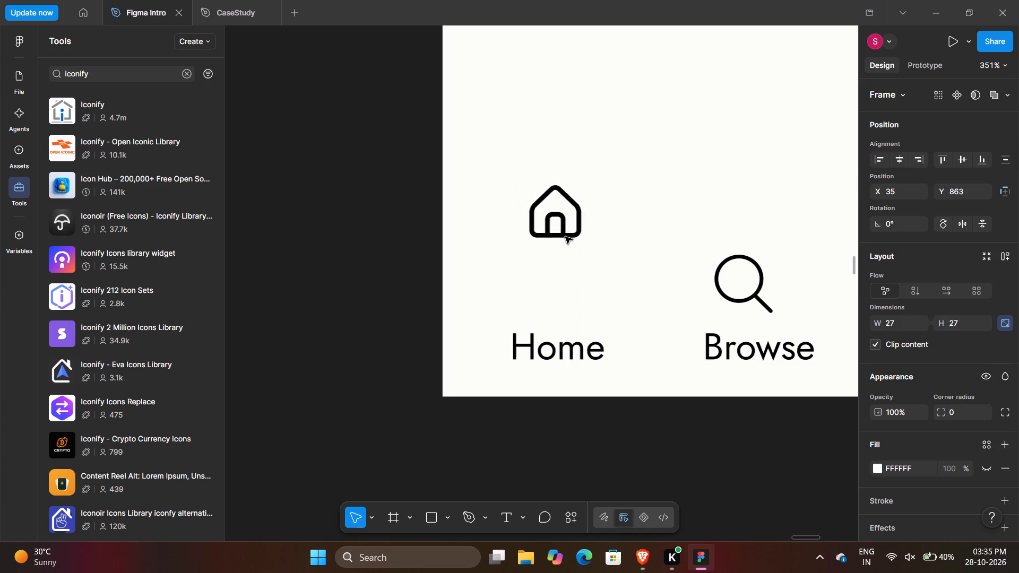
drag(565, 237, 569, 317)
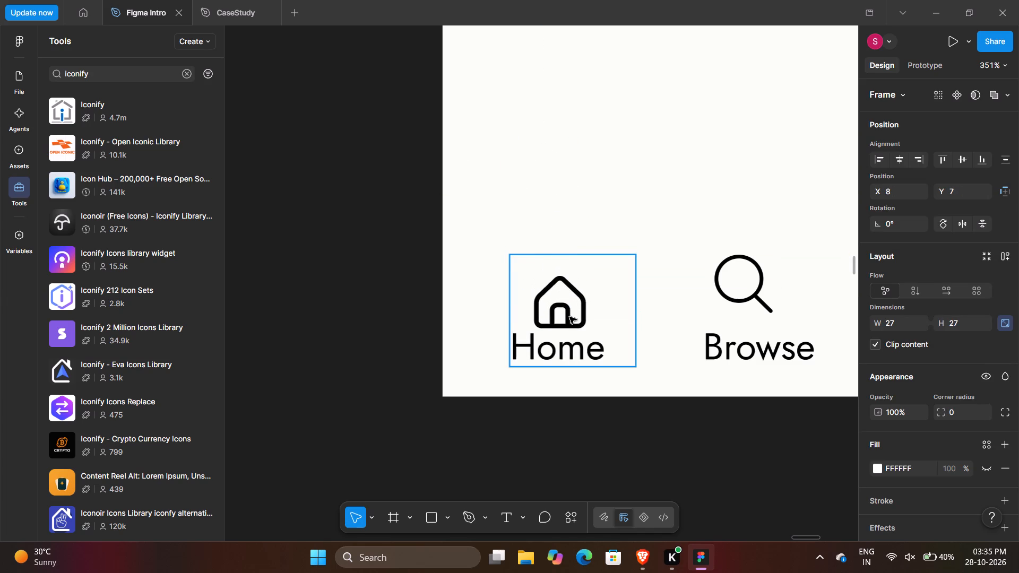
drag(569, 317, 569, 309)
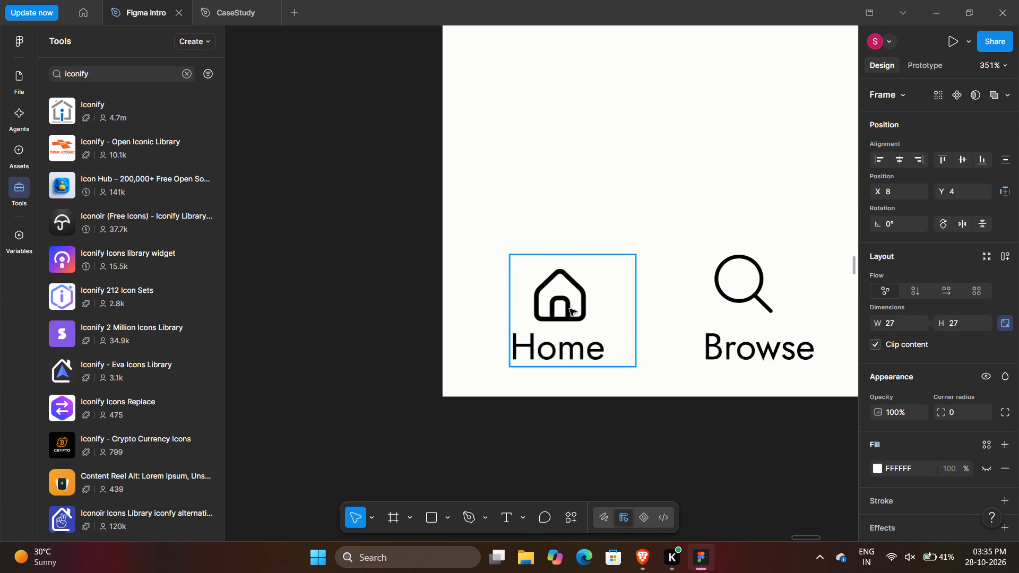
drag(569, 309, 570, 296)
Fine-tune the outline home icon's position to X 5, Y 0 within the Profile Section's Home navigation item.
key(Down)
key(Down)
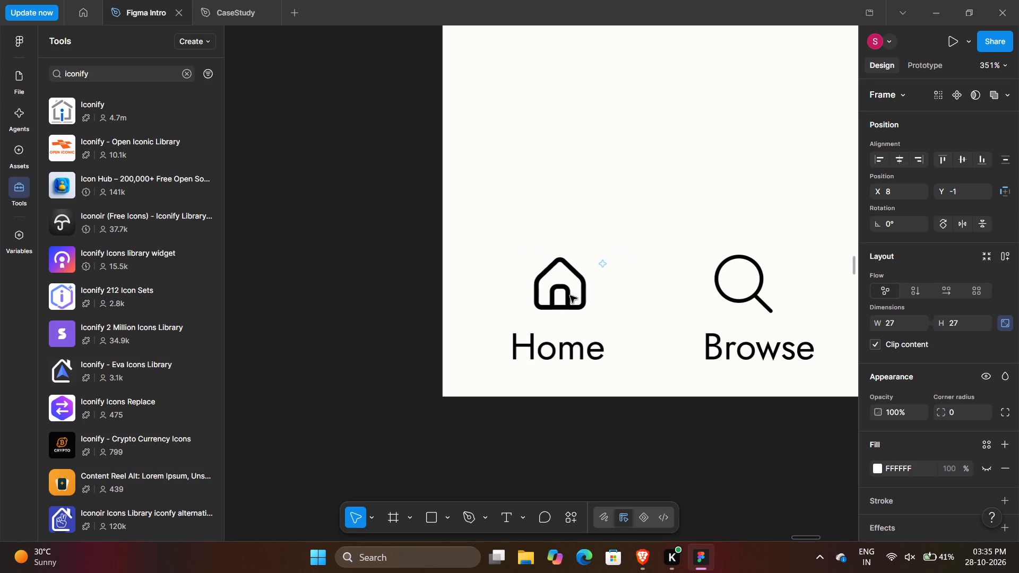
key(Down)
key(Up)
key(Up)
key(Down)
key(Down)
key(Down)
key(Left)
key(Left)
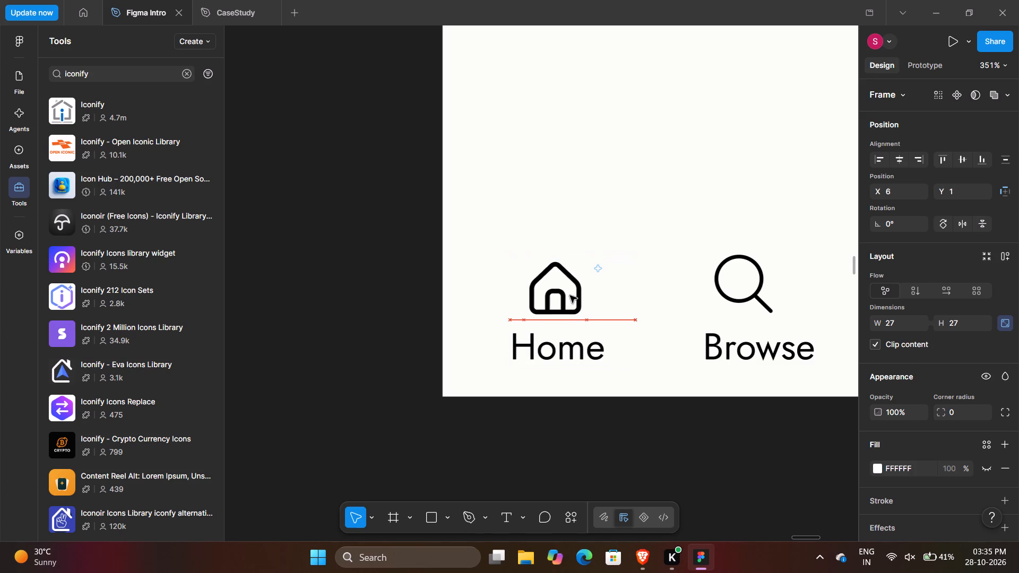
key(Left)
key(Left)
key(Up)
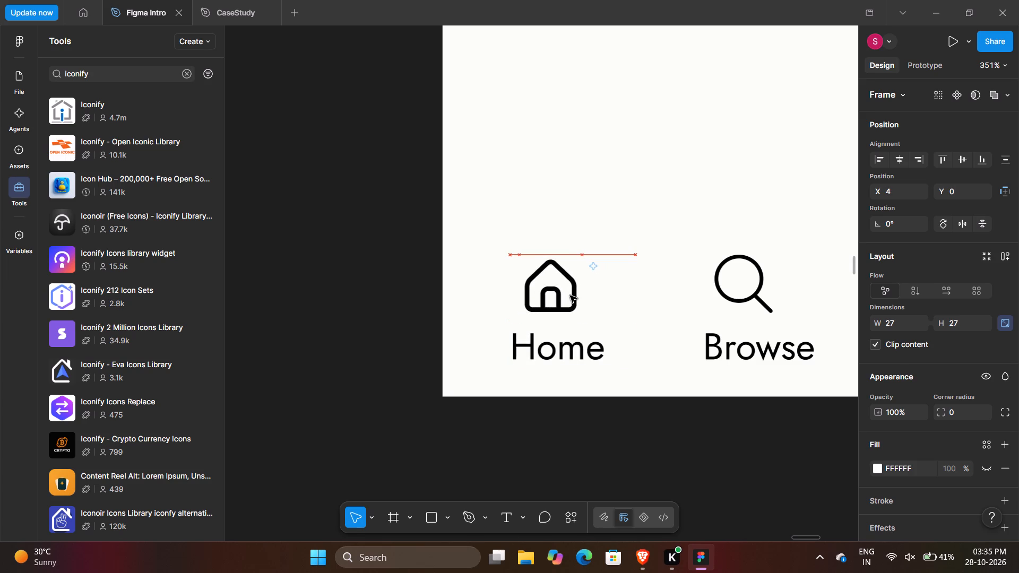
key(Right)
key(Down)
key(Down)
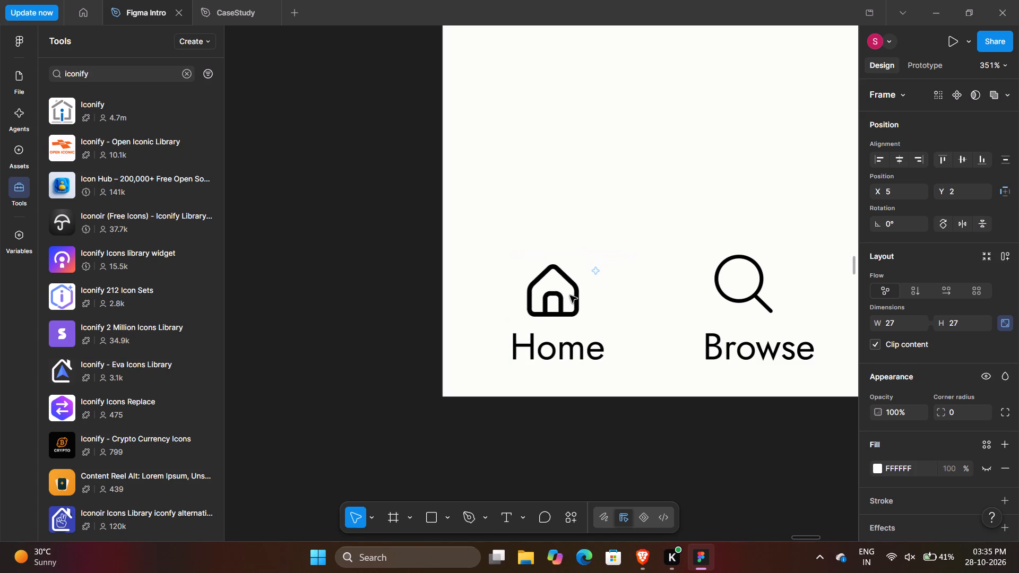
key(Up)
key(Down)
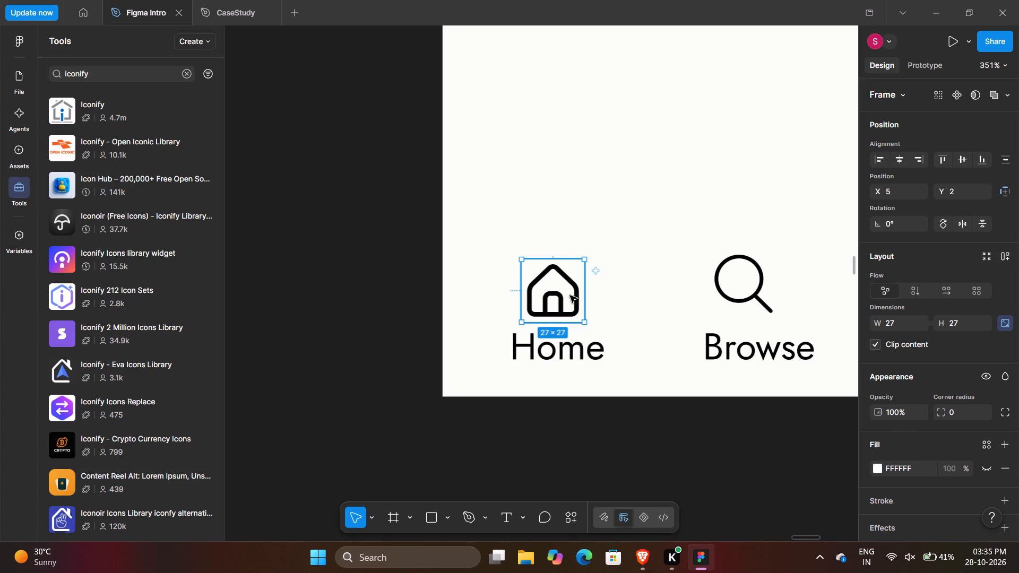
key(Left)
key(Up)
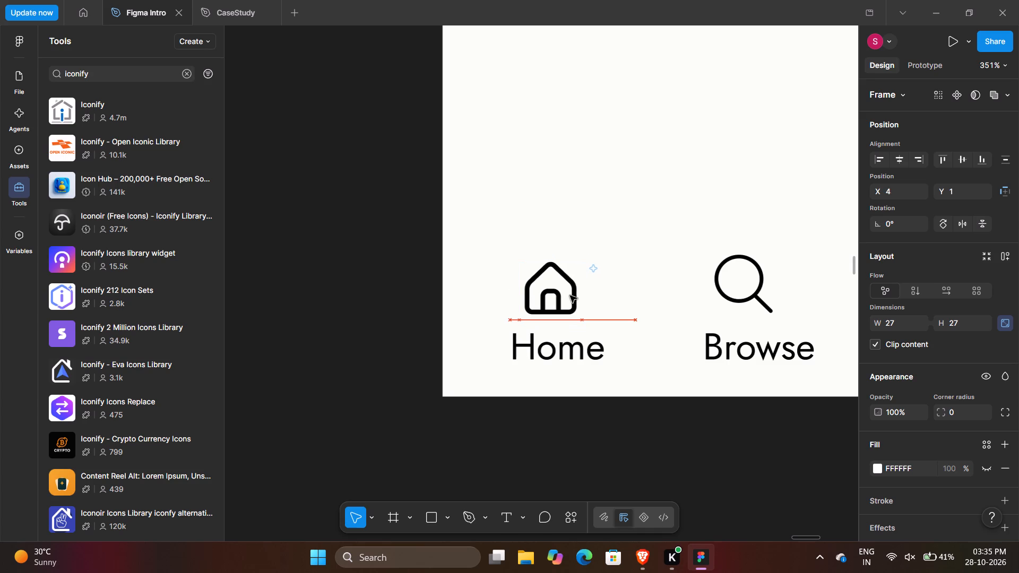
key(Up)
key(Right)
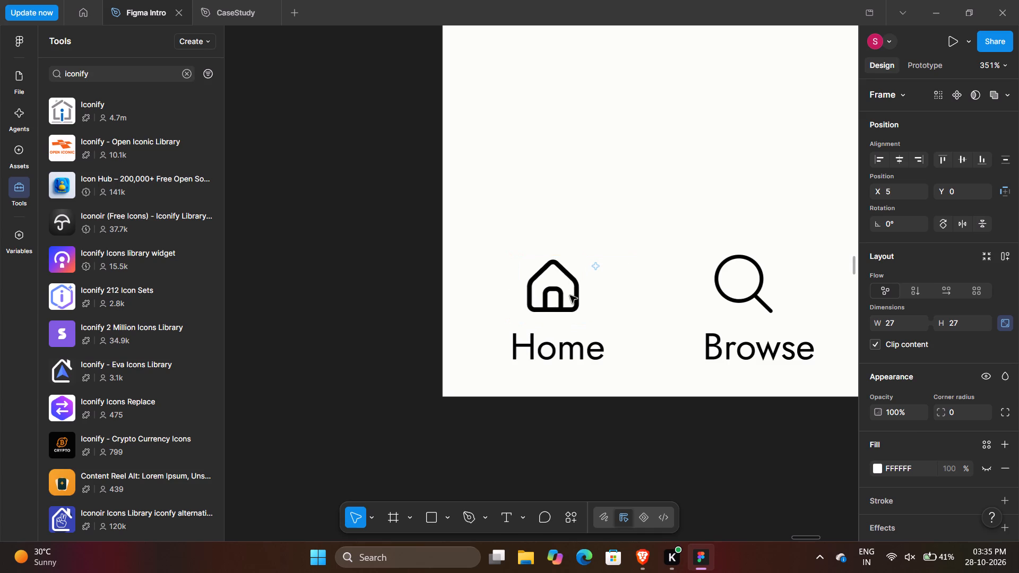
click(654, 429)
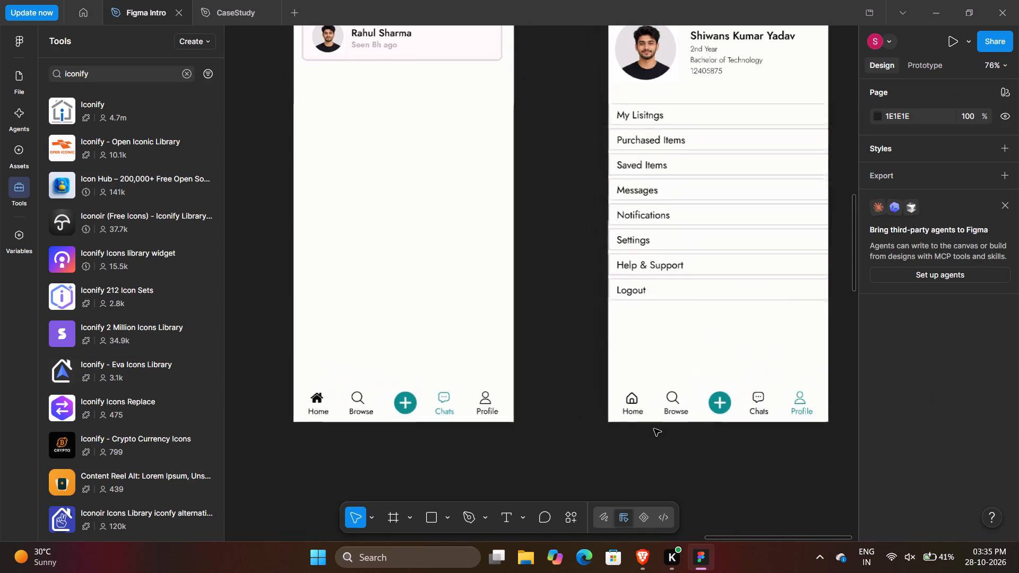
Paste the outline home icon into the chat section screen and place it just above the bottom navigation's Home item.
scroll(654, 429, right, 1)
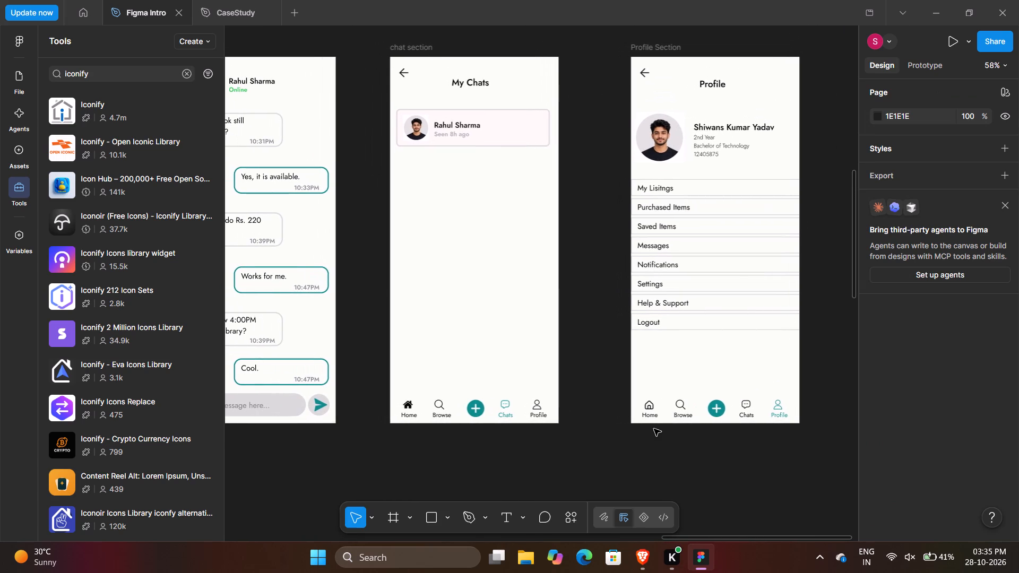
scroll(654, 429, right, 2)
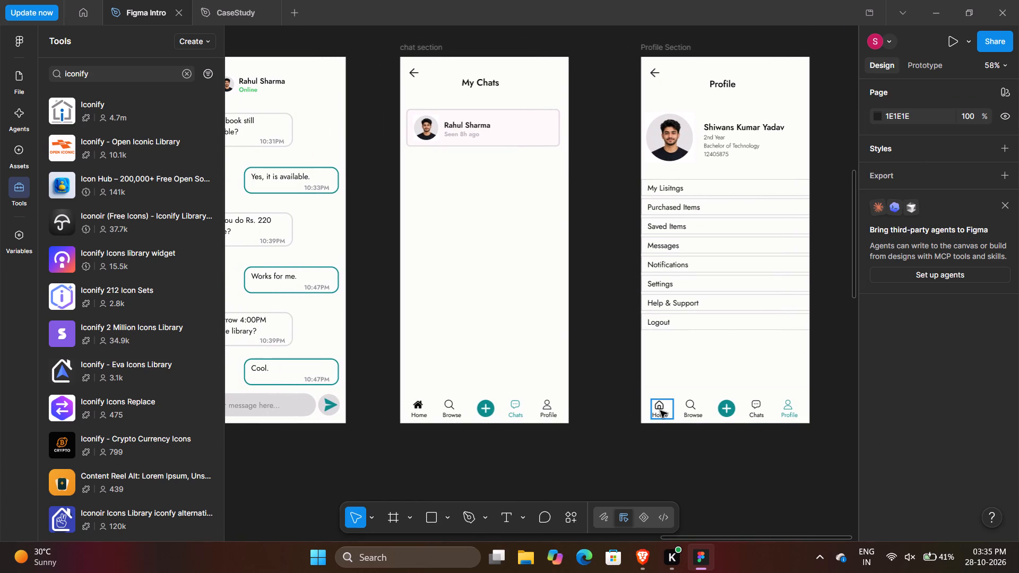
click(660, 410)
click(659, 406)
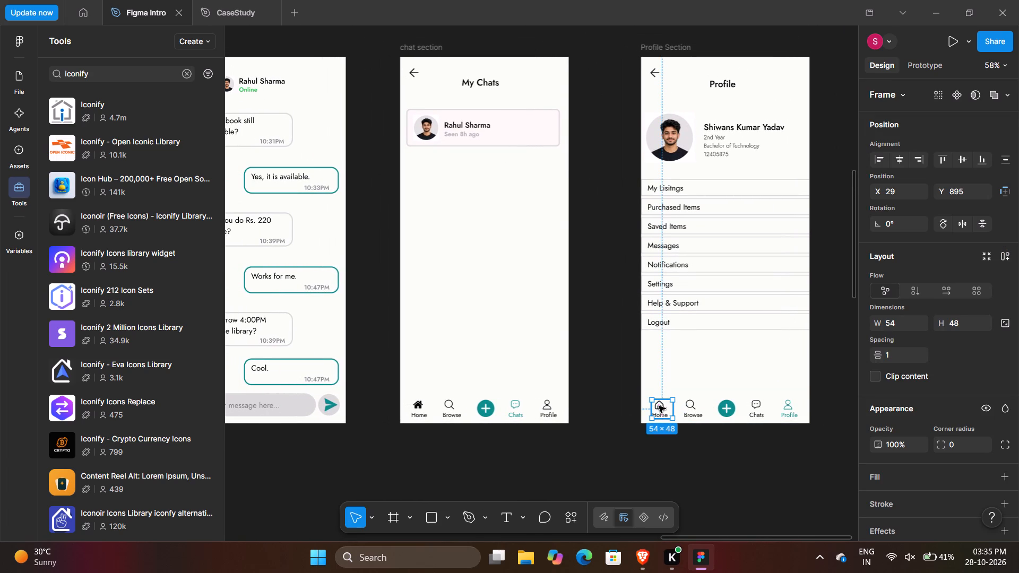
double_click(659, 406)
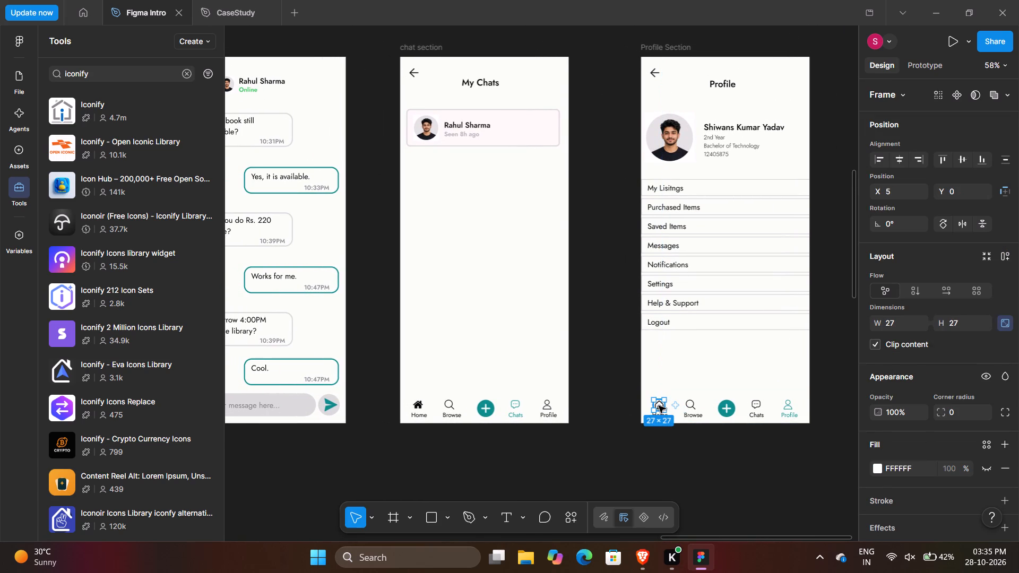
click(554, 461)
scroll(554, 461, right, 1)
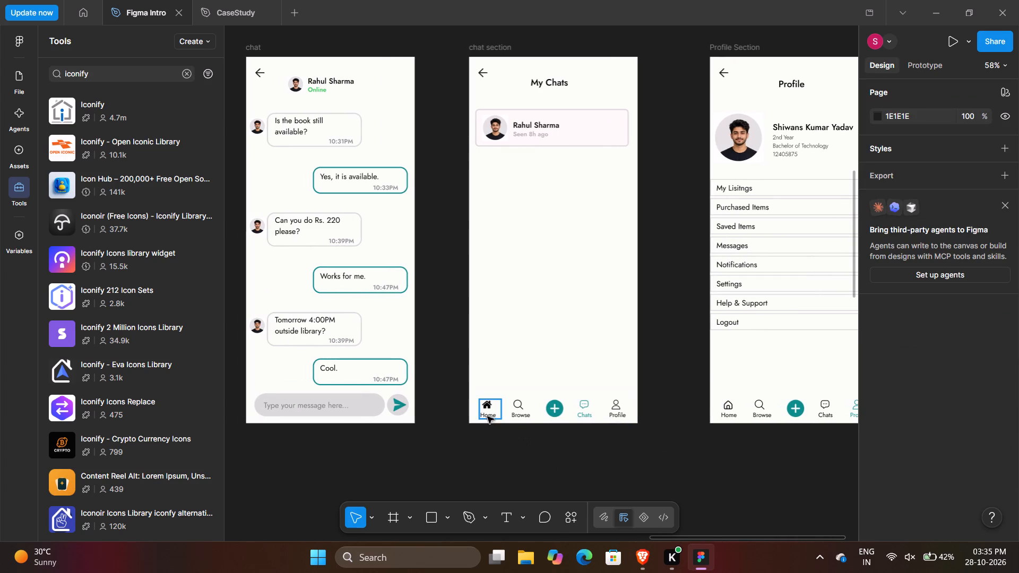
double_click(487, 408)
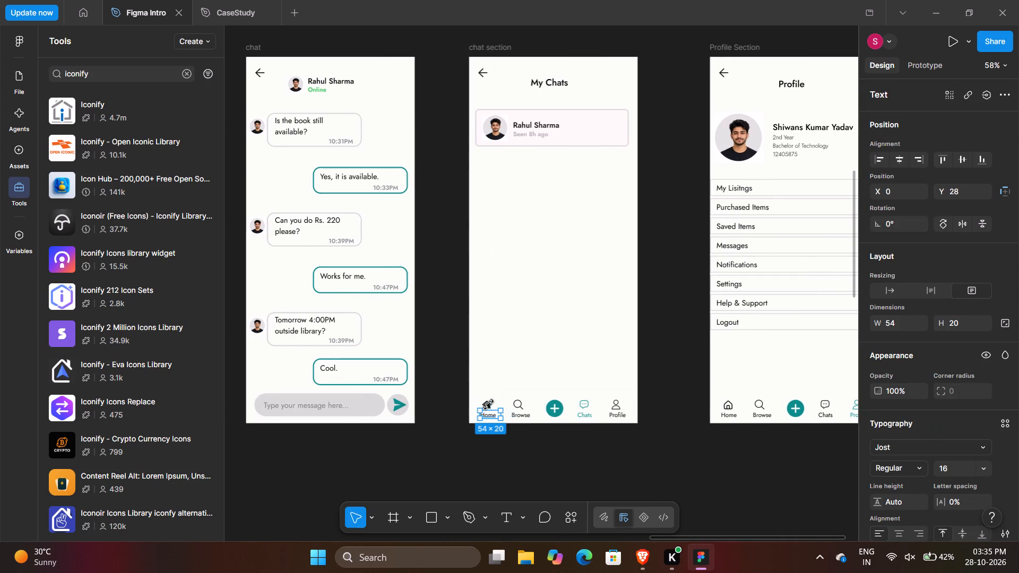
click(488, 404)
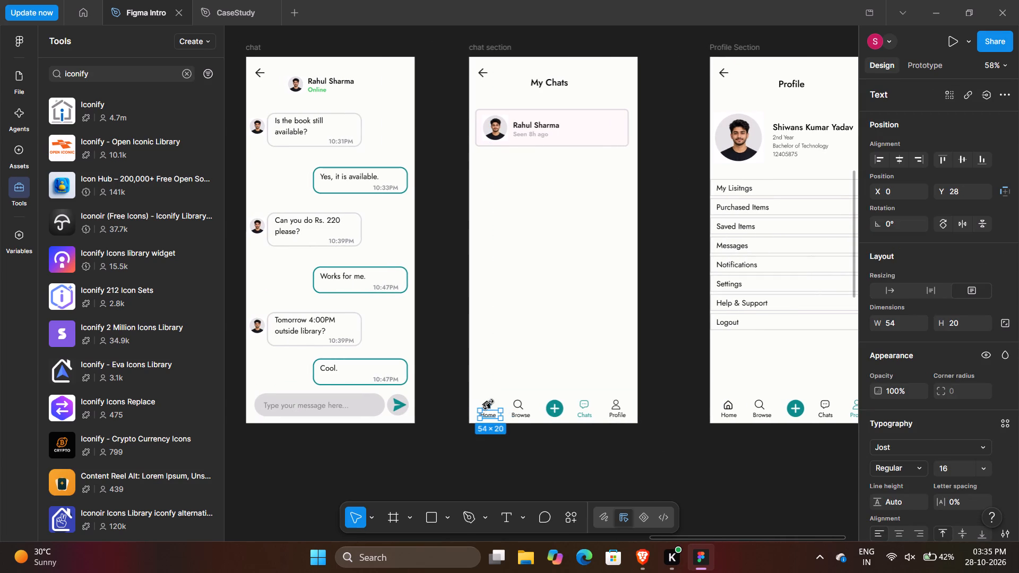
click(488, 404)
click(505, 345)
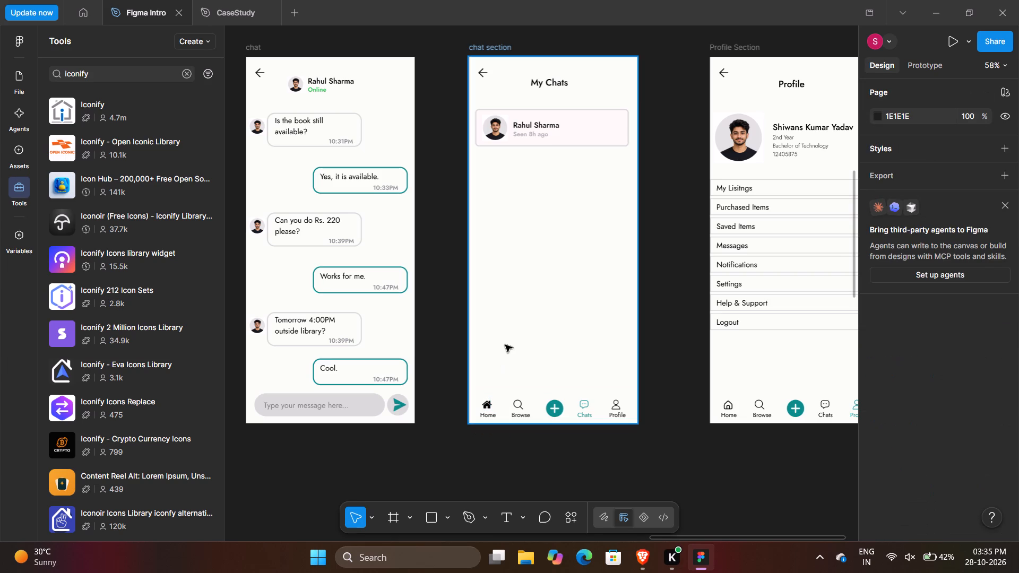
key(ctrl+v)
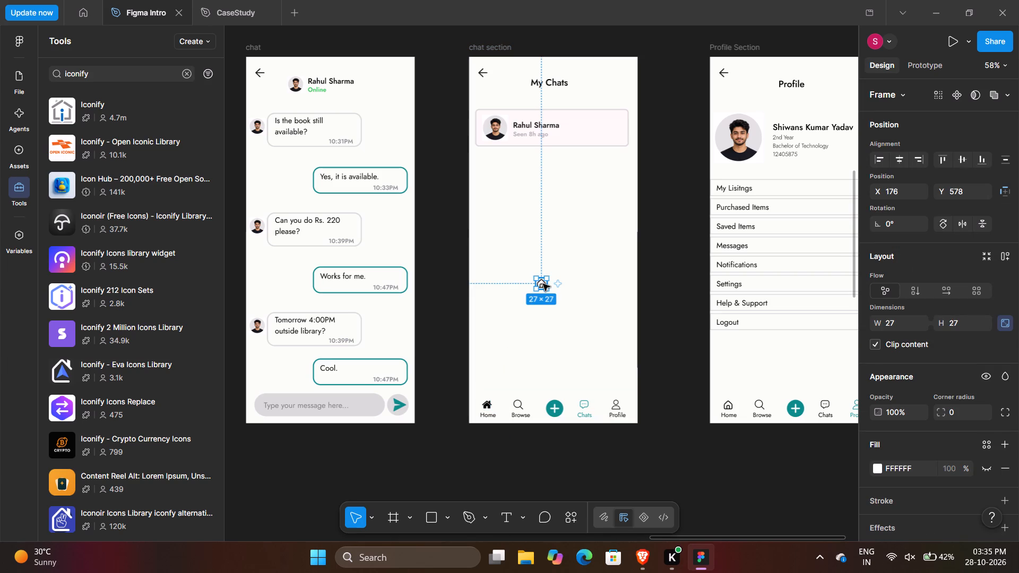
drag(543, 284, 497, 368)
Delete the old solid home icon from the chat section's Home navigation item.
double_click(488, 403)
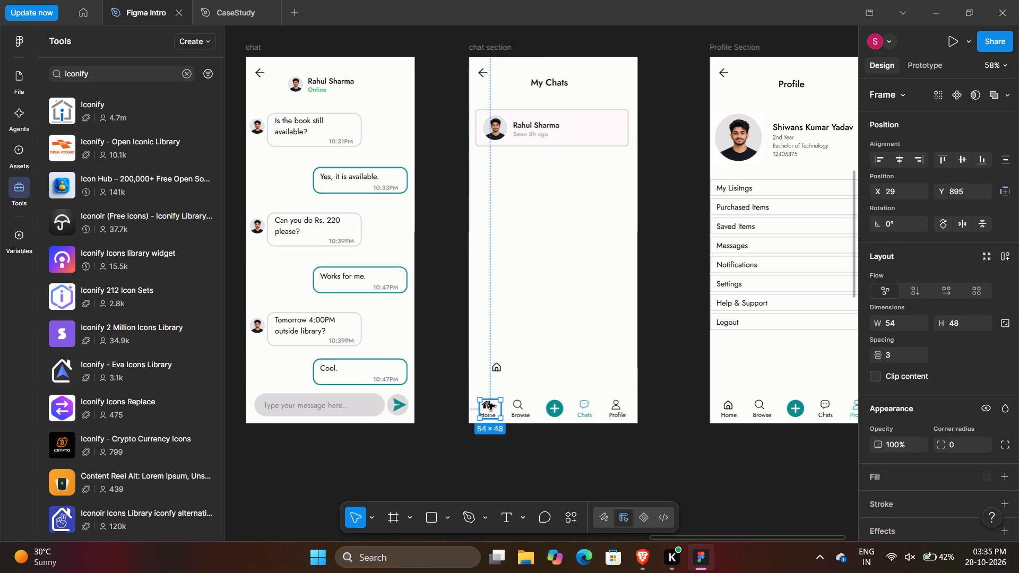
key(Delete)
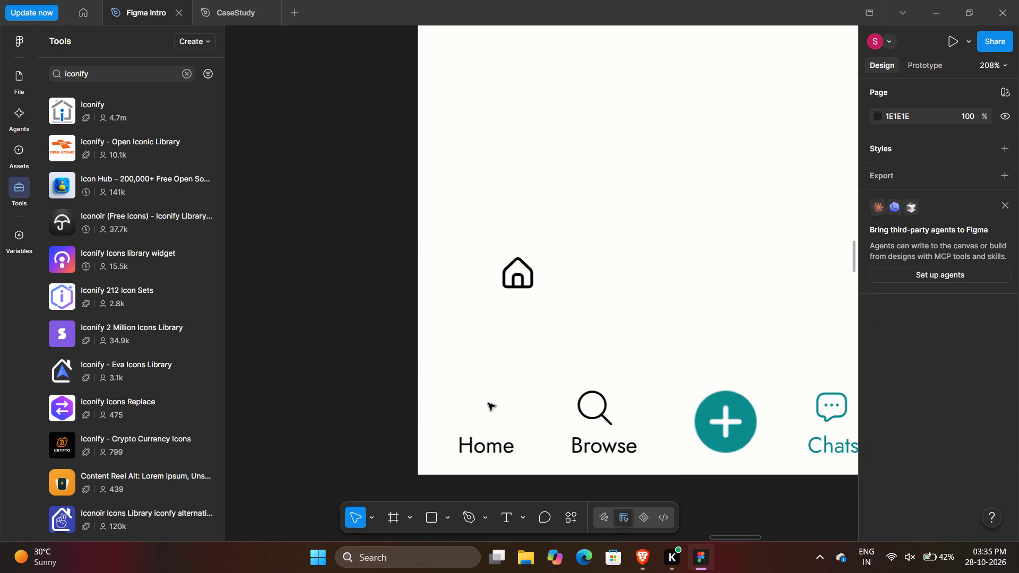
Move the outline home icon into the chat section's Home navigation item at X 4, Y 1, above the Home label.
drag(524, 270, 495, 402)
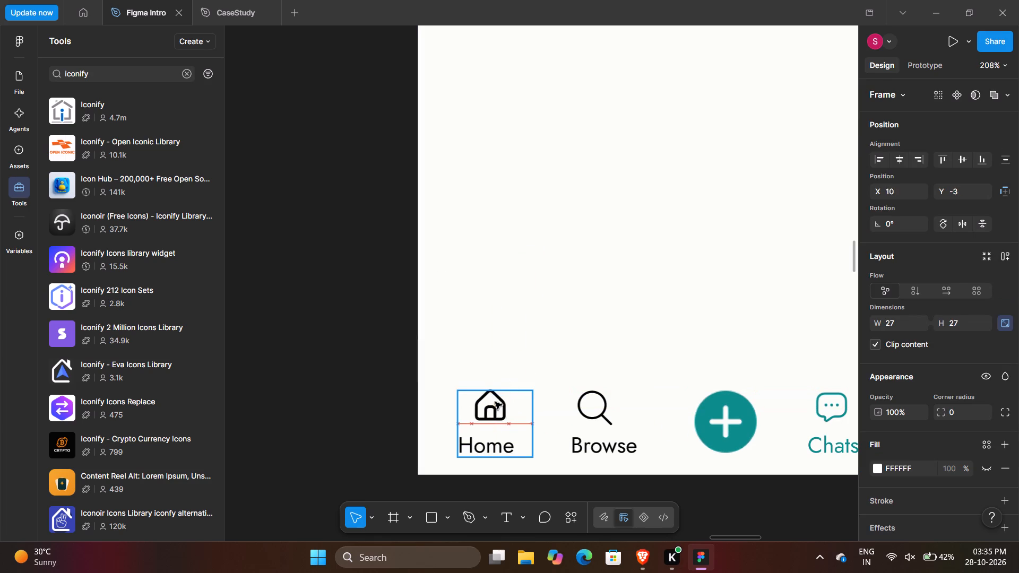
drag(495, 402, 488, 409)
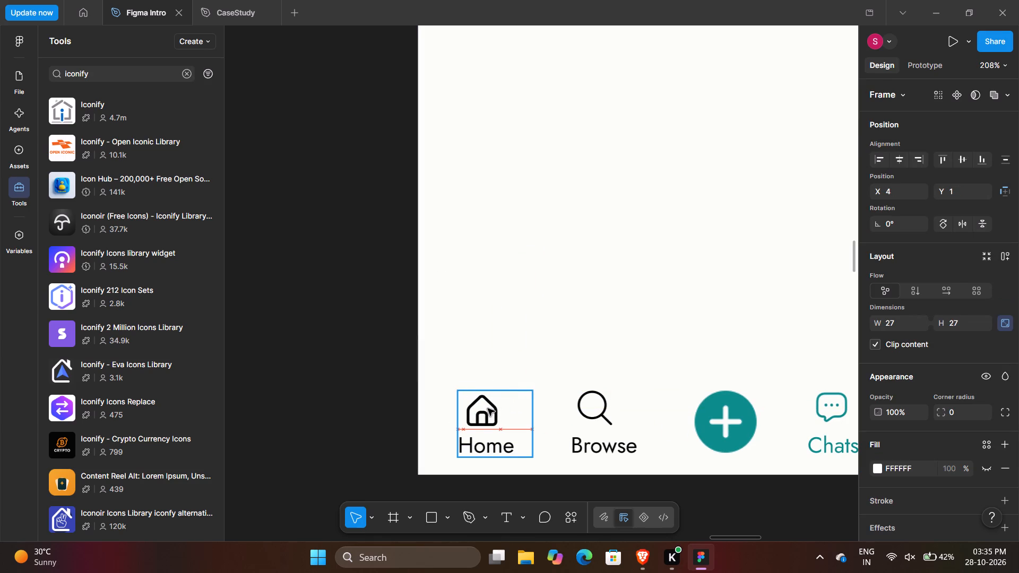
drag(488, 409, 489, 411)
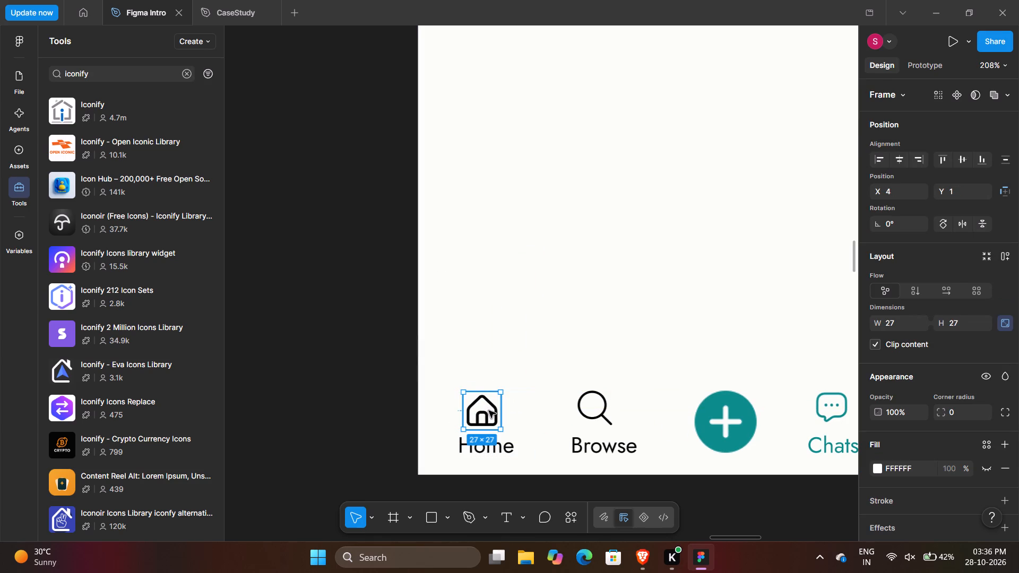
click(519, 323)
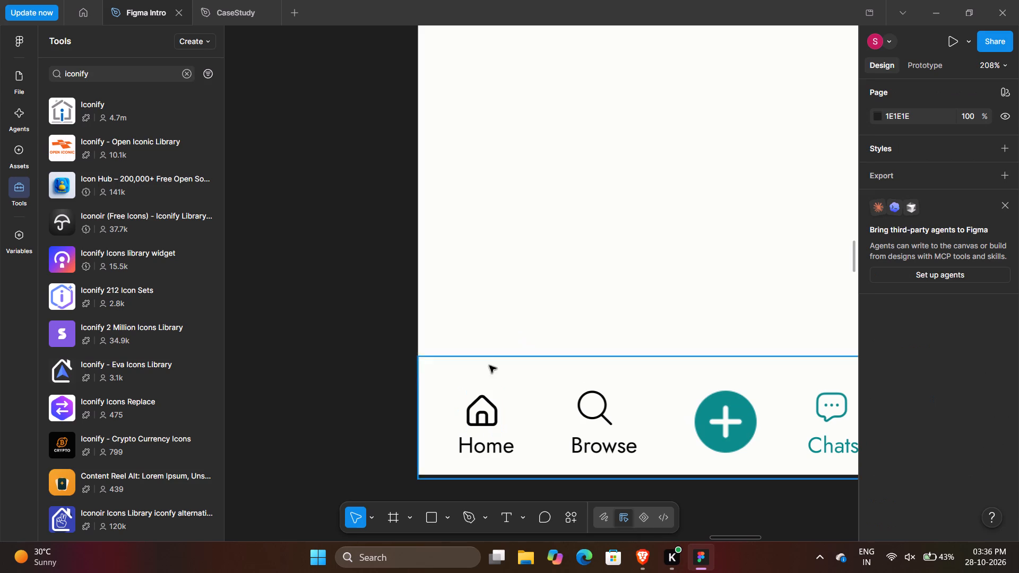
click(362, 421)
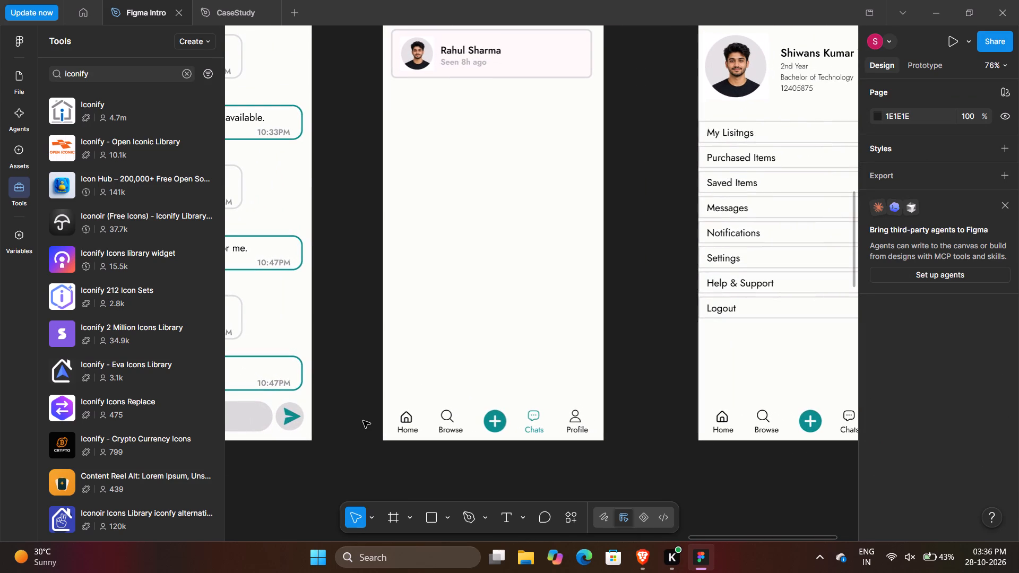
Nudge the Browse search icon in the My Listings bottom navigation to X 10, centering it over its label.
scroll(425, 458, right, 2)
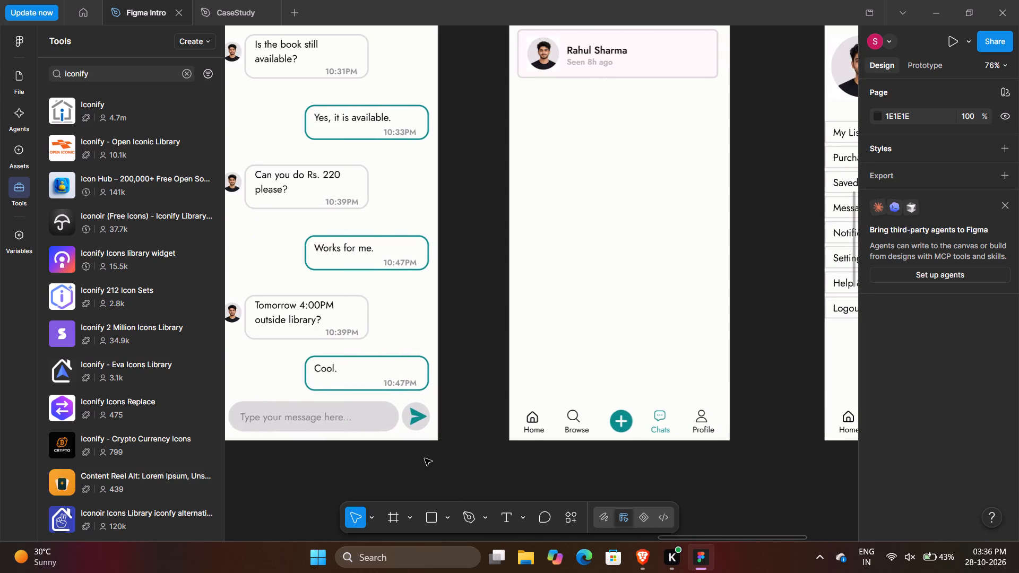
scroll(425, 458, right, 6)
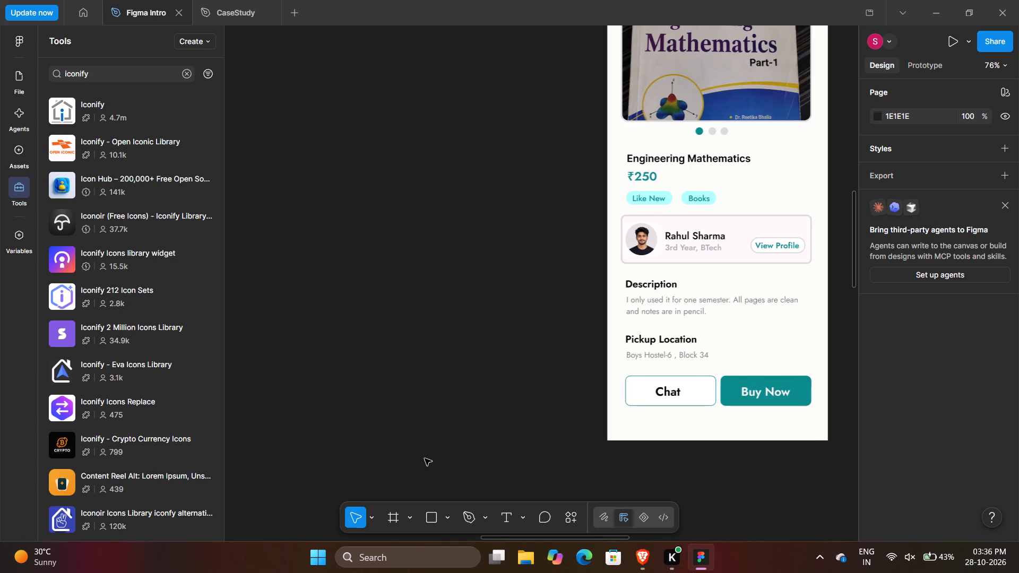
scroll(425, 458, down, 1)
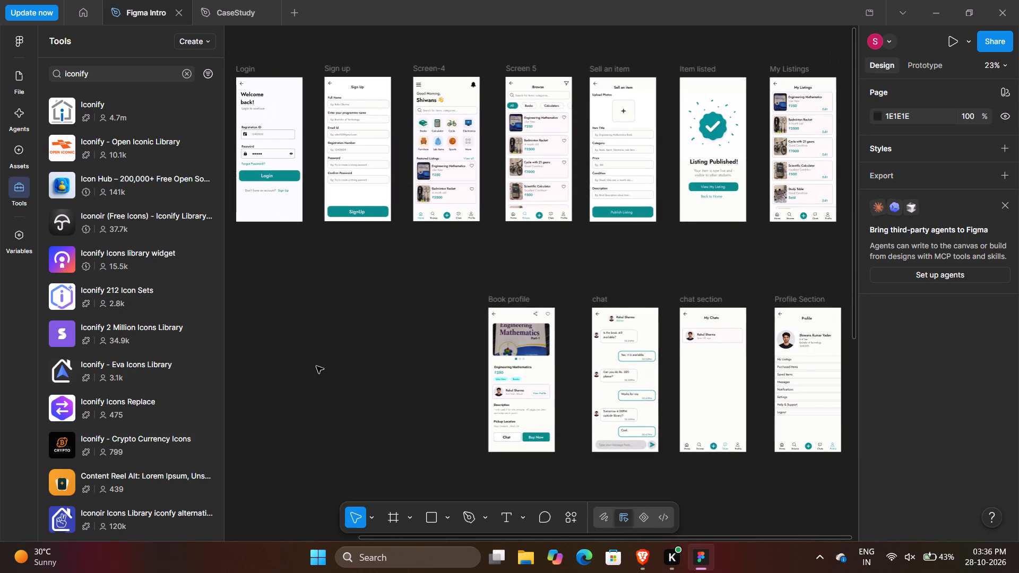
scroll(316, 366, right, 2)
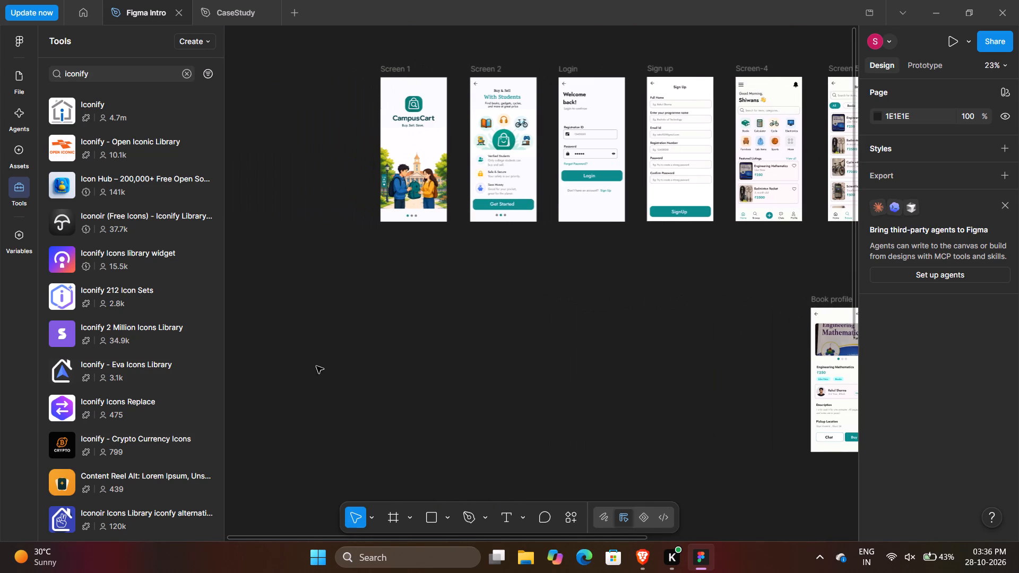
scroll(316, 366, left, 4)
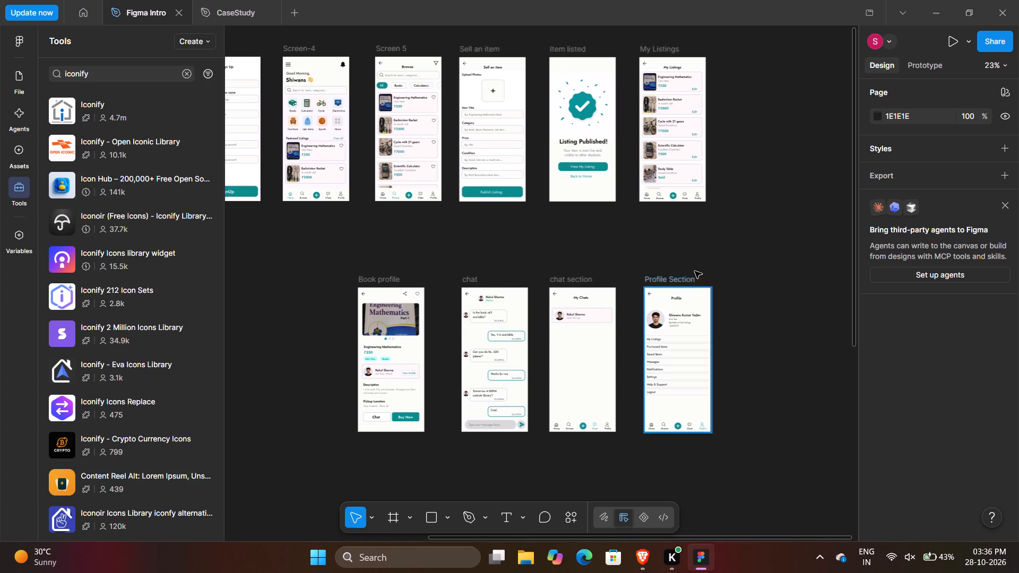
scroll(692, 261, up, 2)
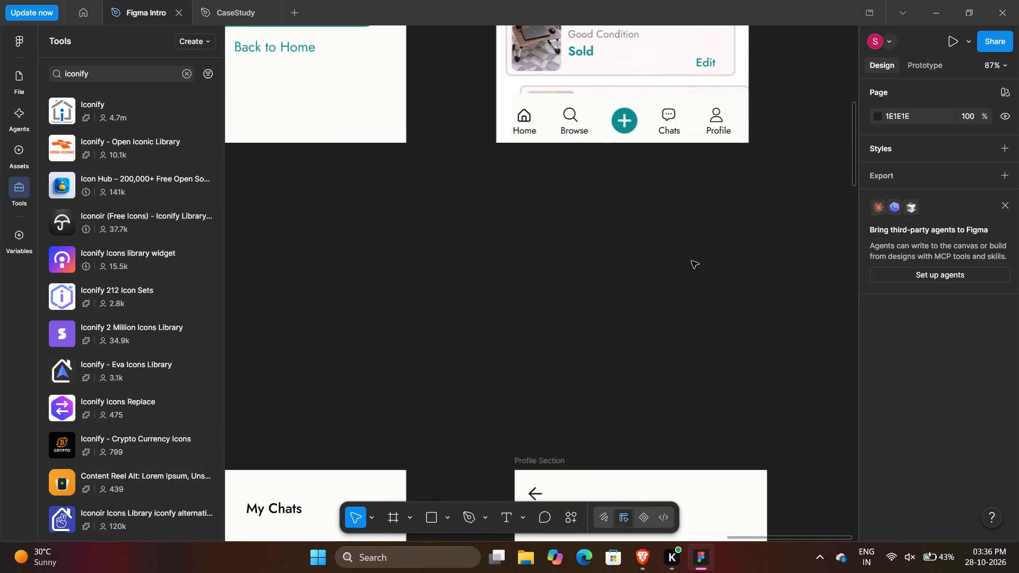
double_click(572, 120)
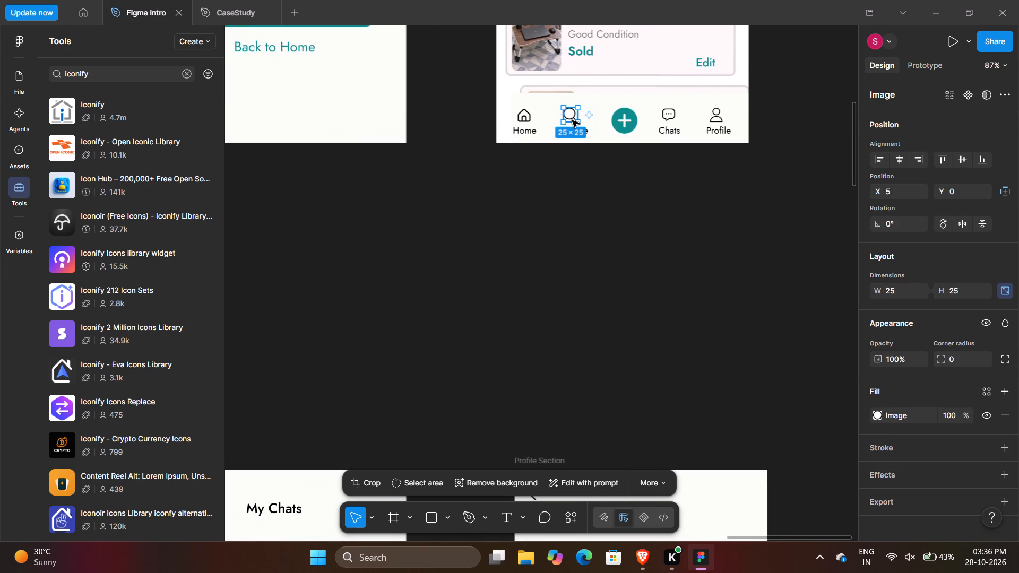
key(Right)
key(Right)
key(Right)
key(Right)
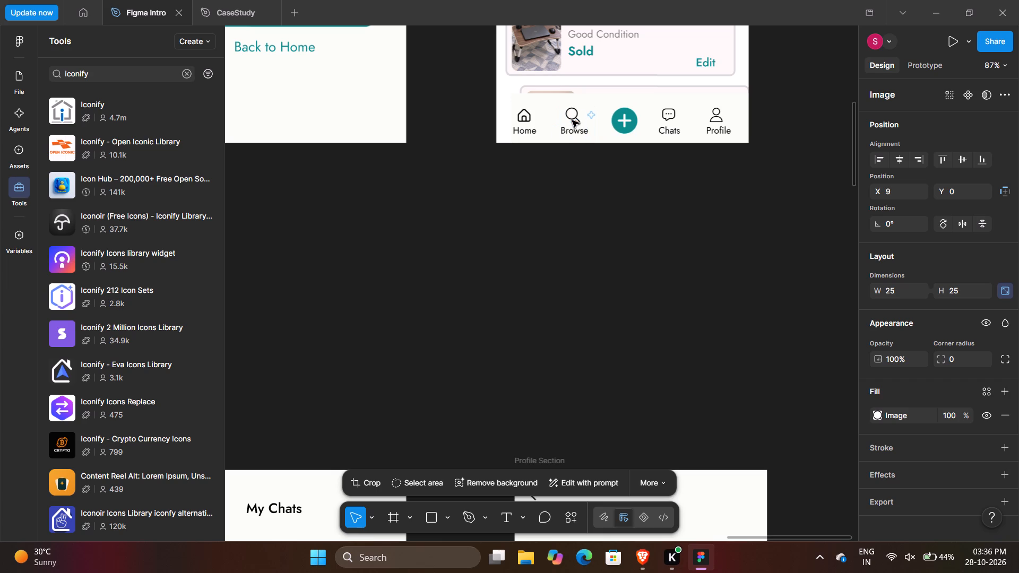
key(Right)
click(641, 185)
Nudge the Browse search icon in the Profile Section's bottom navigation to X 11, centering it over its label.
scroll(641, 185, down, 4)
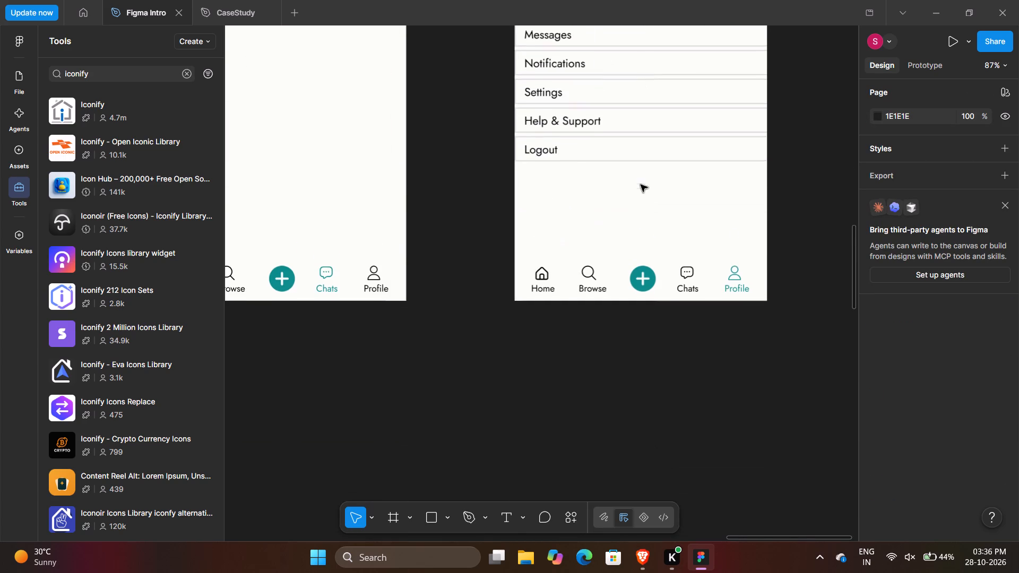
scroll(641, 185, down, 1)
double_click(591, 243)
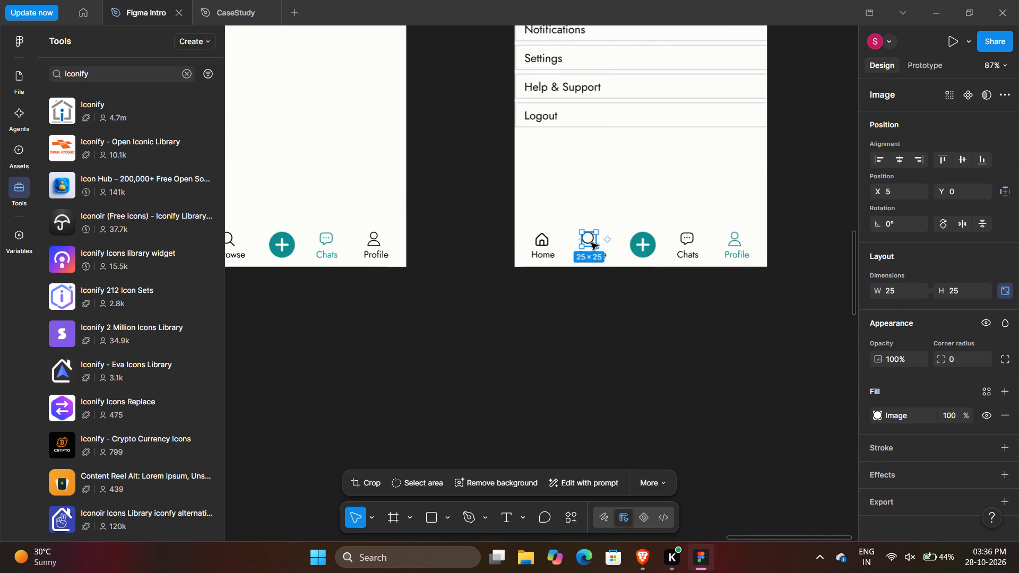
key(Right)
key(Right)
key(Right)
key(Right)
key(Right)
key(Right)
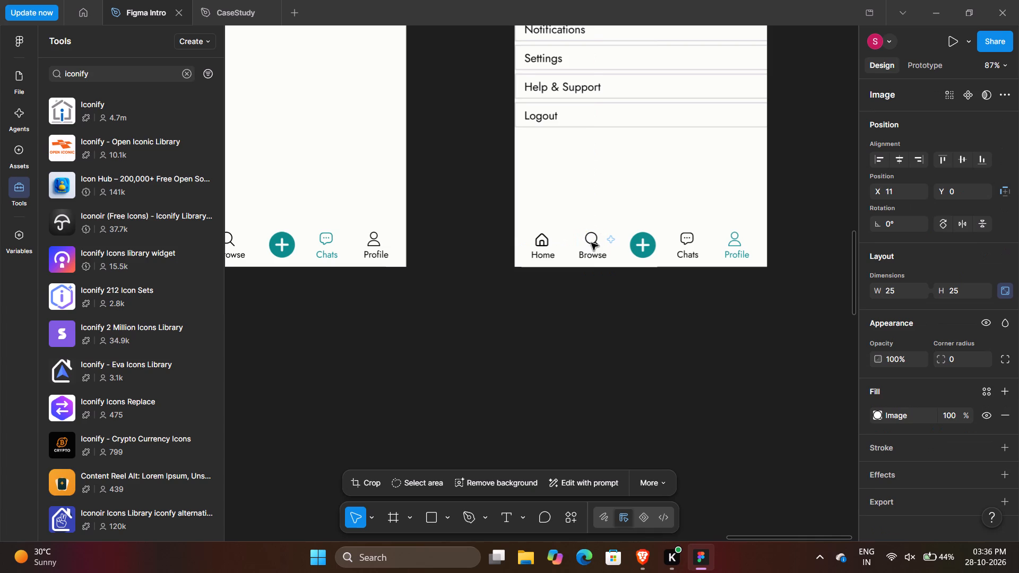
click(678, 349)
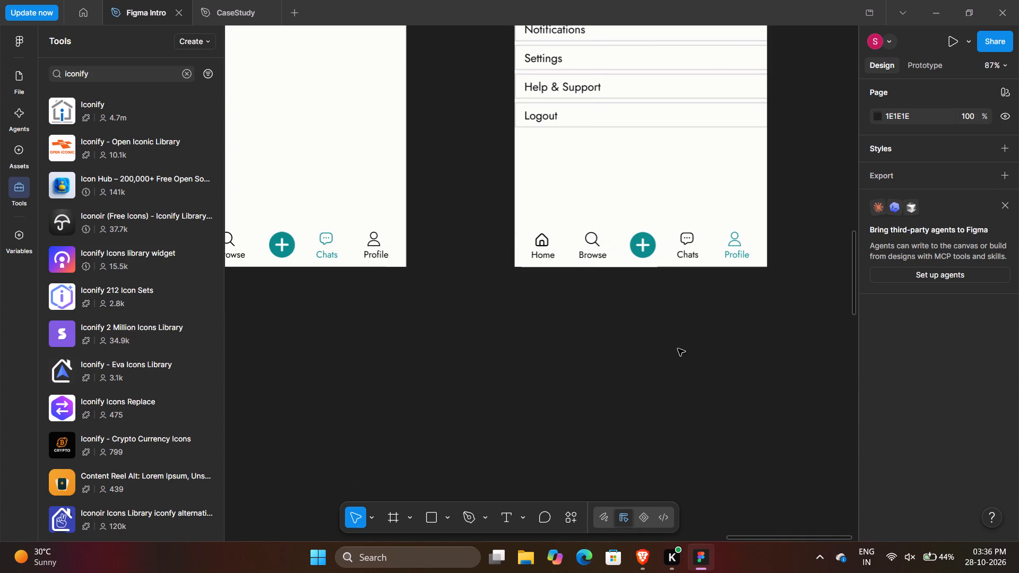
Nudge the Browse search icon in the chat section's bottom navigation to X 11, centering it over its label.
scroll(678, 349, right, 2)
double_click(511, 245)
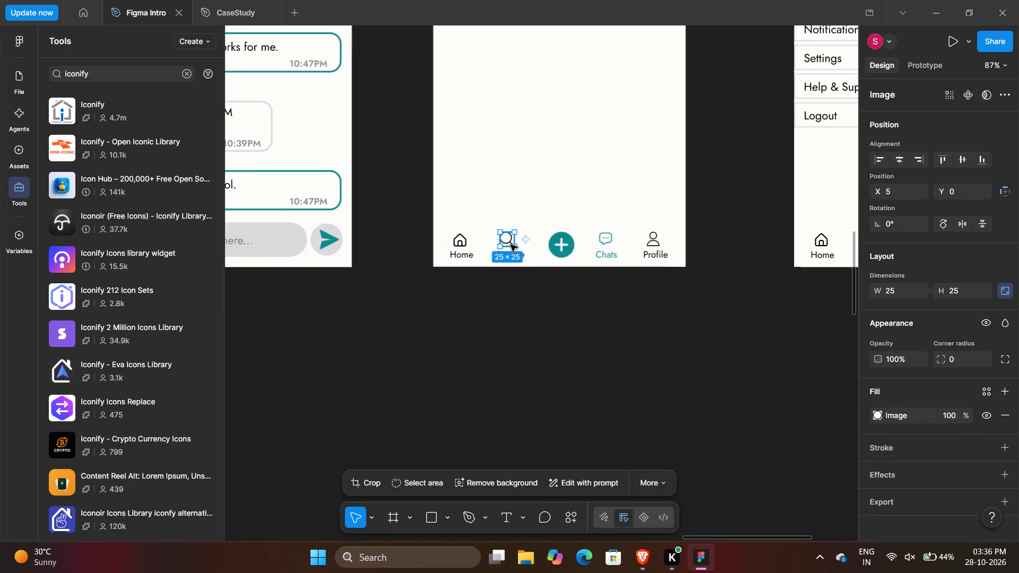
key(Right)
key(Right)
key(Right)
key(Right)
key(Right)
key(Right)
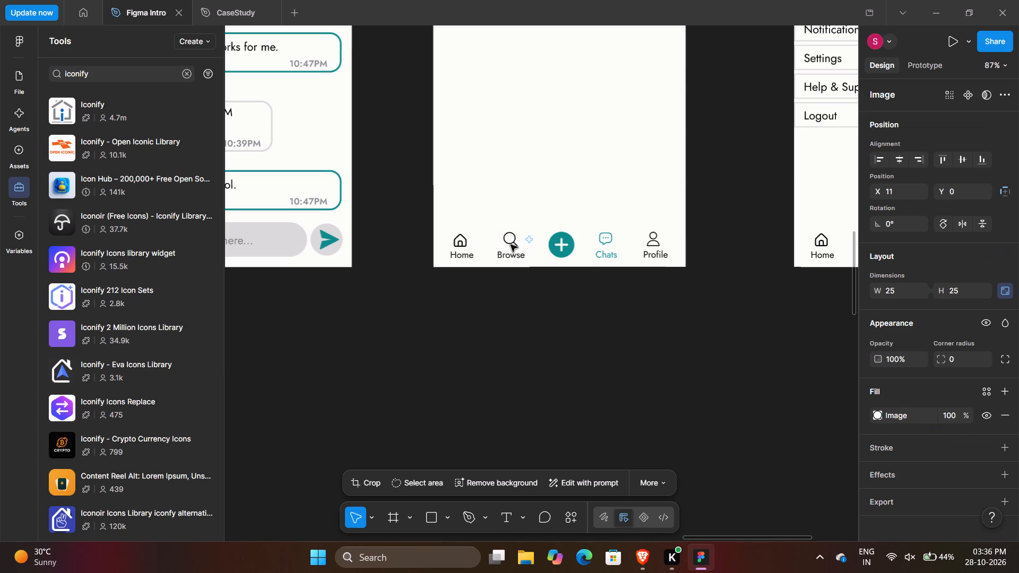
key(Left)
key(Right)
click(540, 312)
Nudge the teal Browse search icon in the browse screen's bottom navigation to X 123, centering it over its label.
scroll(540, 312, right, 5)
scroll(540, 312, up, 2)
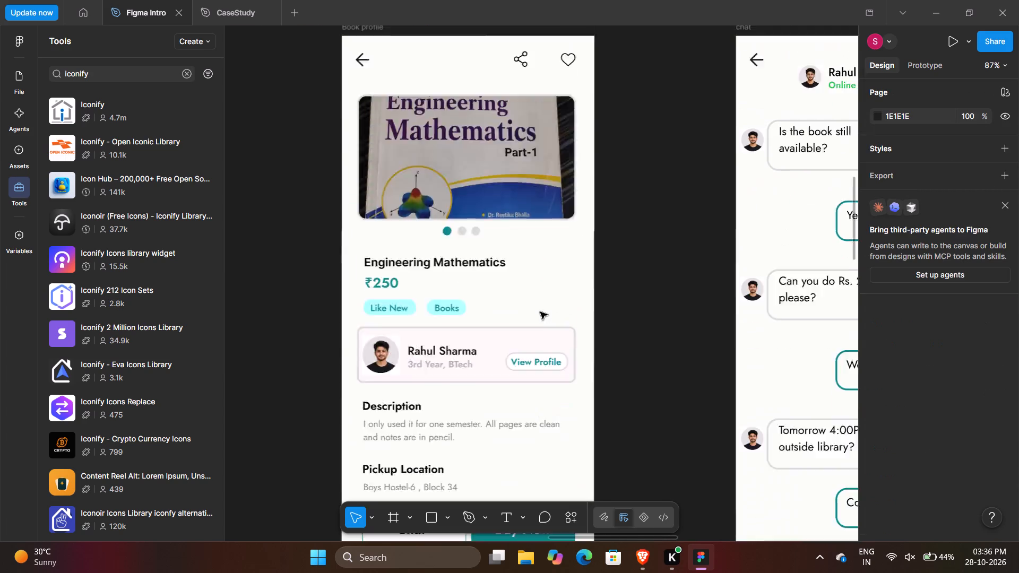
scroll(540, 312, up, 5)
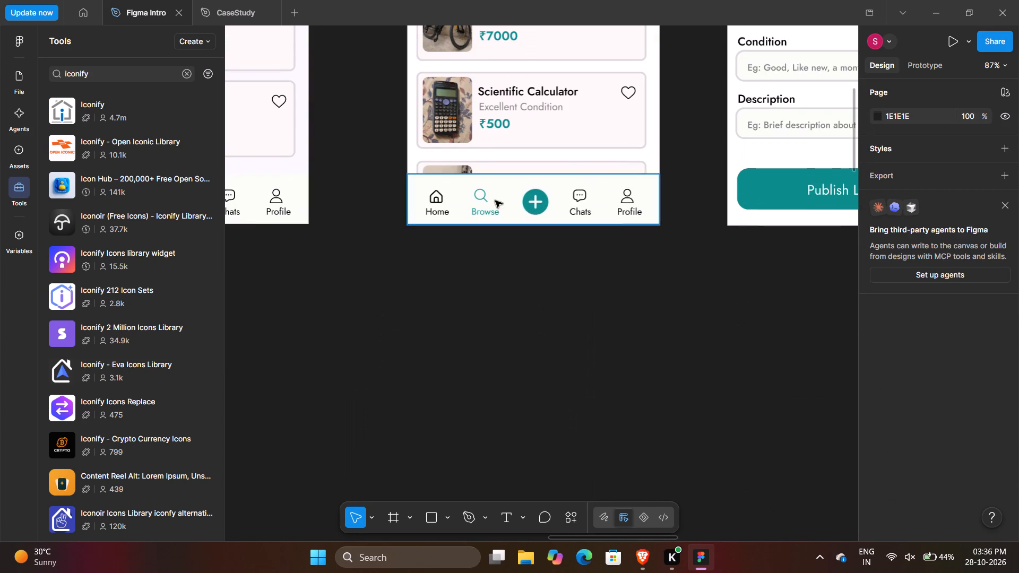
double_click(481, 196)
key(Right)
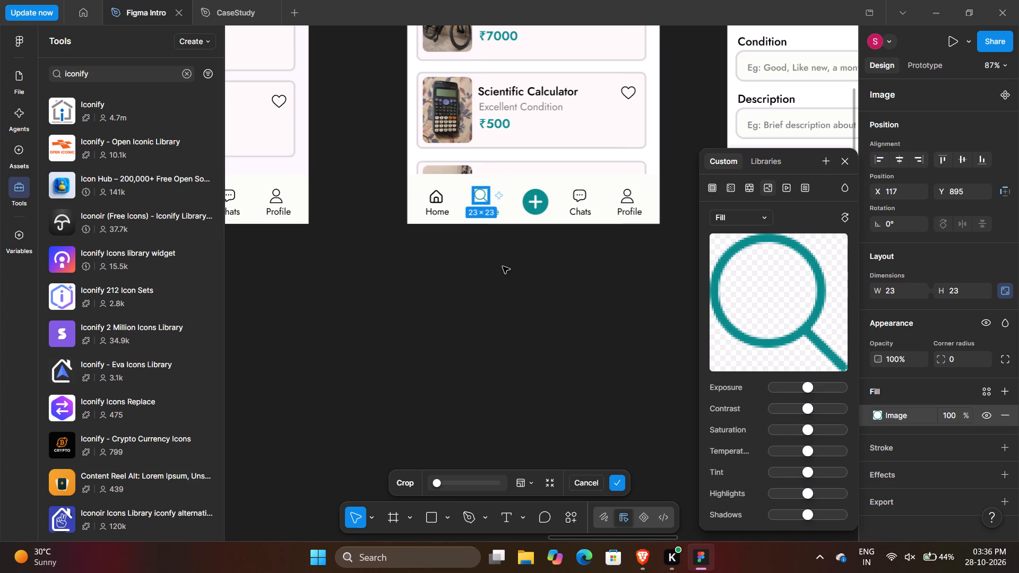
click(504, 270)
key(Right)
key(Right)
key(Right)
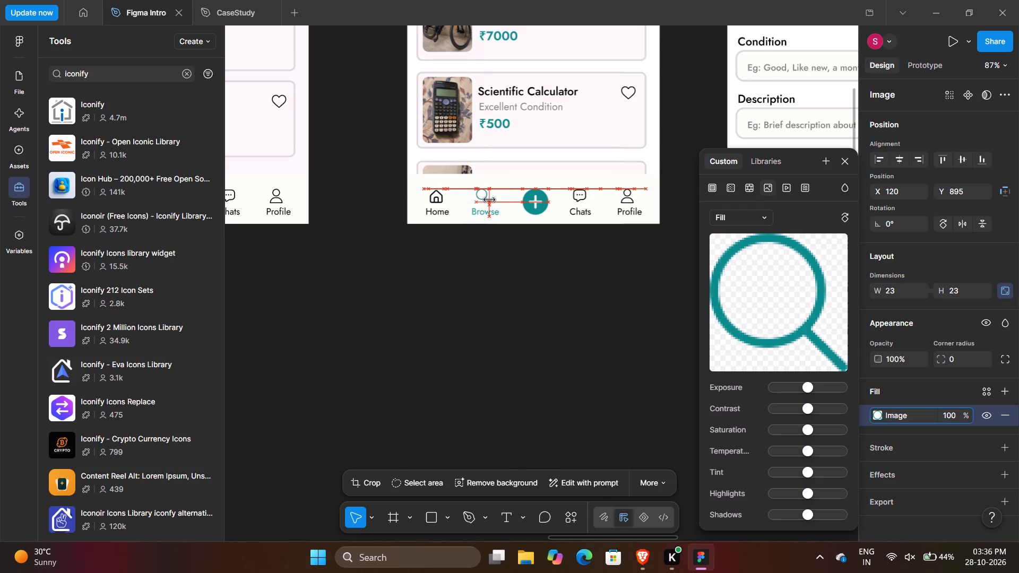
key(Right)
key(Right)
key(Right)
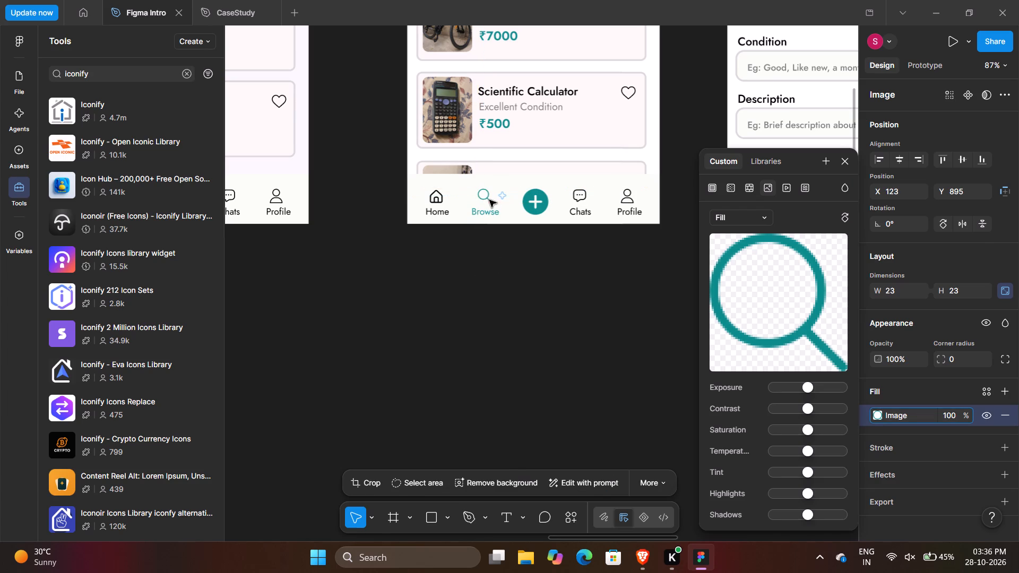
click(519, 298)
Nudge the browse screen's teal Browse search icon down by one pixel, closer to its label.
scroll(519, 298, right, 1)
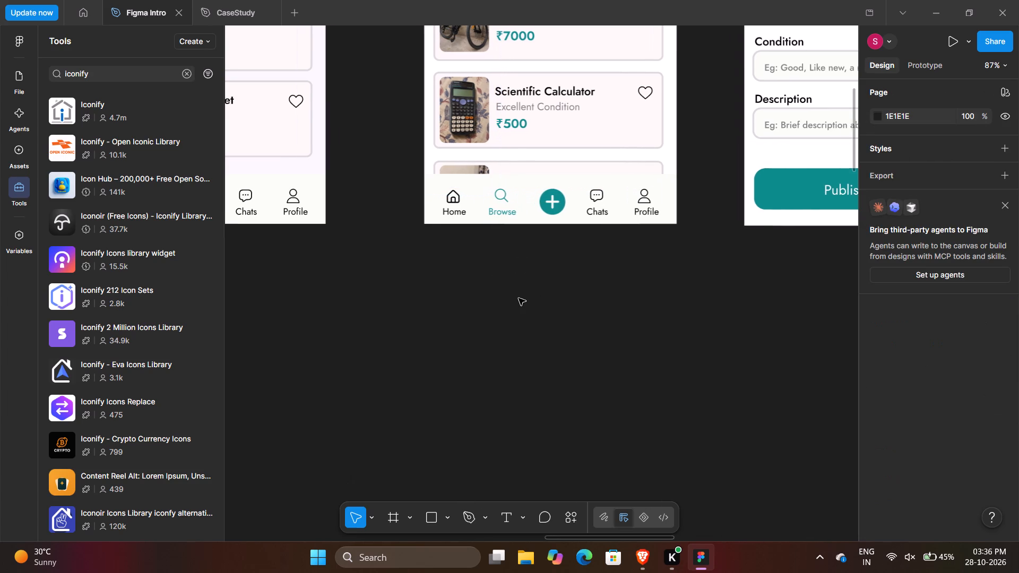
scroll(519, 298, right, 1)
scroll(519, 298, left, 6)
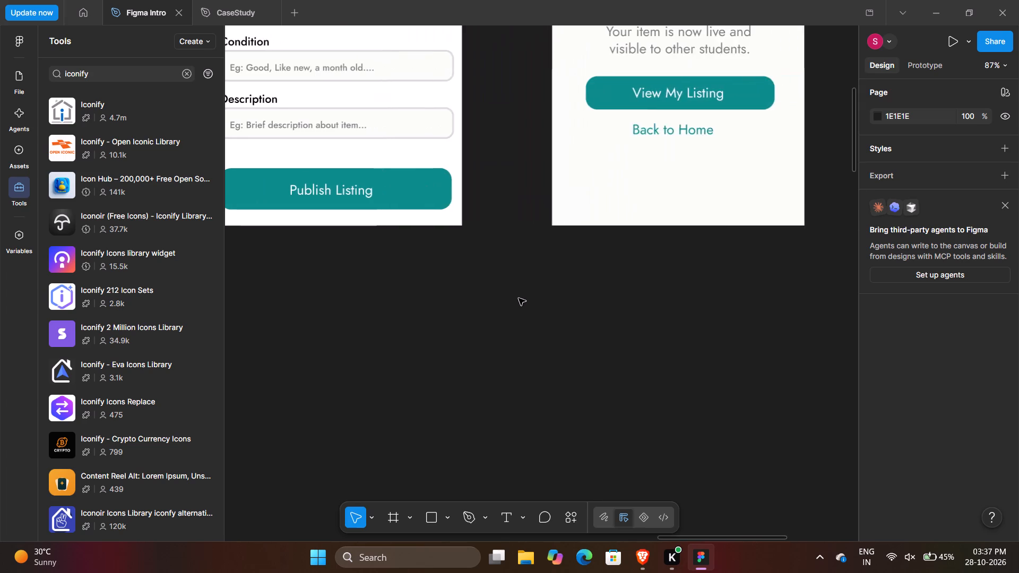
scroll(519, 298, left, 3)
scroll(519, 298, right, 5)
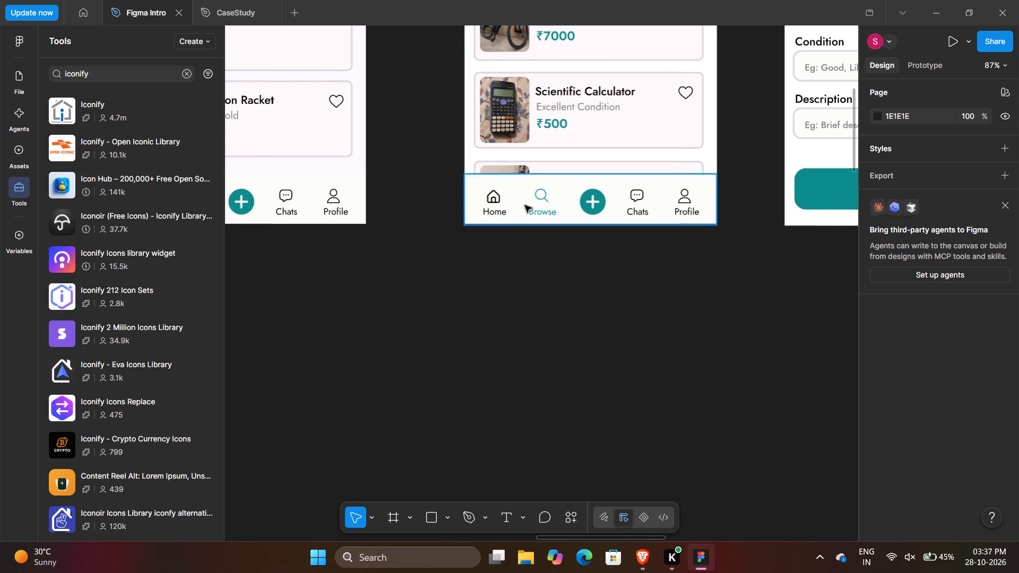
click(540, 200)
key(Down)
key(Down)
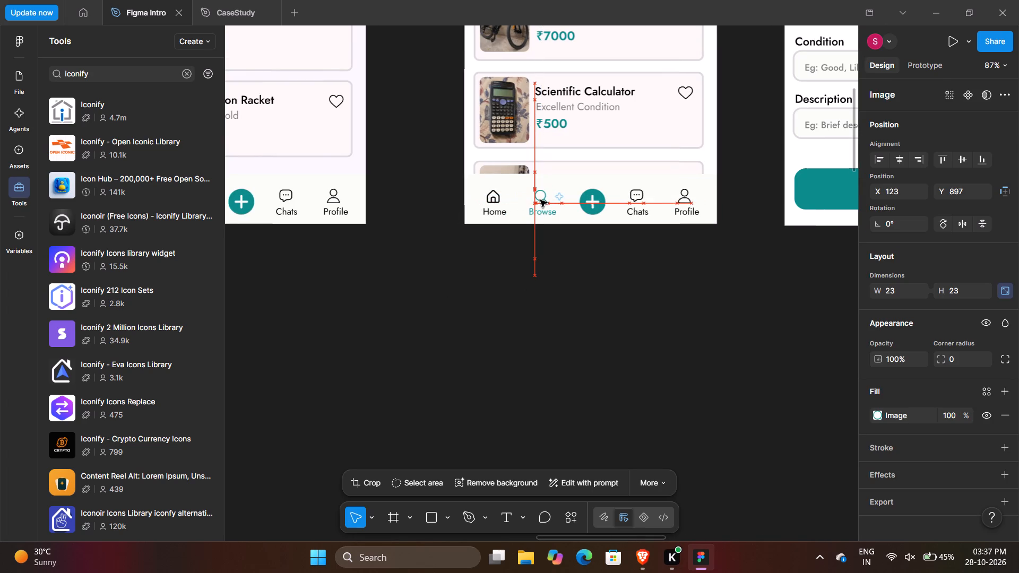
key(Up)
click(568, 254)
Nudge the Browse search icon in the home screen's bottom navigation to X 8, Y 1, centering it over its label.
scroll(568, 254, right, 3)
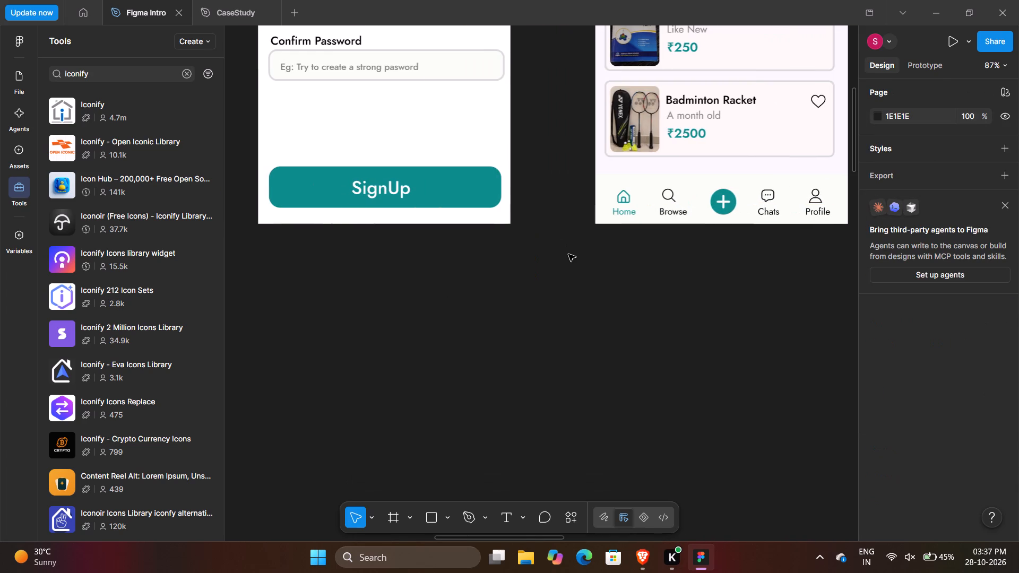
double_click(671, 195)
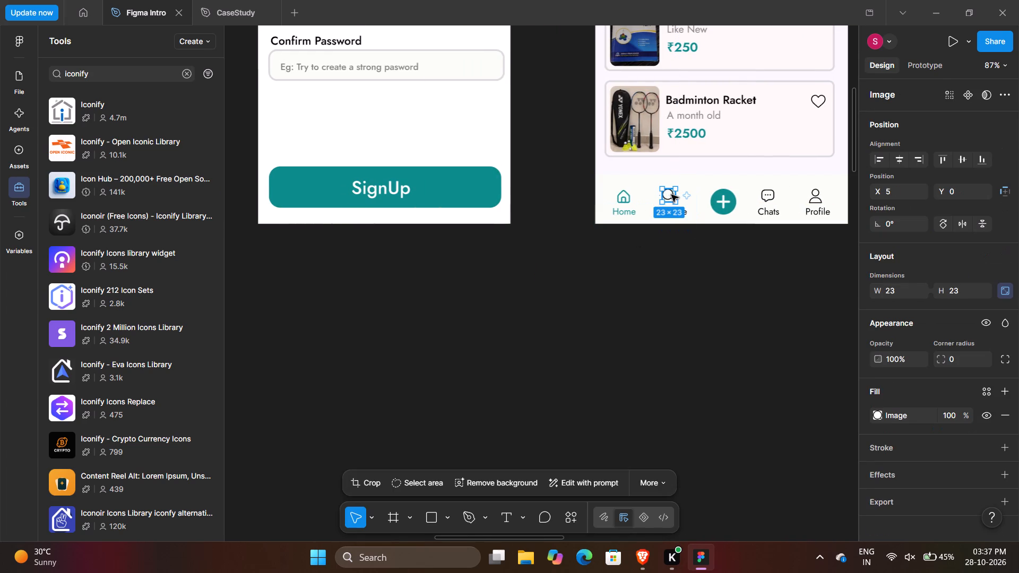
click(712, 290)
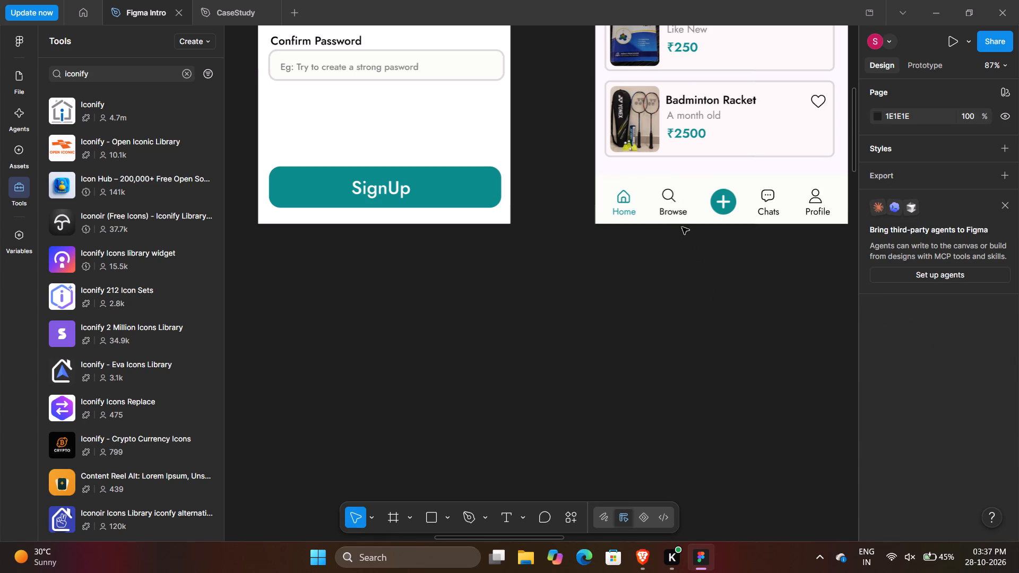
double_click(671, 199)
scroll(671, 199, right, 2)
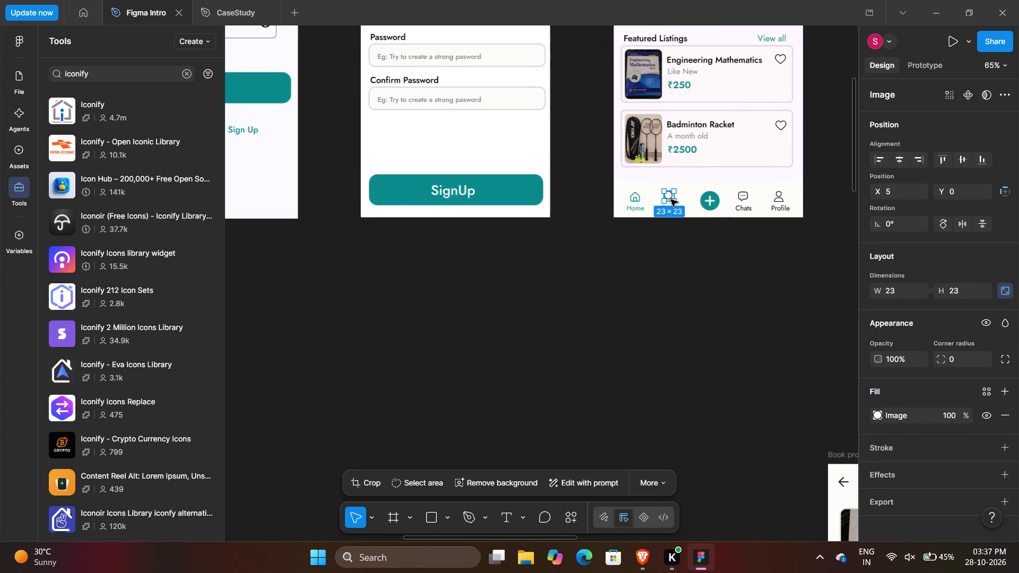
key(Right)
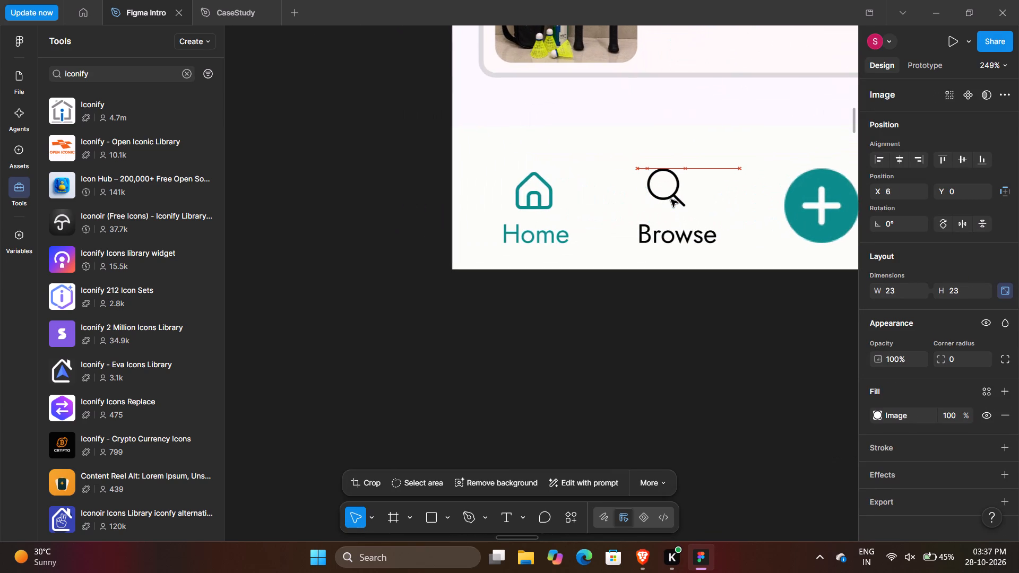
key(Right)
key(Right)
key(Down)
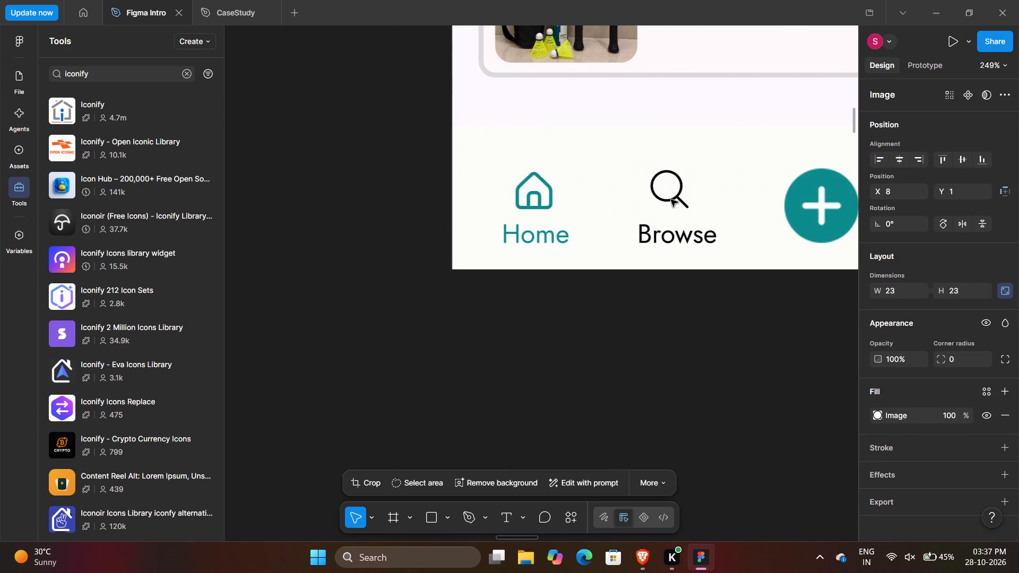
click(722, 350)
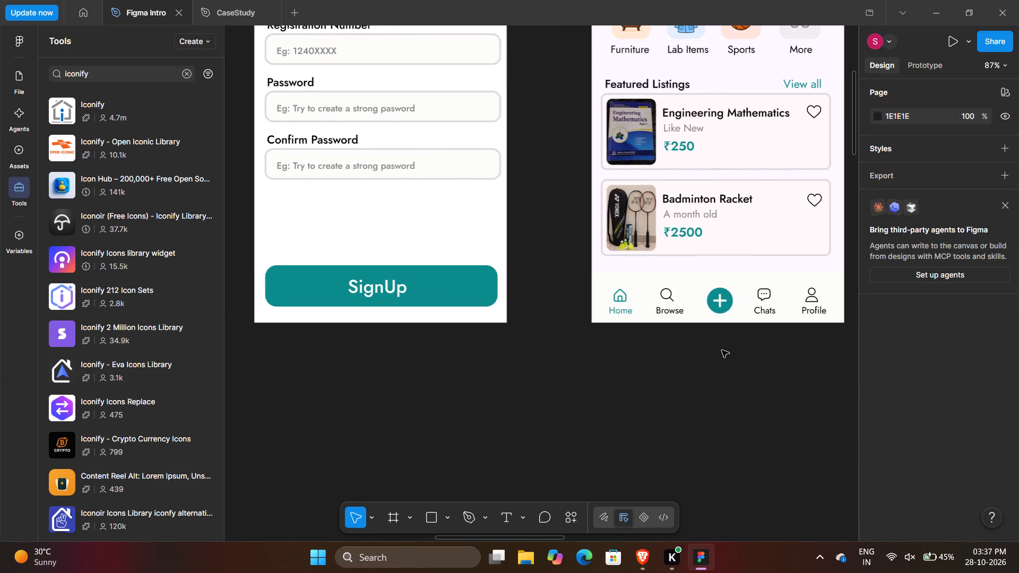
Look over the remaining screens and examine the Profile Section's layout from header to bottom navigation.
scroll(722, 350, left, 8)
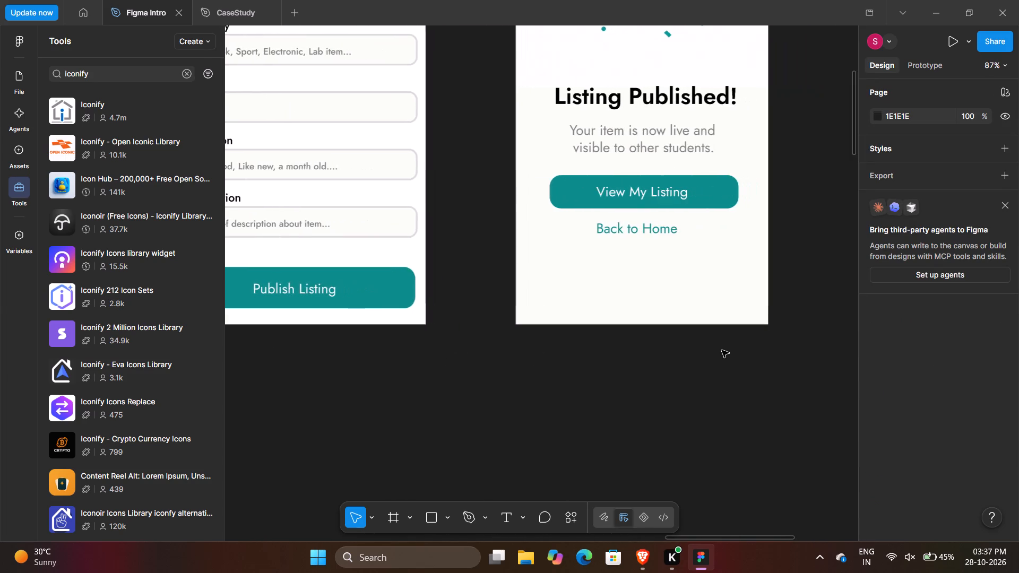
scroll(722, 350, left, 3)
scroll(722, 350, down, 5)
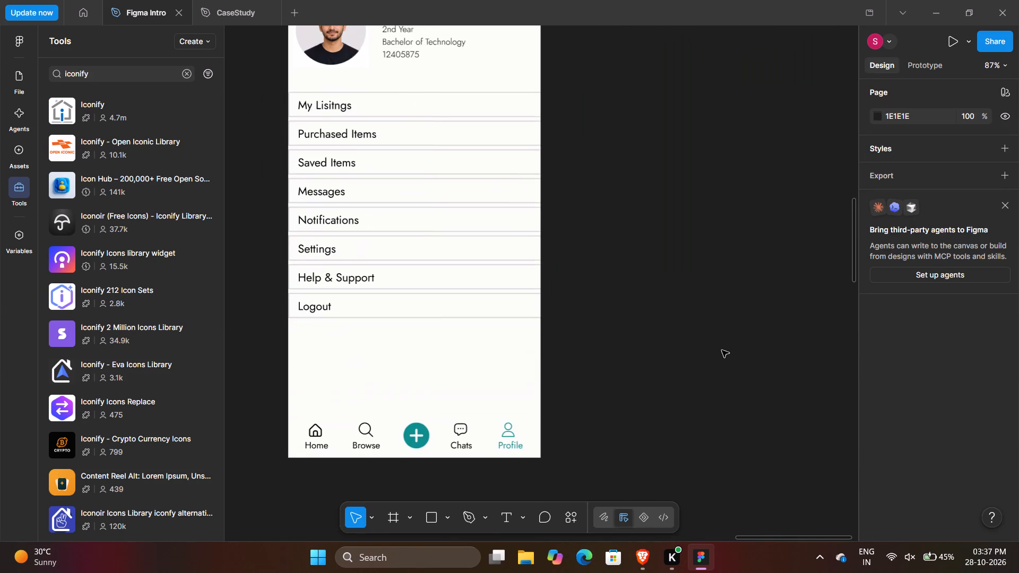
scroll(722, 350, down, 1)
scroll(722, 350, up, 1)
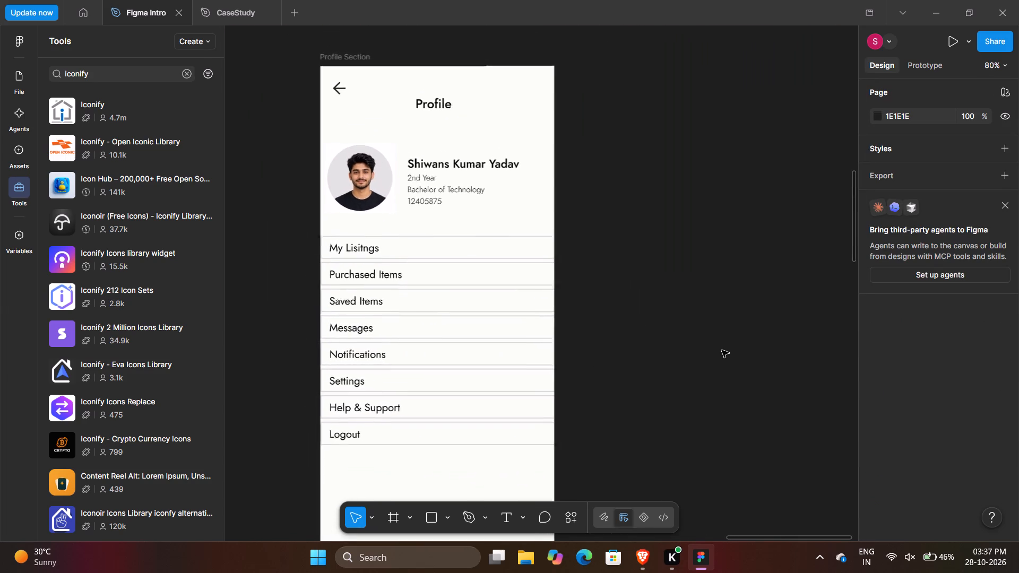
scroll(722, 350, down, 1)
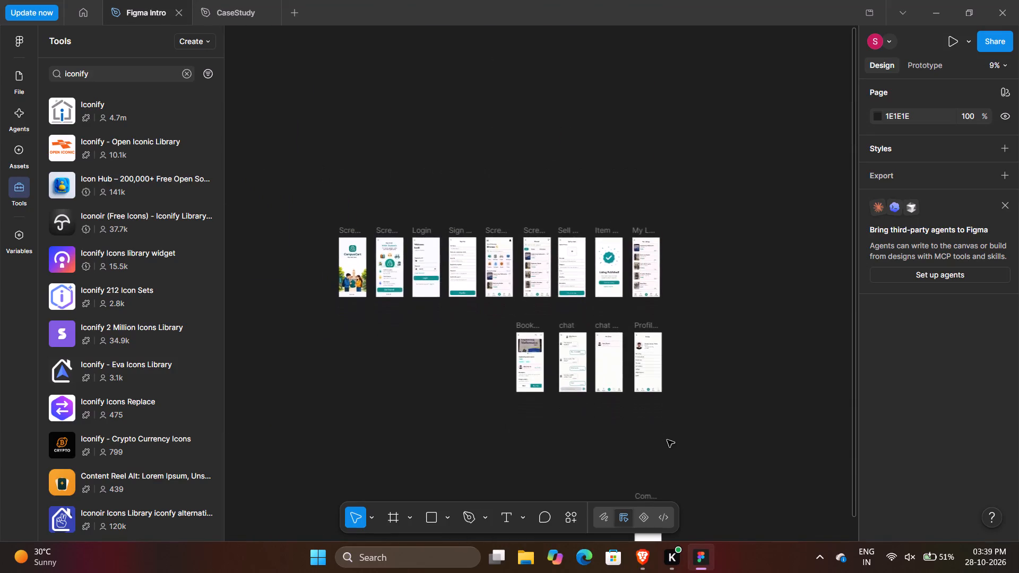
scroll(572, 76, up, 2)
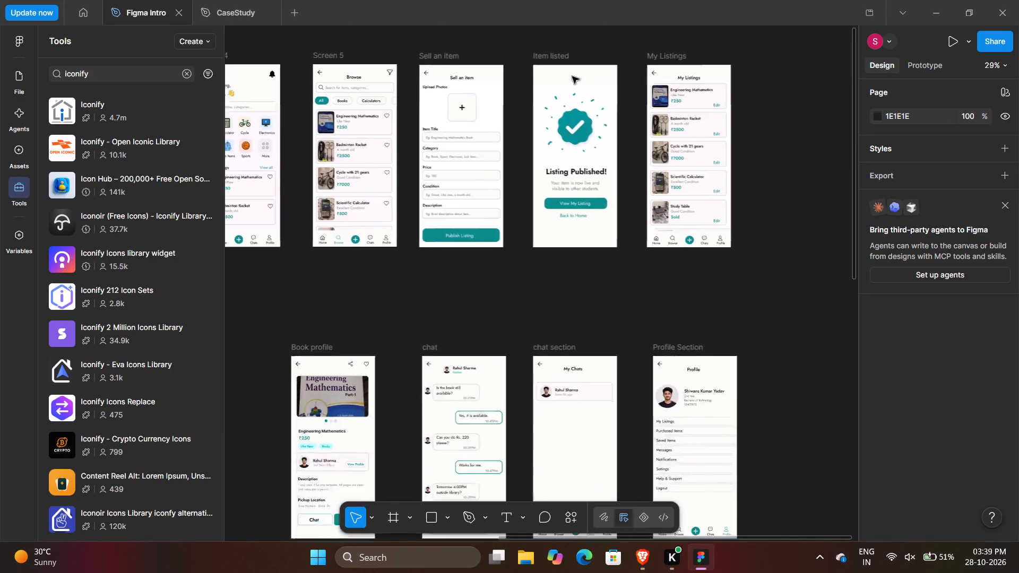
scroll(572, 76, up, 2)
scroll(572, 76, right, 2)
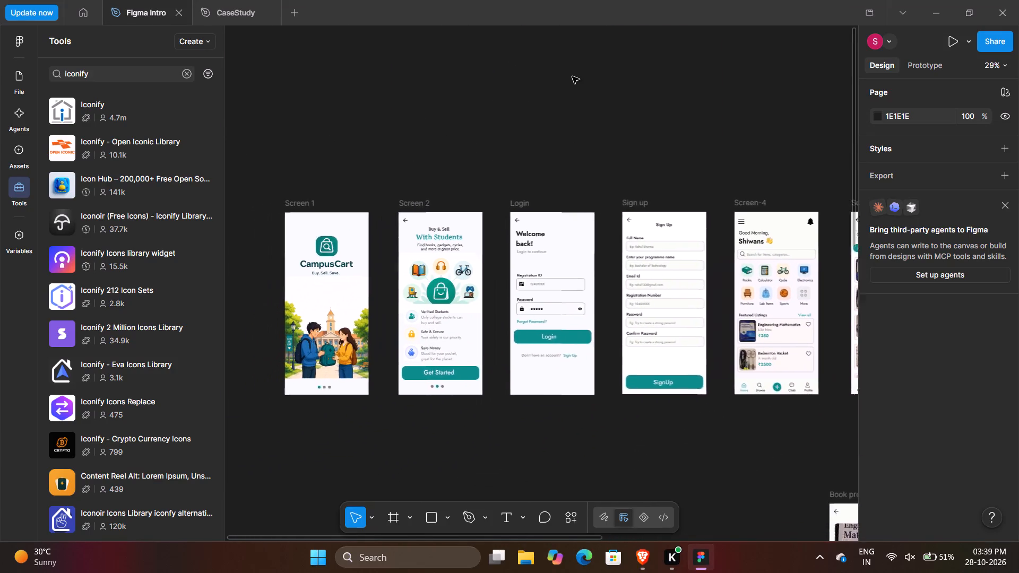
scroll(572, 76, right, 2)
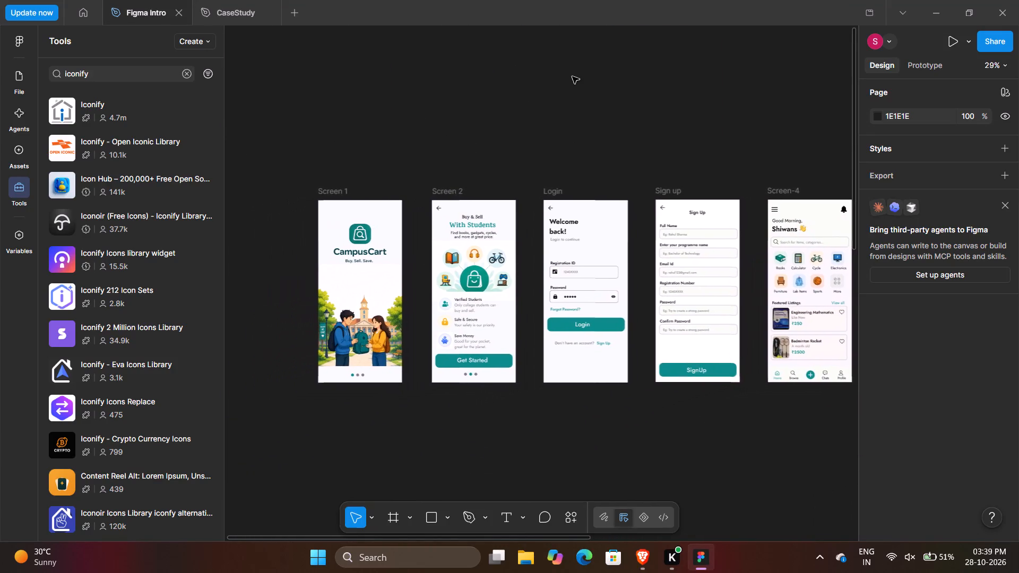
scroll(572, 76, right, 1)
scroll(572, 76, left, 1)
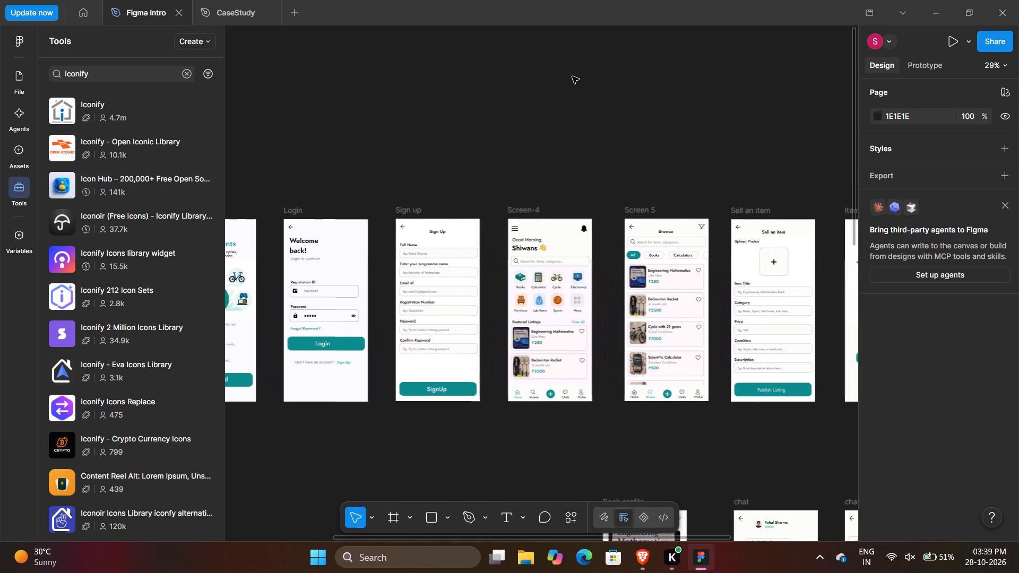
scroll(572, 76, left, 1)
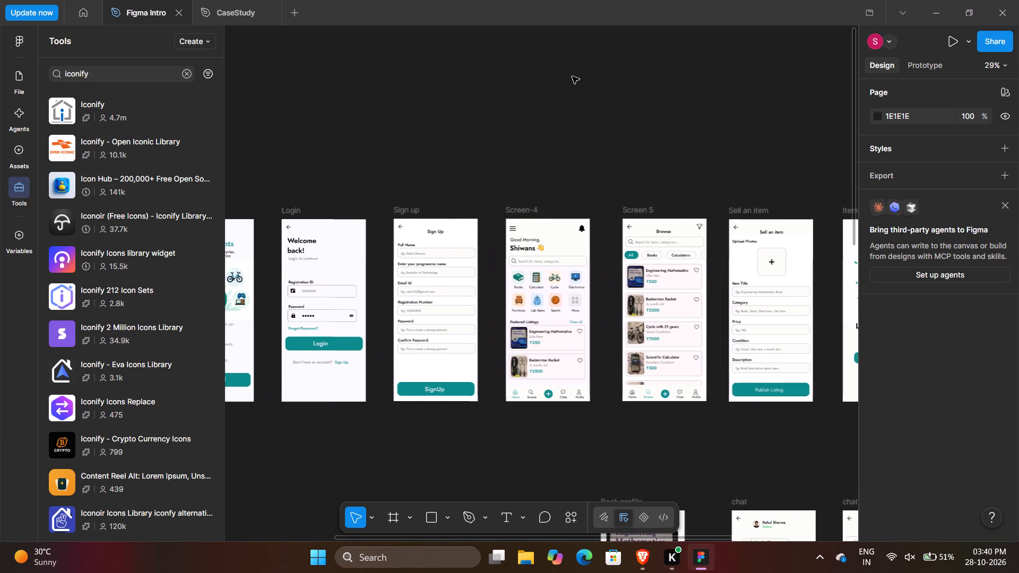
scroll(572, 76, left, 3)
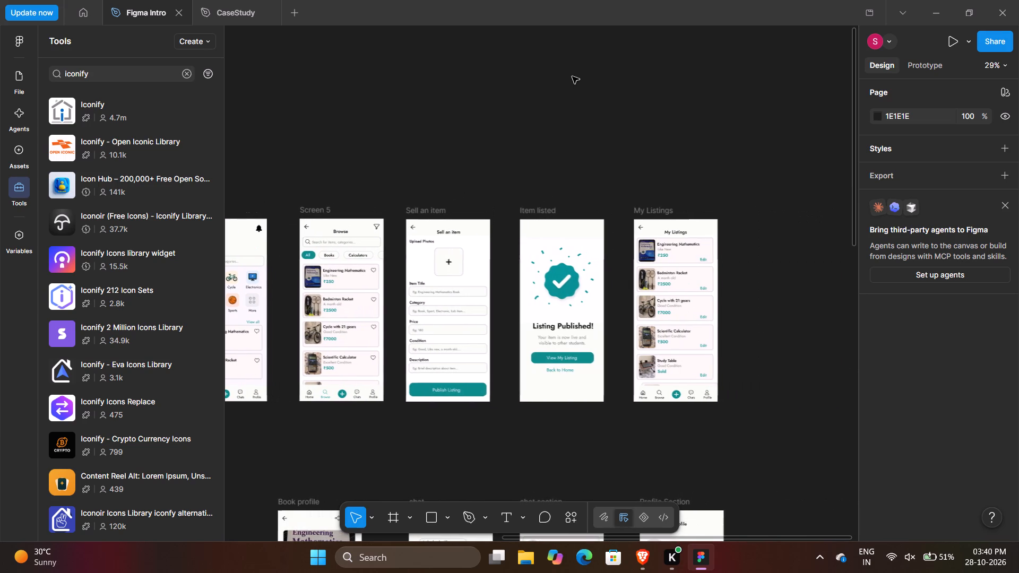
scroll(572, 76, left, 1)
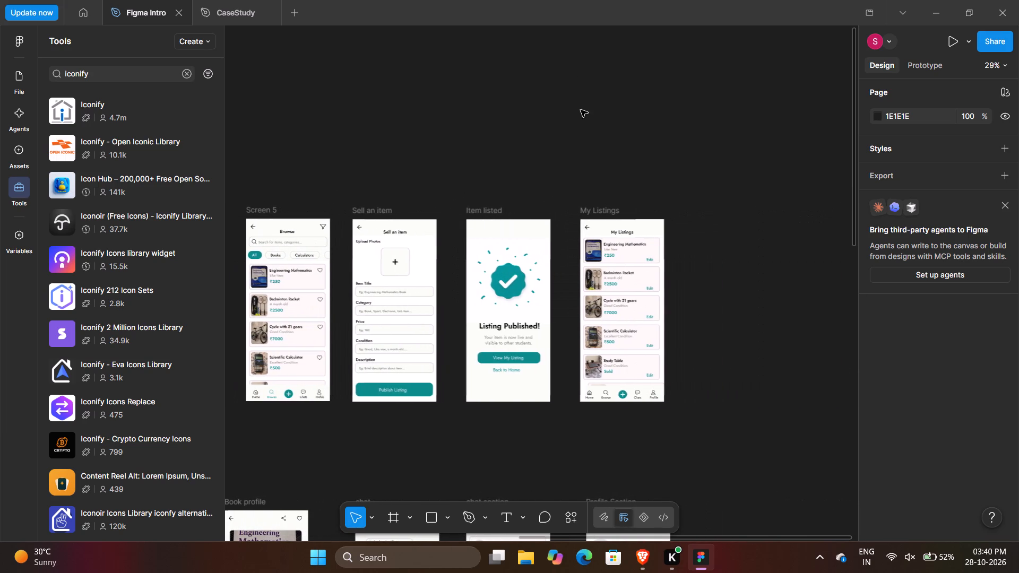
scroll(718, 316, down, 1)
scroll(718, 316, right, 4)
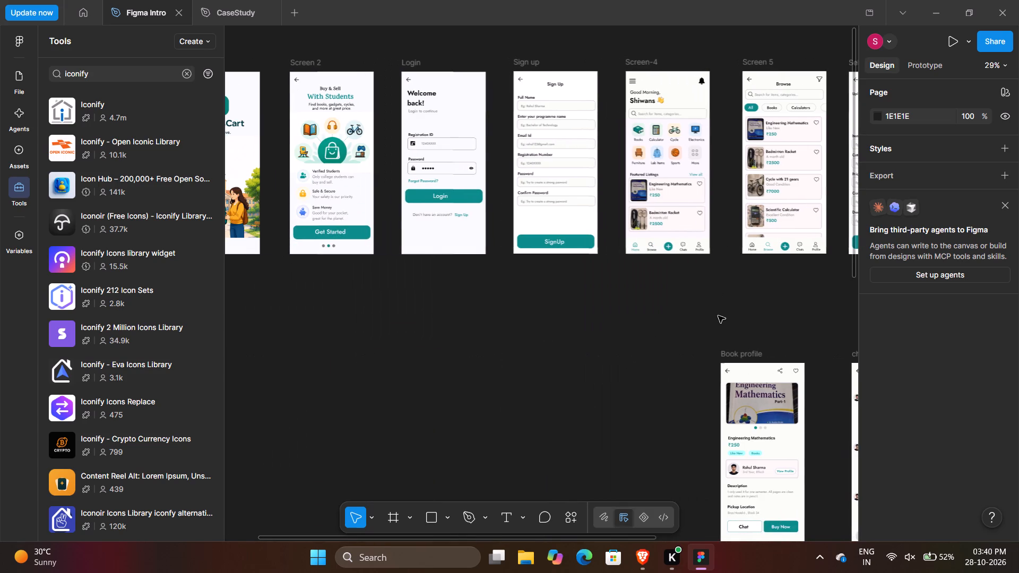
scroll(718, 316, right, 2)
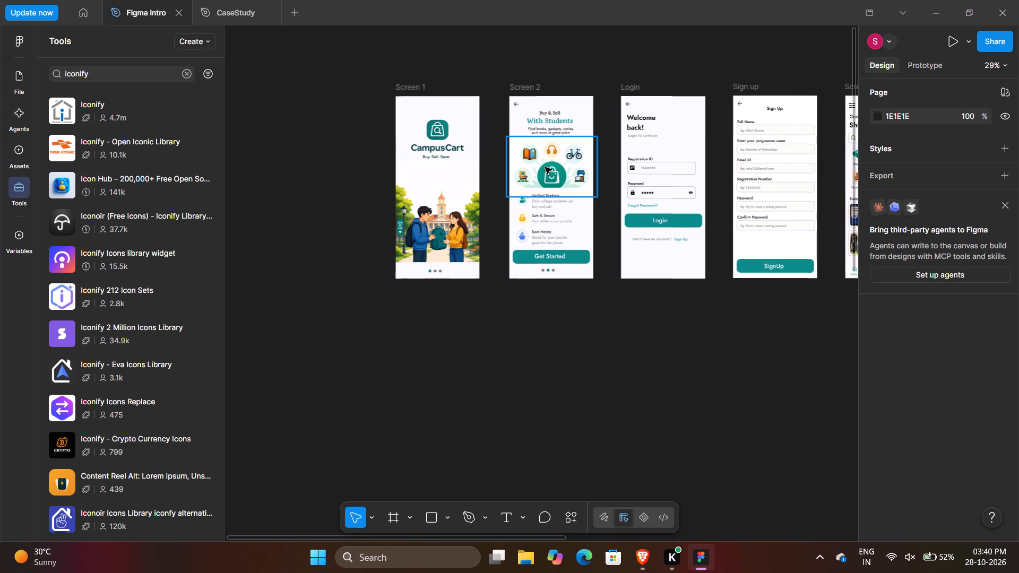
scroll(545, 167, left, 1)
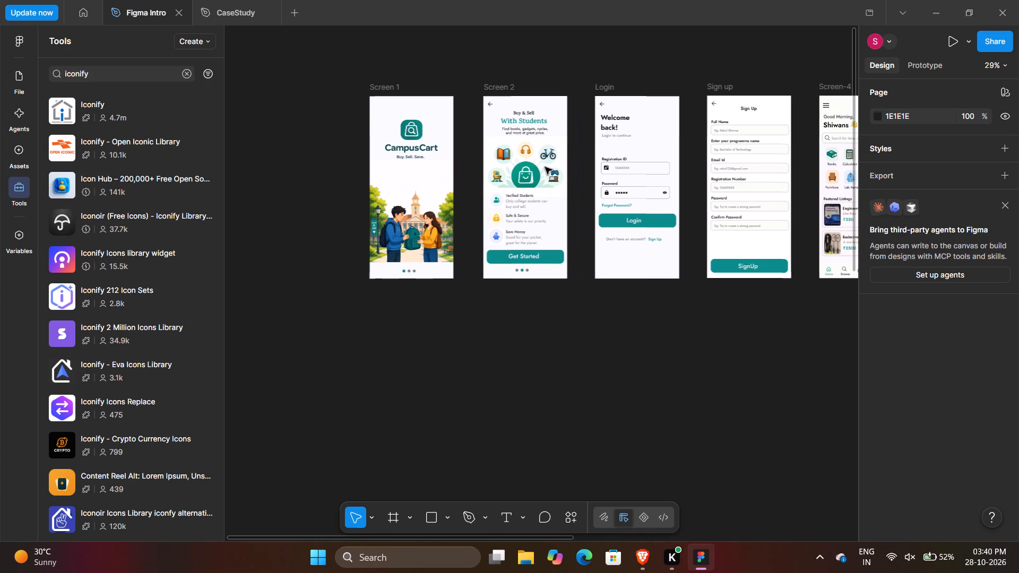
scroll(545, 167, left, 1)
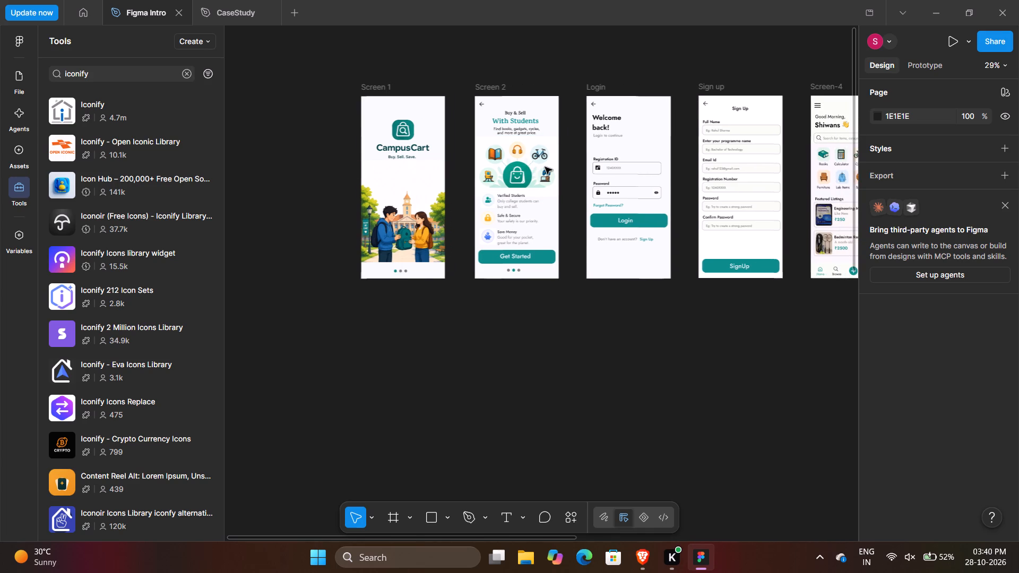
scroll(545, 167, left, 1)
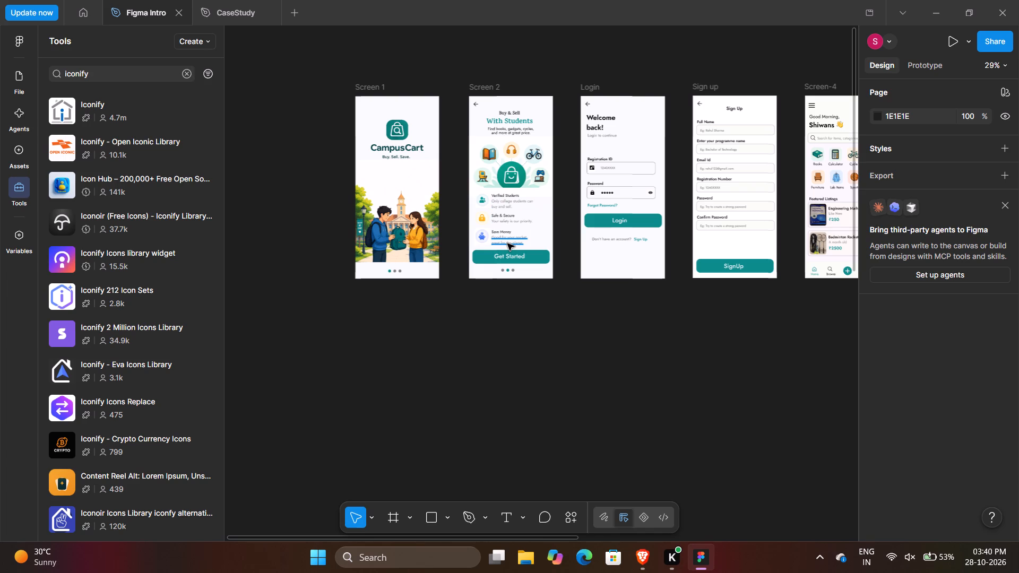
Examine the home, Browse, Sell an item, Item listed and My Listings screens at enlarged size.
scroll(507, 244, left, 4)
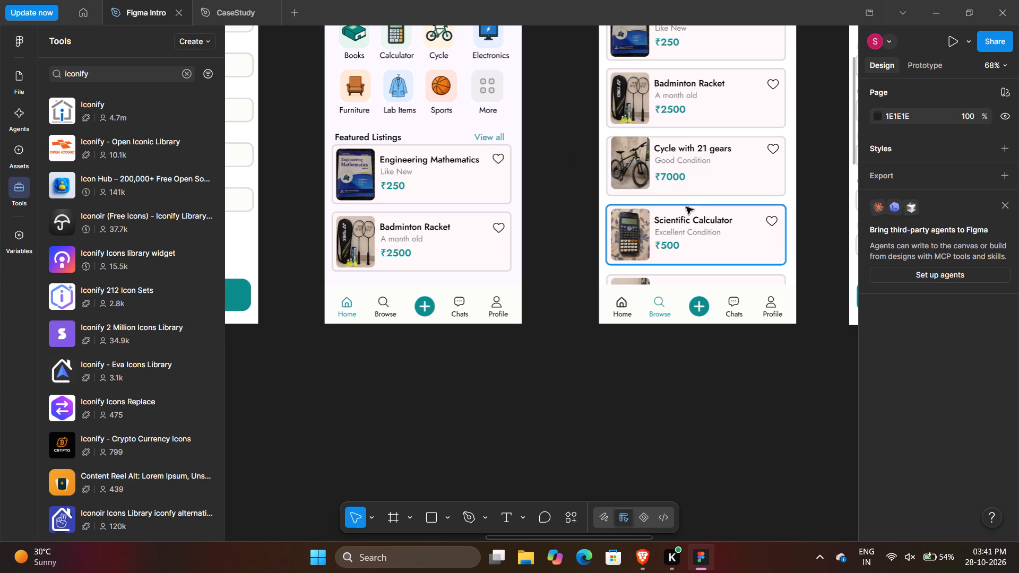
scroll(684, 214, up, 1)
scroll(684, 214, left, 1)
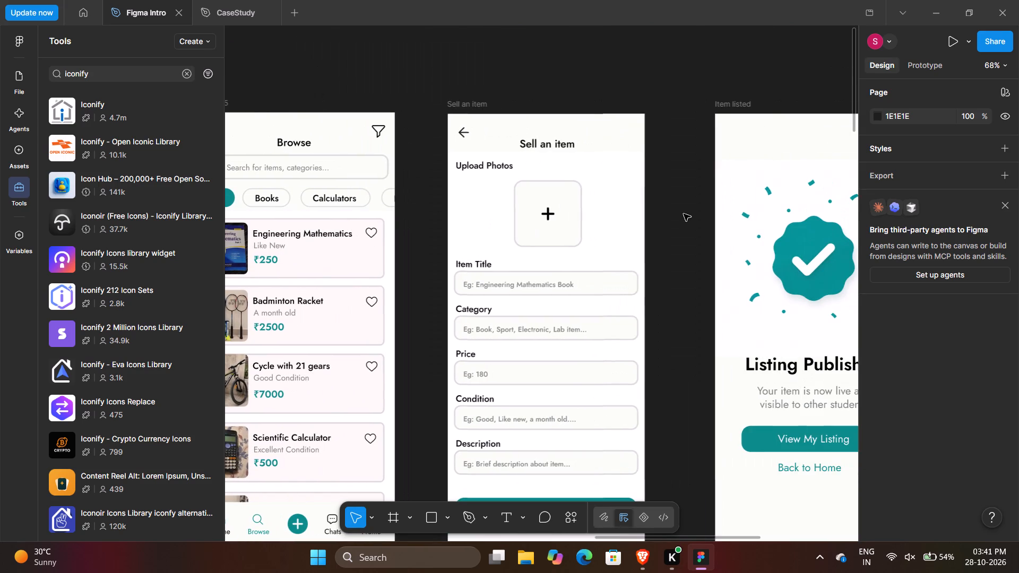
scroll(684, 214, left, 2)
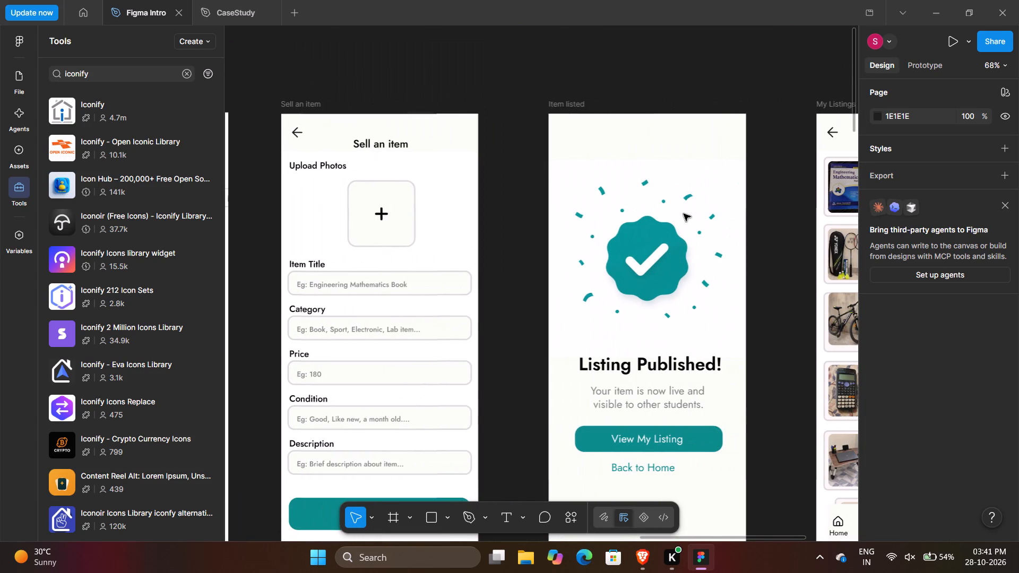
scroll(684, 214, down, 1)
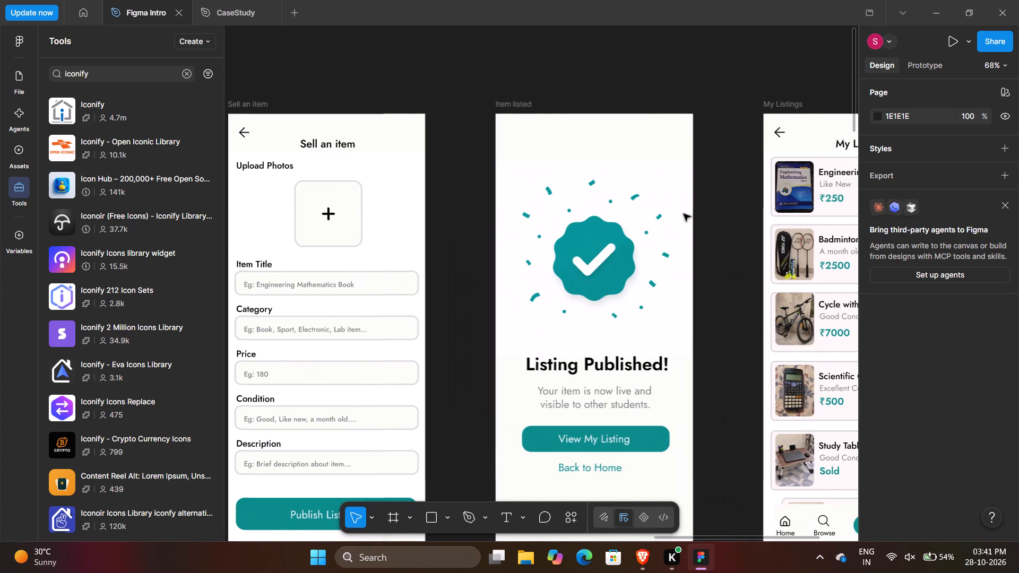
scroll(684, 214, down, 1)
scroll(684, 214, left, 2)
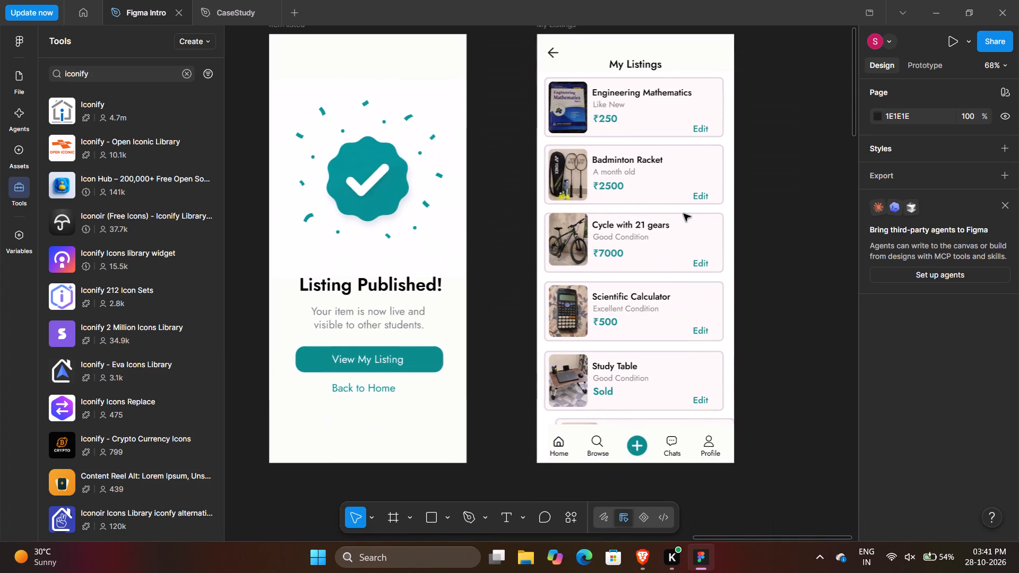
Examine the lower row of screens at enlarged size: Book profile, chat, chat section and Profile Section.
scroll(684, 214, down, 1)
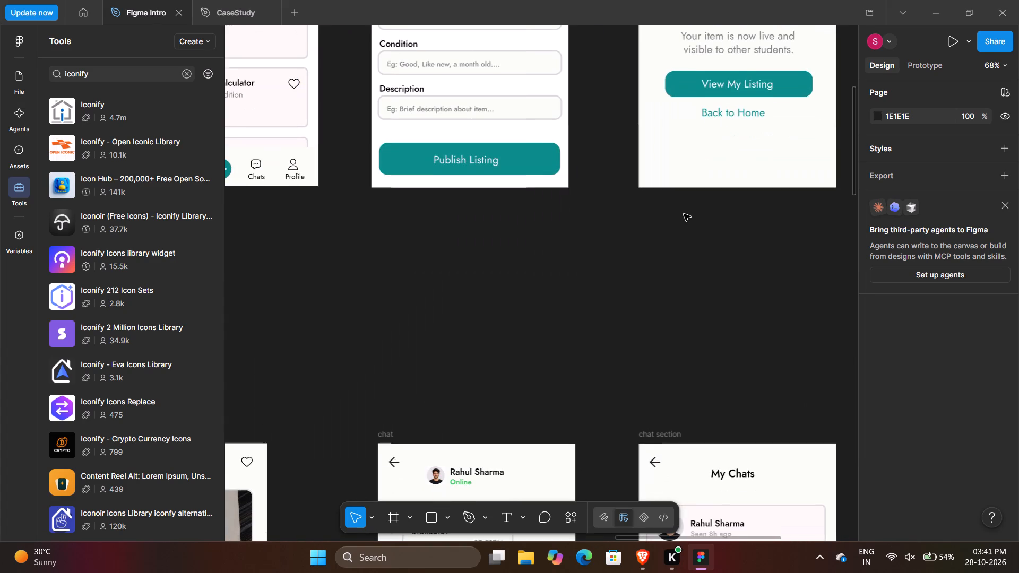
scroll(684, 214, down, 4)
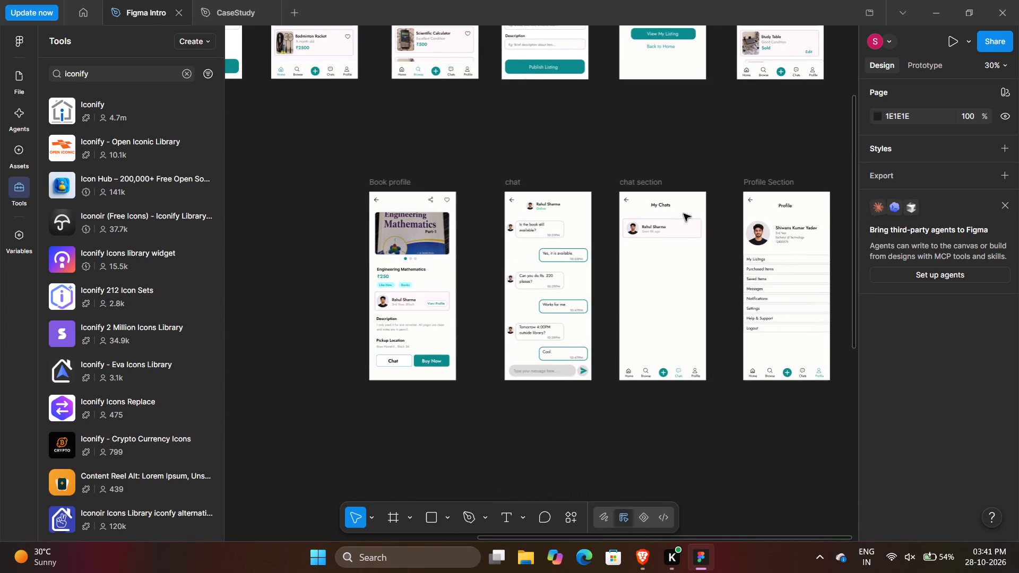
scroll(684, 214, right, 1)
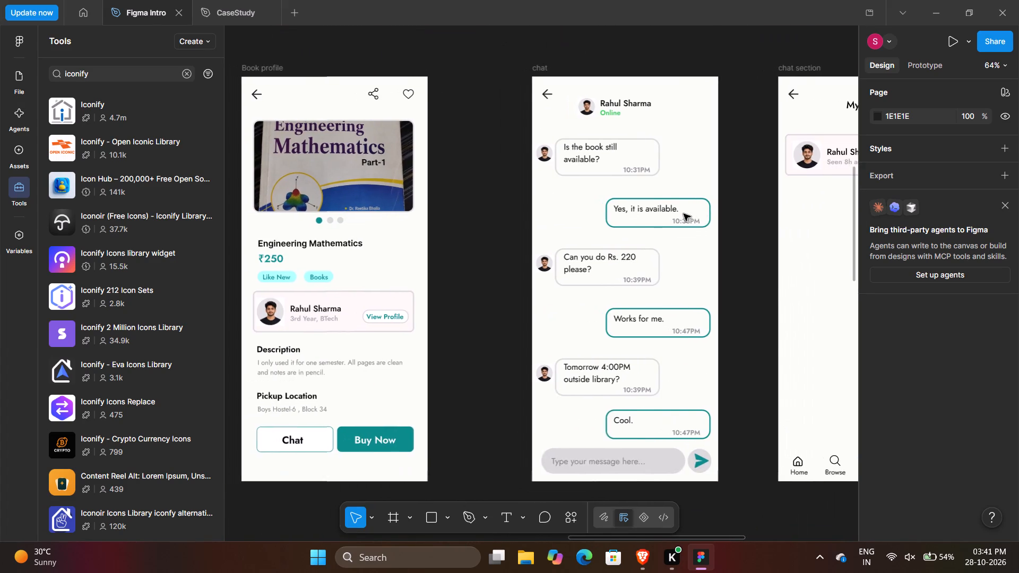
scroll(684, 214, right, 4)
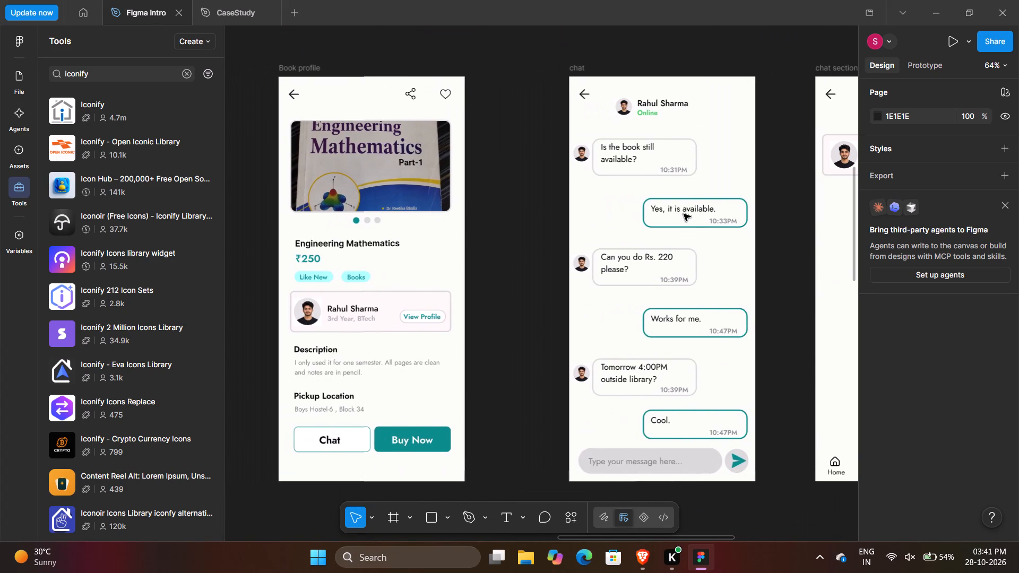
scroll(684, 214, right, 1)
scroll(684, 214, left, 2)
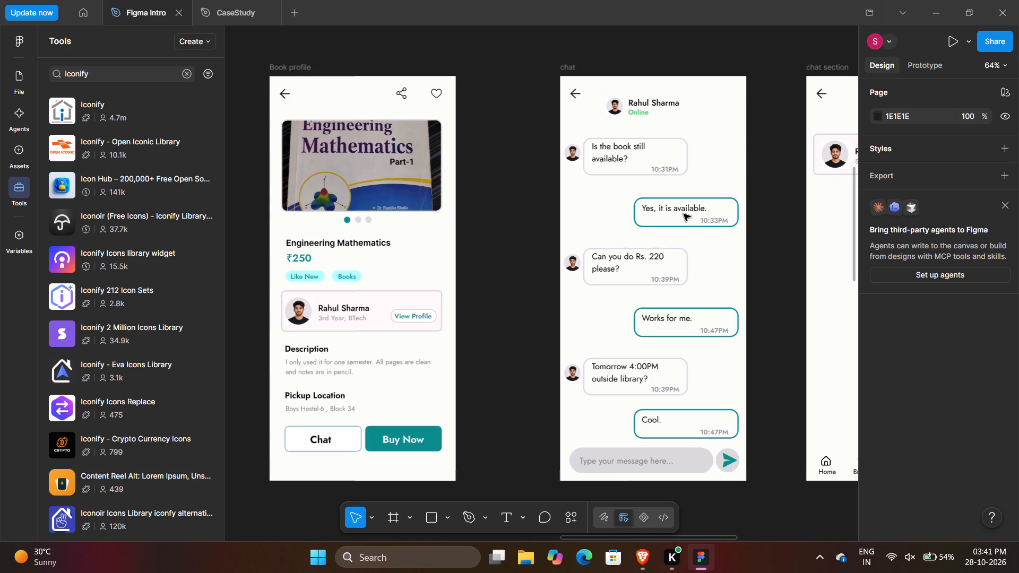
scroll(684, 214, left, 2)
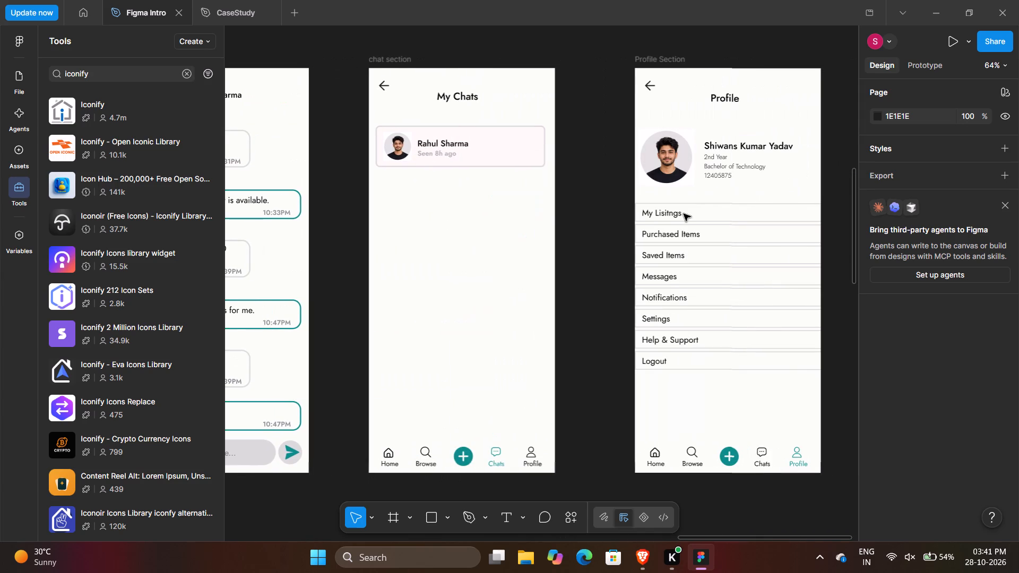
scroll(684, 214, left, 3)
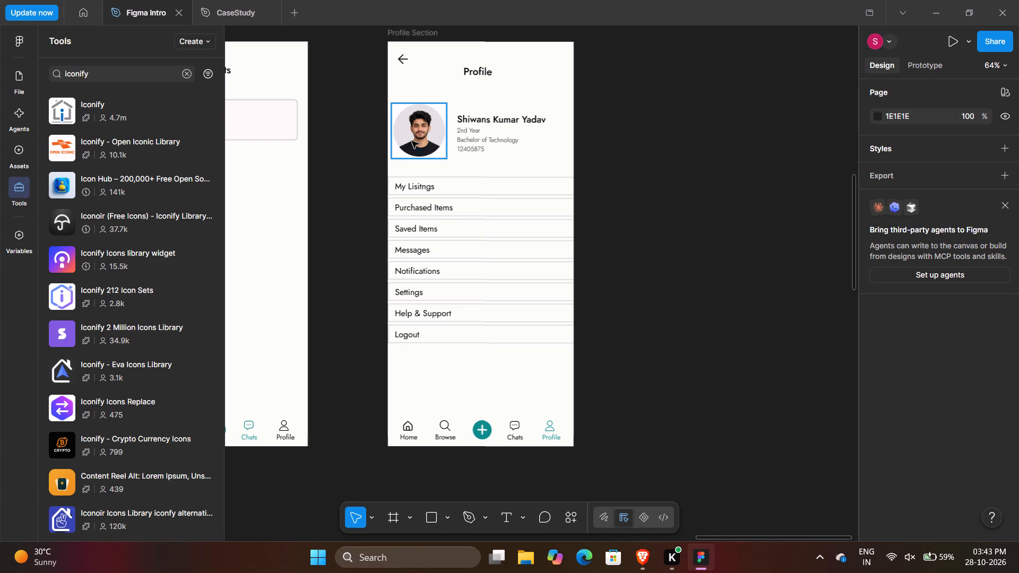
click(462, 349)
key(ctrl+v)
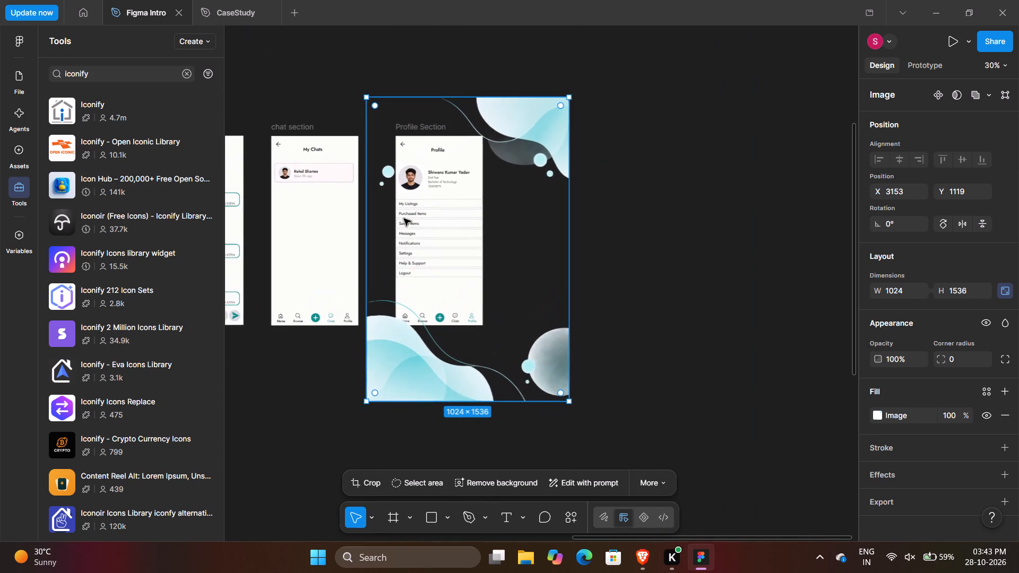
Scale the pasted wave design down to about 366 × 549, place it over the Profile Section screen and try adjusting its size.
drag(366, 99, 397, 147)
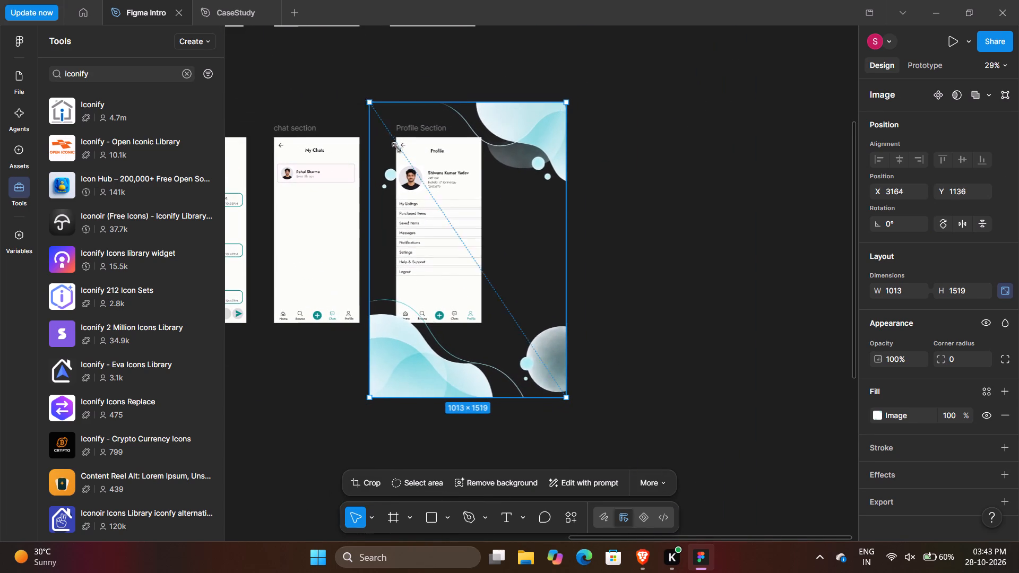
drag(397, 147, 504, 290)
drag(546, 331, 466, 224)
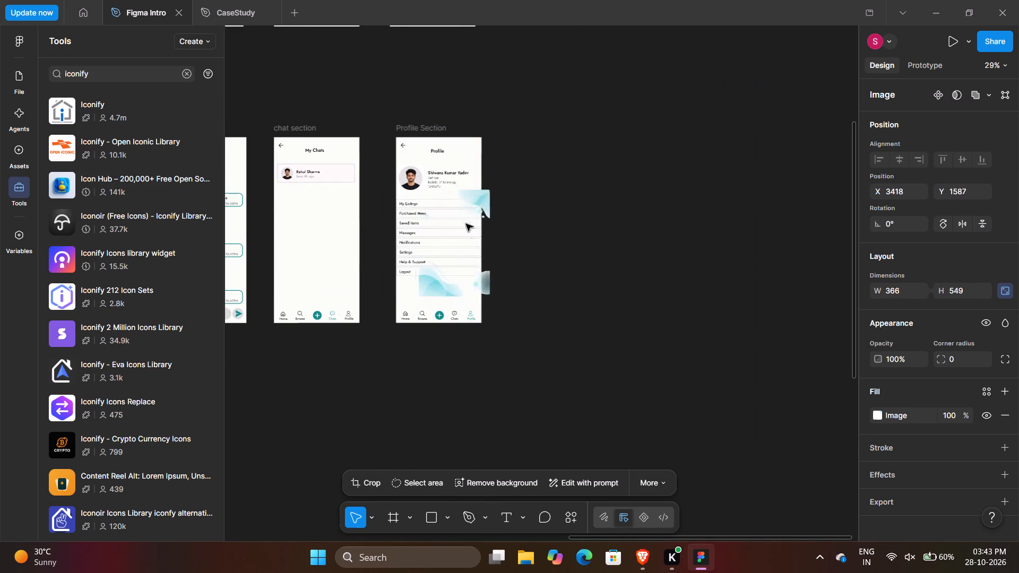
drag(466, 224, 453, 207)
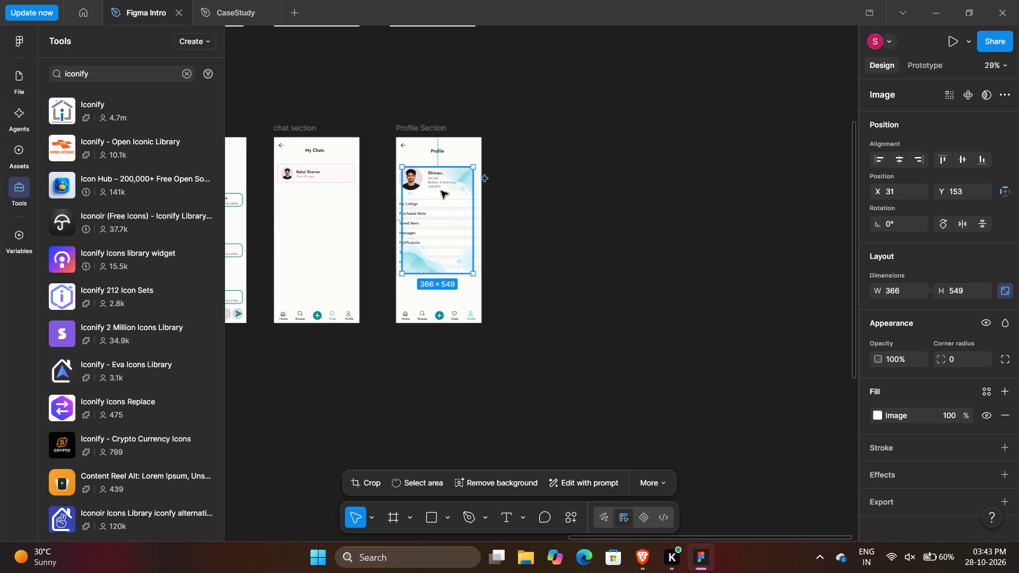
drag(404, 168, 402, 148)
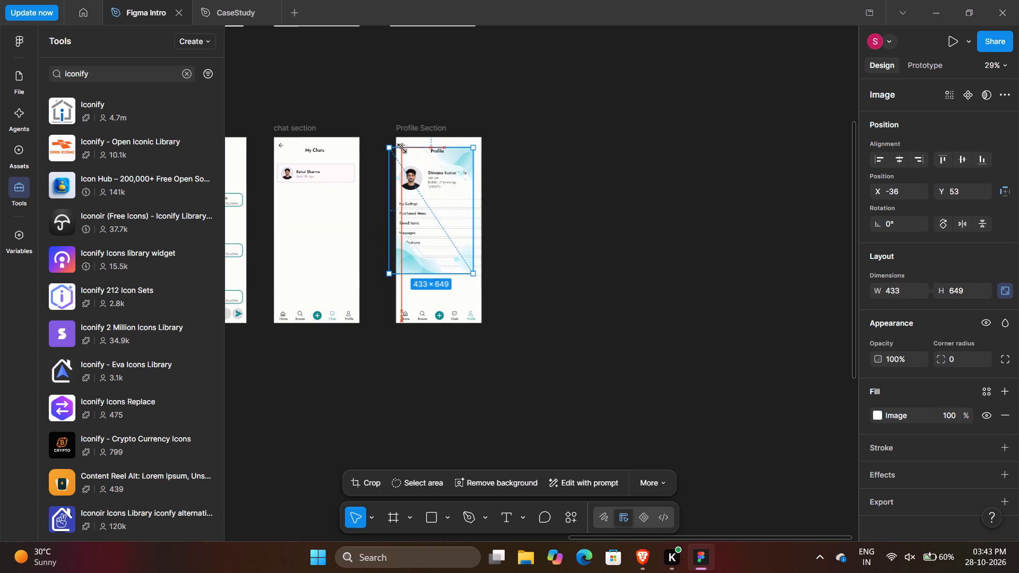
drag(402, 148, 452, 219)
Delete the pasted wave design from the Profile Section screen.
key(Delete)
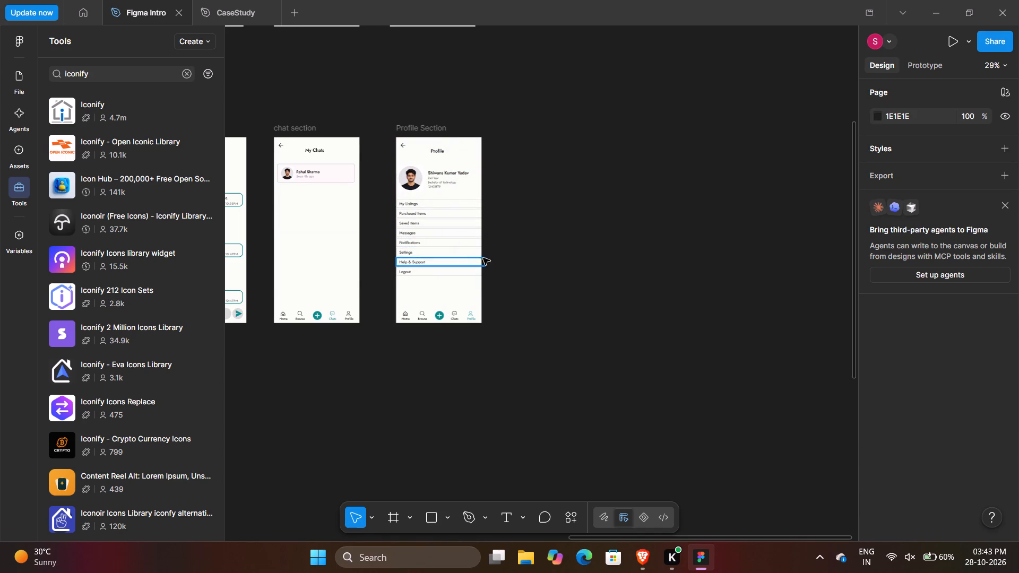
Duplicate the Profile Section frame and place the copy beside the original at X 3812, Y 1316.
click(411, 130)
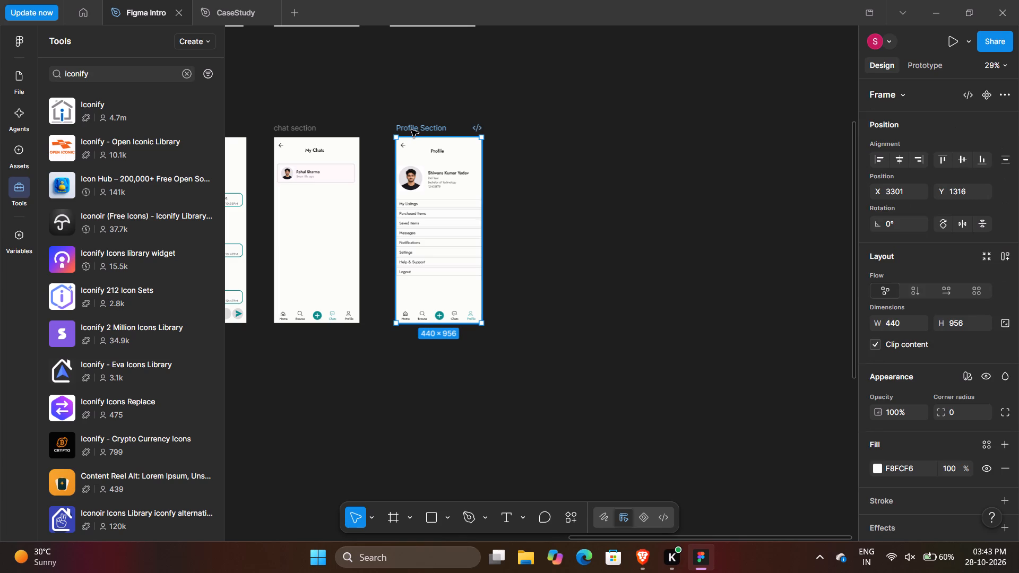
key(ctrl+c)
key(ctrl+v)
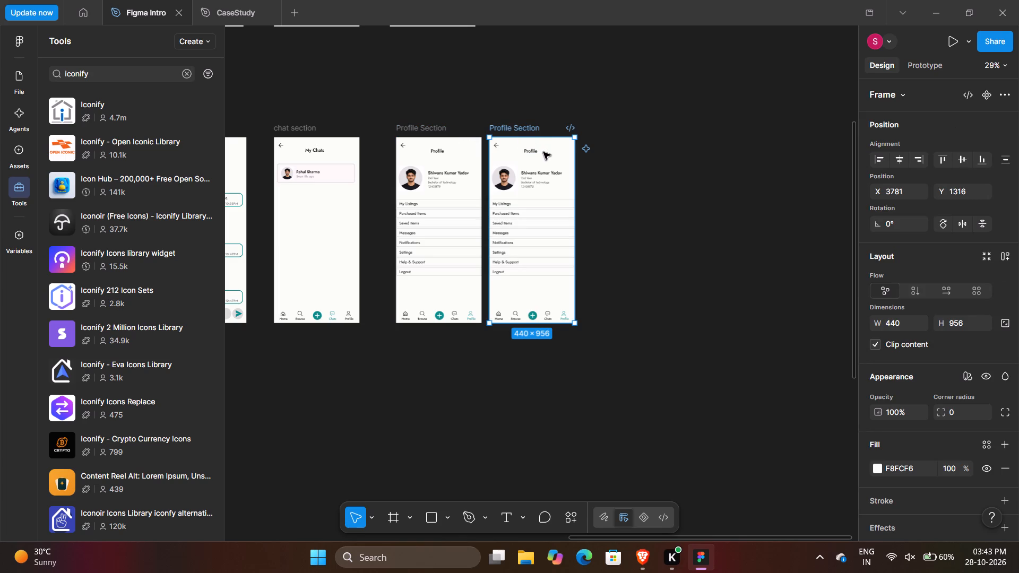
drag(545, 152, 551, 152)
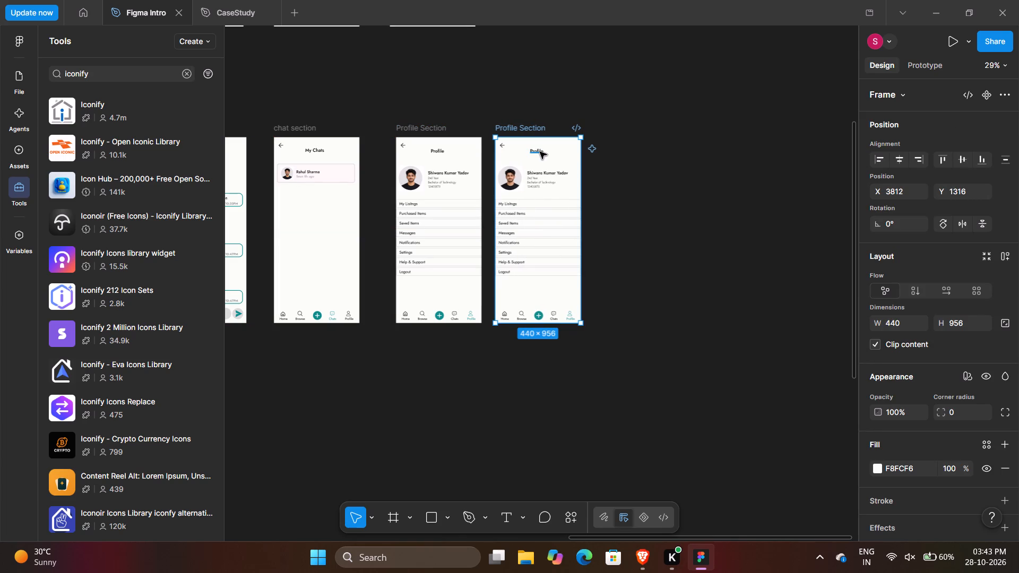
Delete the Profile title, the year and course details text and the profile photo from the duplicated frame.
click(539, 152)
shift+click(539, 152)
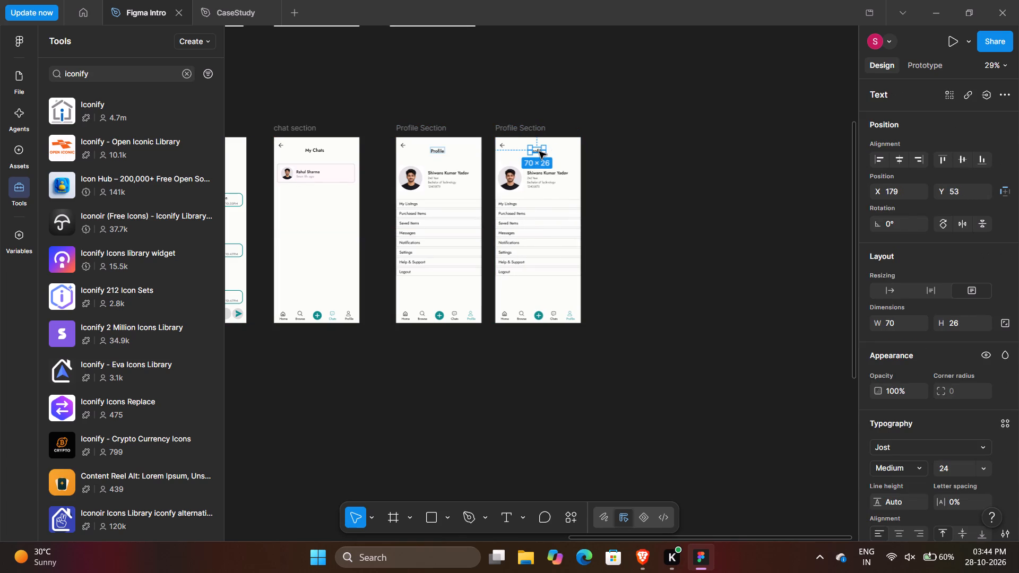
shift+click(539, 152)
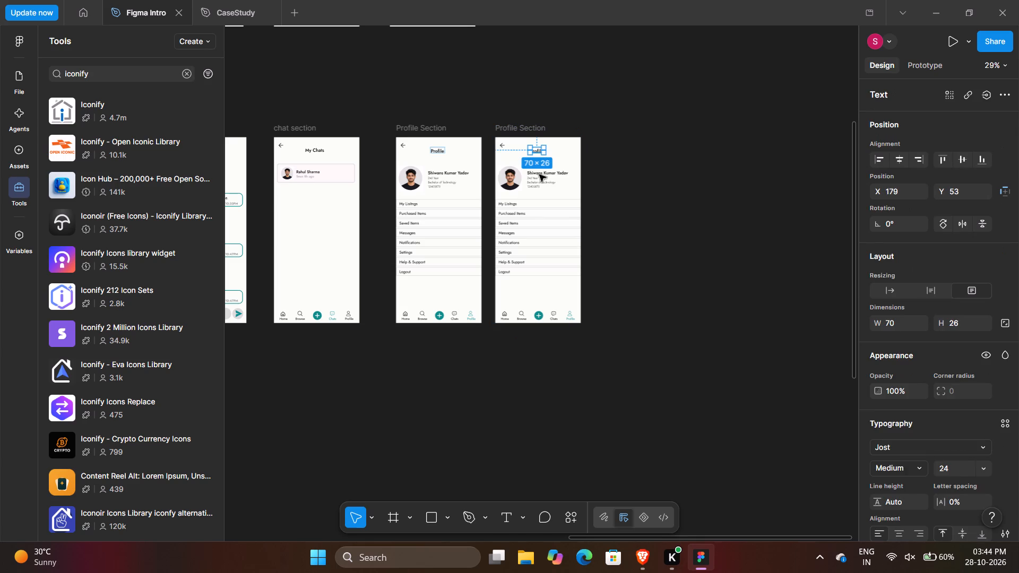
shift+click(539, 175)
shift+click(510, 173)
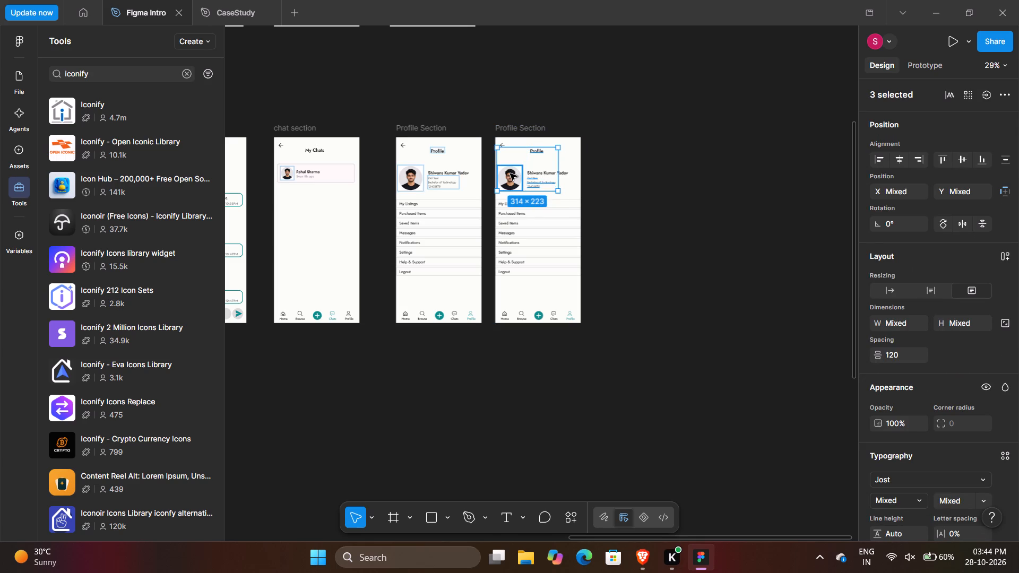
key(Delete)
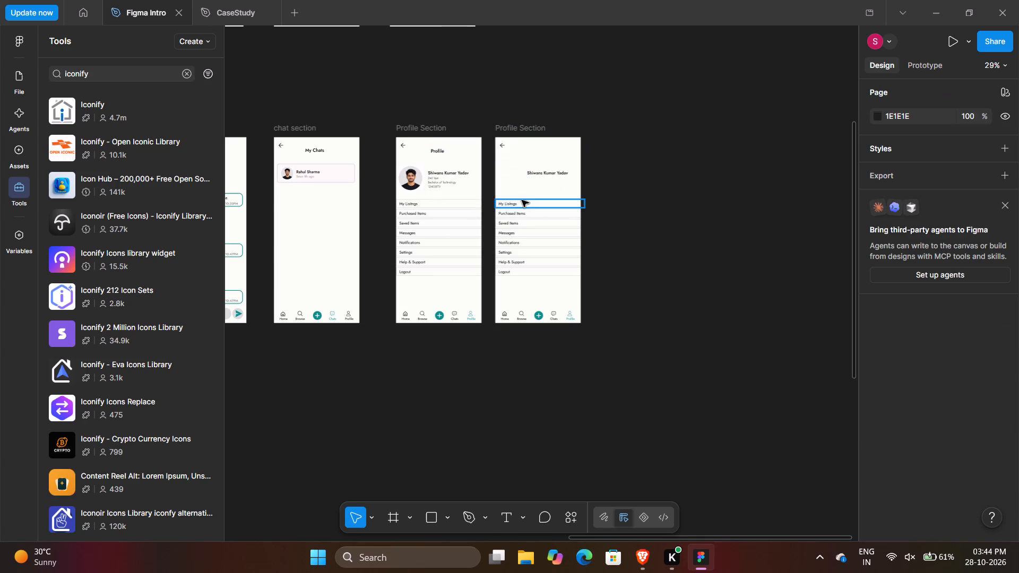
Delete the row rectangles behind My Listings, Purchased Items, Saved Items and Logout in the duplicated Profile Section frame.
shift+click(522, 203)
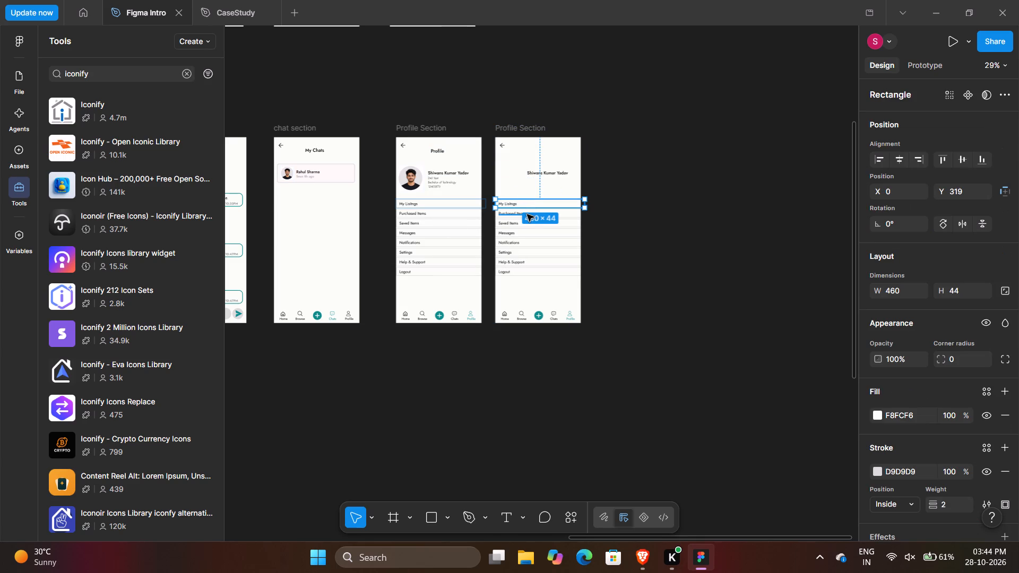
shift+click(560, 214)
shift+click(560, 225)
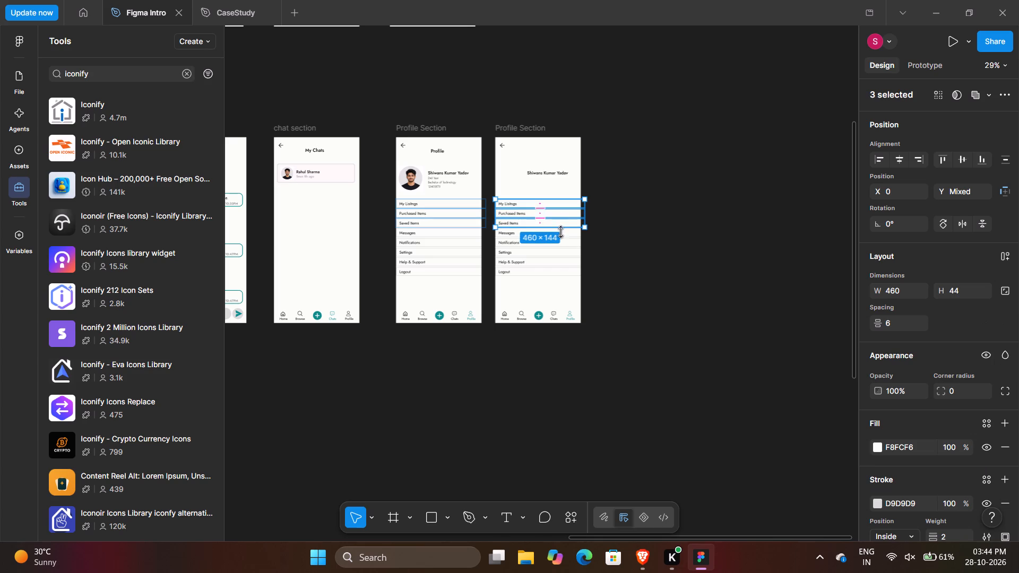
shift+click(564, 273)
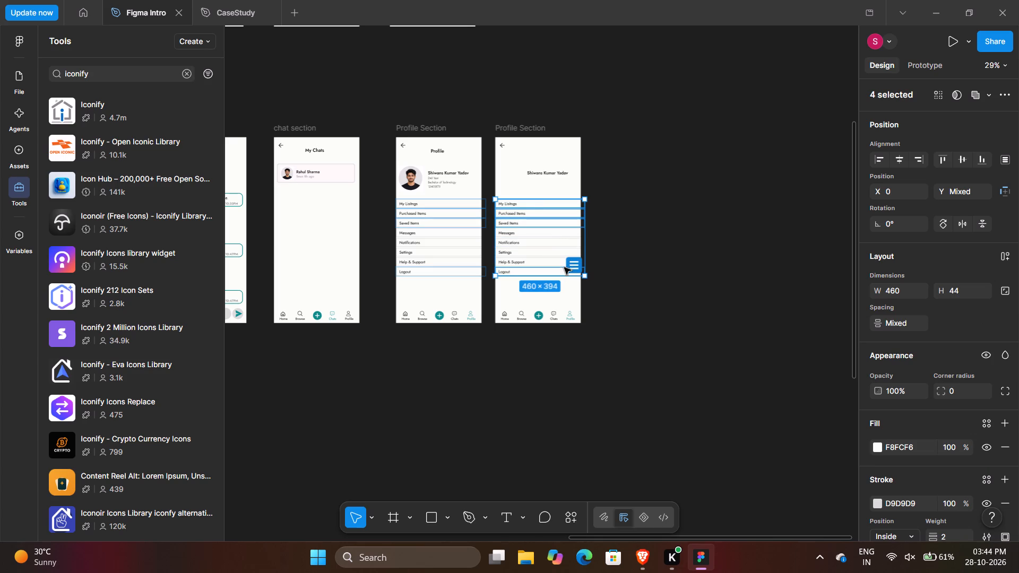
key(Delete)
Delete the four remaining row rectangles, Messages through Help & Support, together with all eight menu labels from the duplicated frame.
shift+click(550, 231)
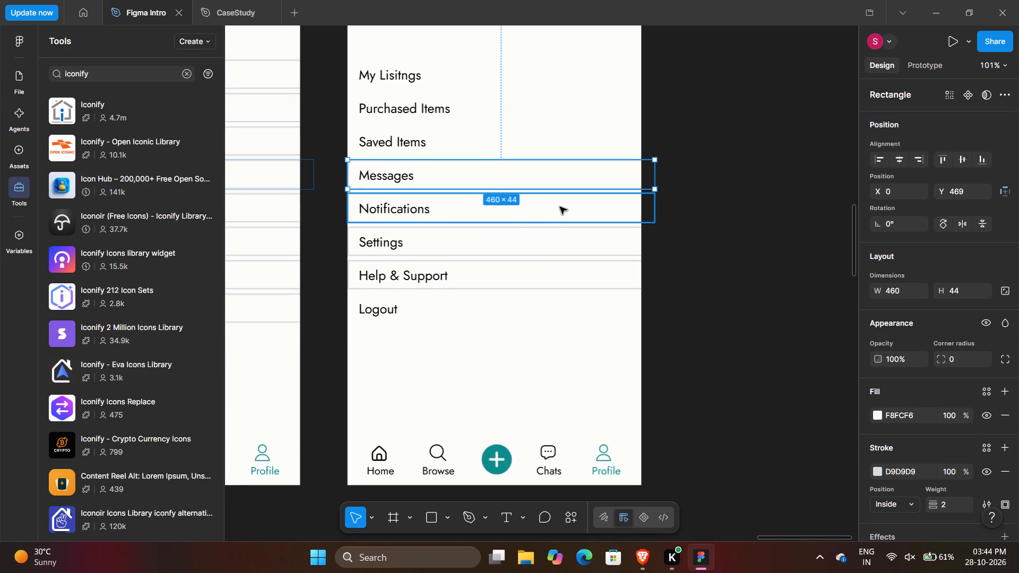
shift+click(560, 206)
shift+click(571, 249)
shift+click(571, 285)
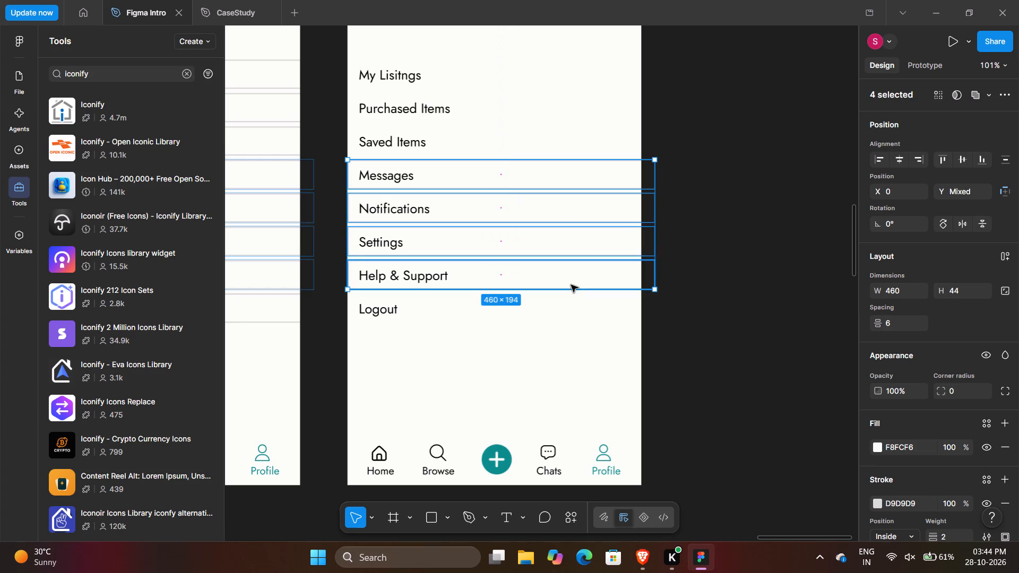
shift+click(390, 307)
shift+click(392, 279)
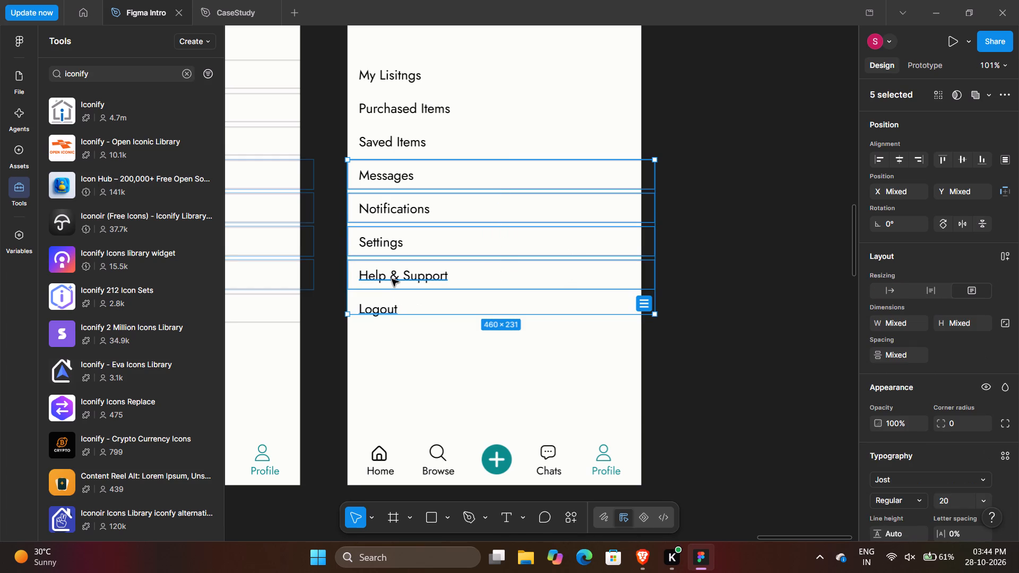
shift+click(381, 240)
shift+click(385, 206)
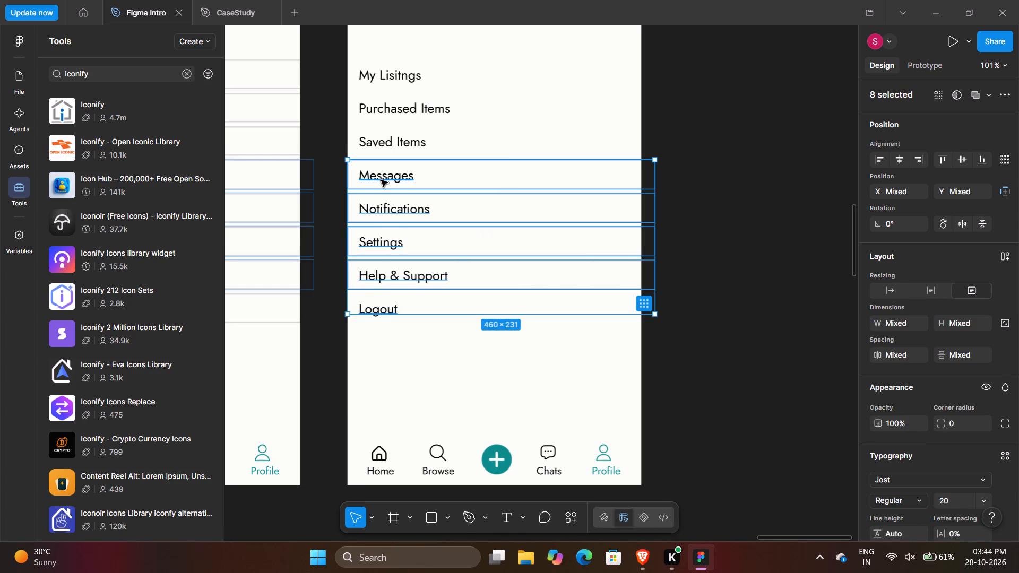
shift+click(381, 179)
shift+click(378, 137)
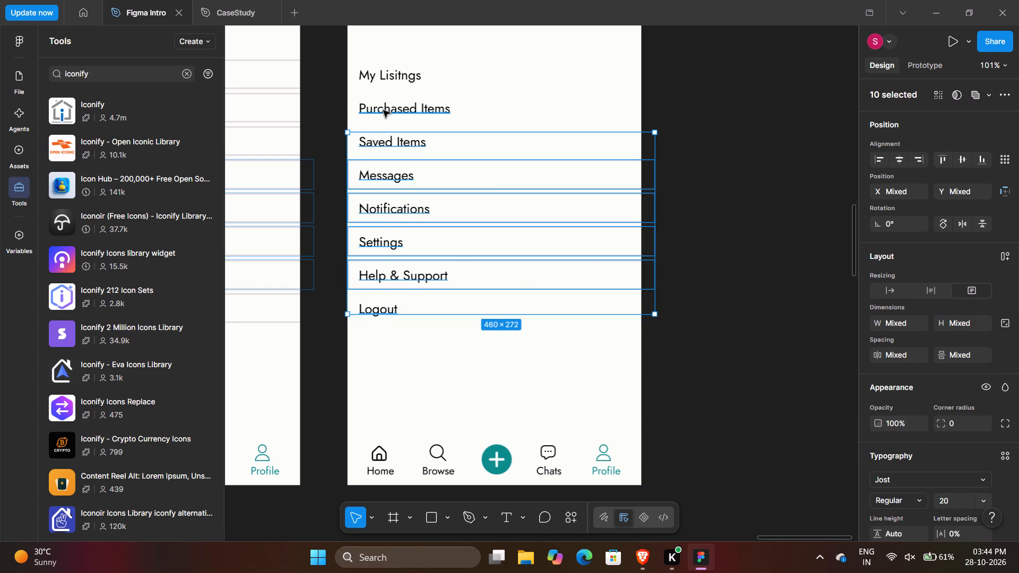
shift+click(384, 109)
shift+click(381, 80)
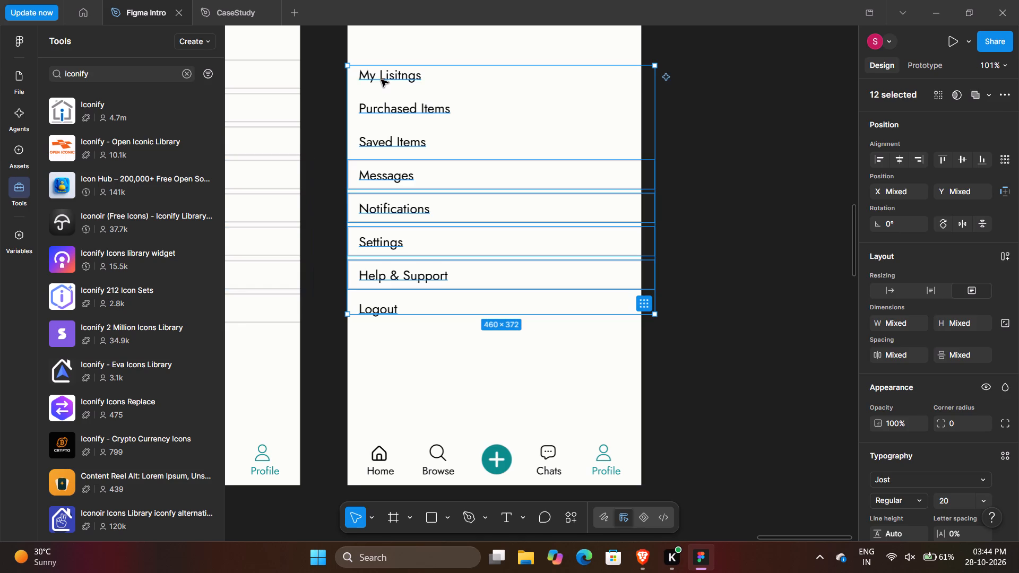
key(Delete)
Delete the profile name, the back arrow and the whole bottom navigation bar so the duplicated frame is empty.
scroll(478, 187, up, 3)
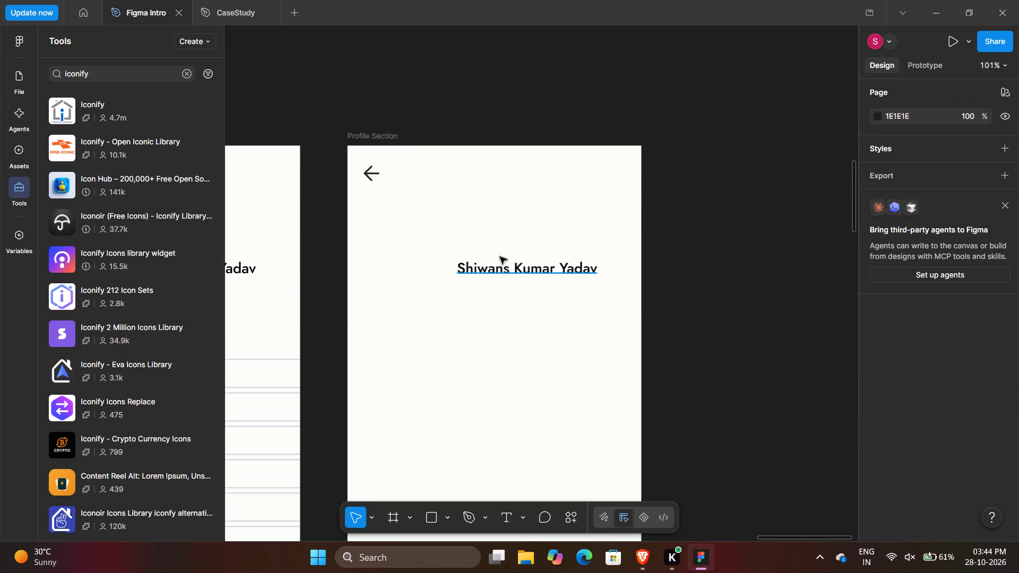
click(500, 260)
key(Delete)
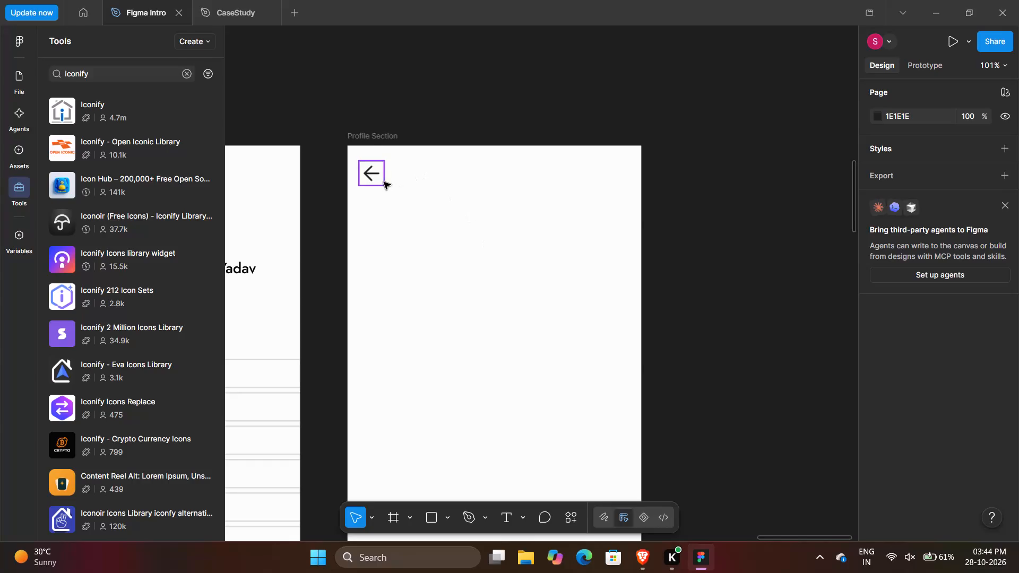
click(377, 180)
key(Delete)
scroll(377, 180, down, 3)
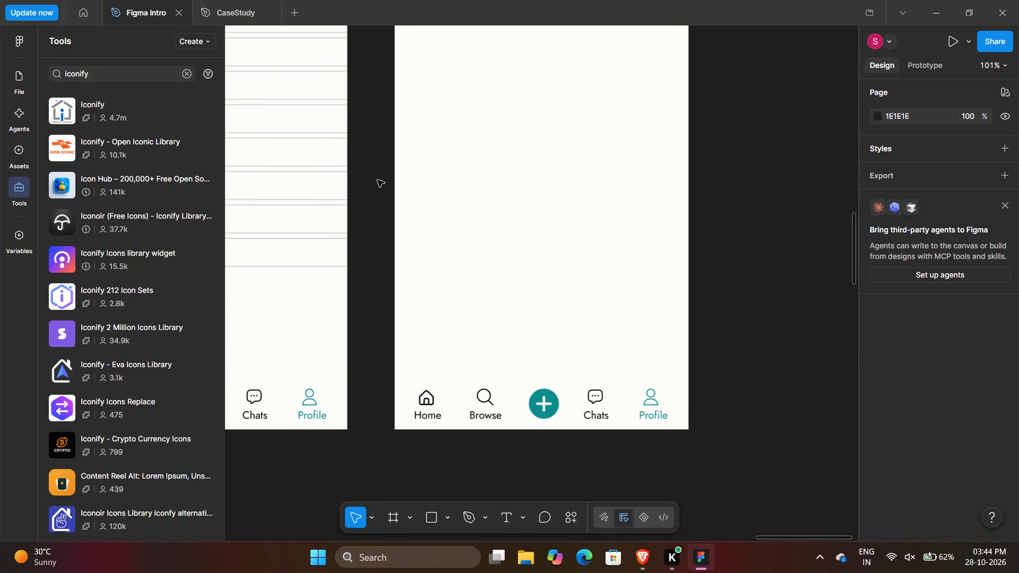
shift+drag(414, 331, 687, 442)
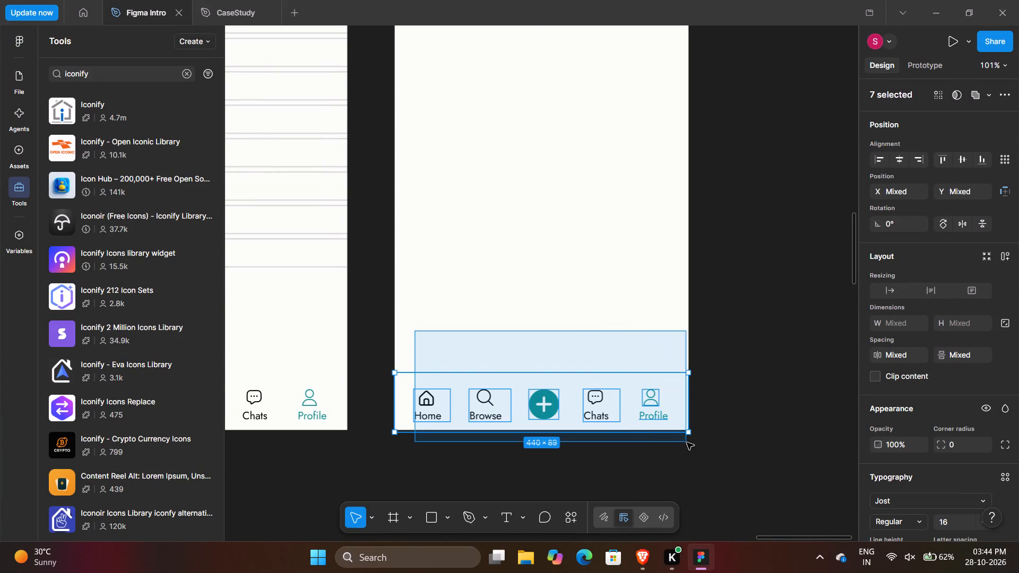
shift+drag(687, 442, 686, 444)
key(Delete)
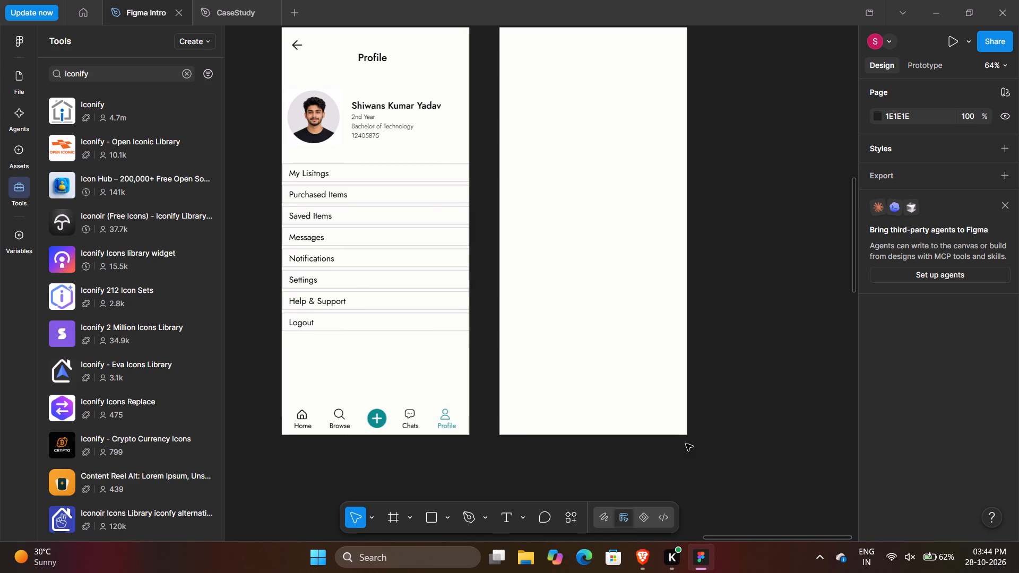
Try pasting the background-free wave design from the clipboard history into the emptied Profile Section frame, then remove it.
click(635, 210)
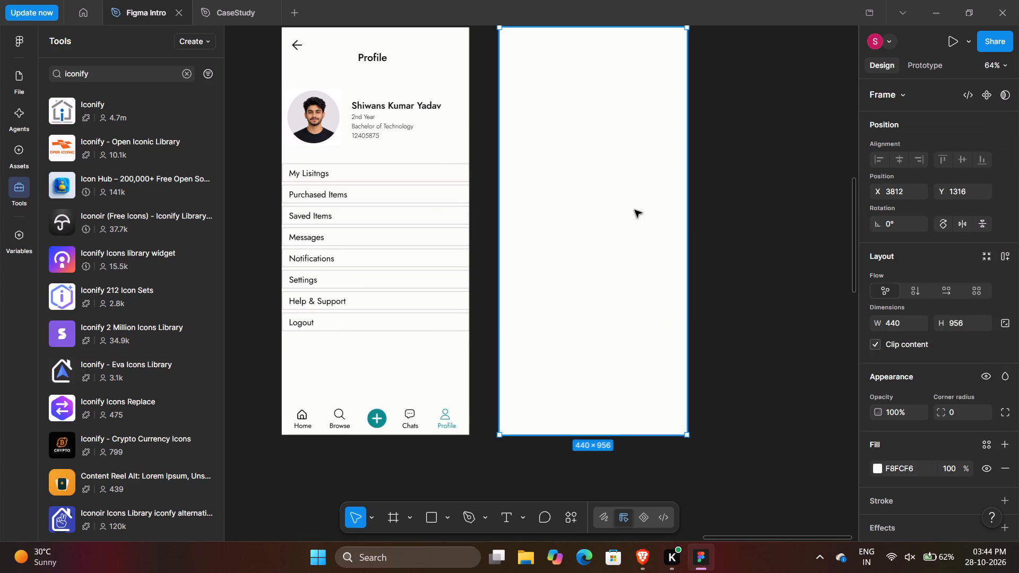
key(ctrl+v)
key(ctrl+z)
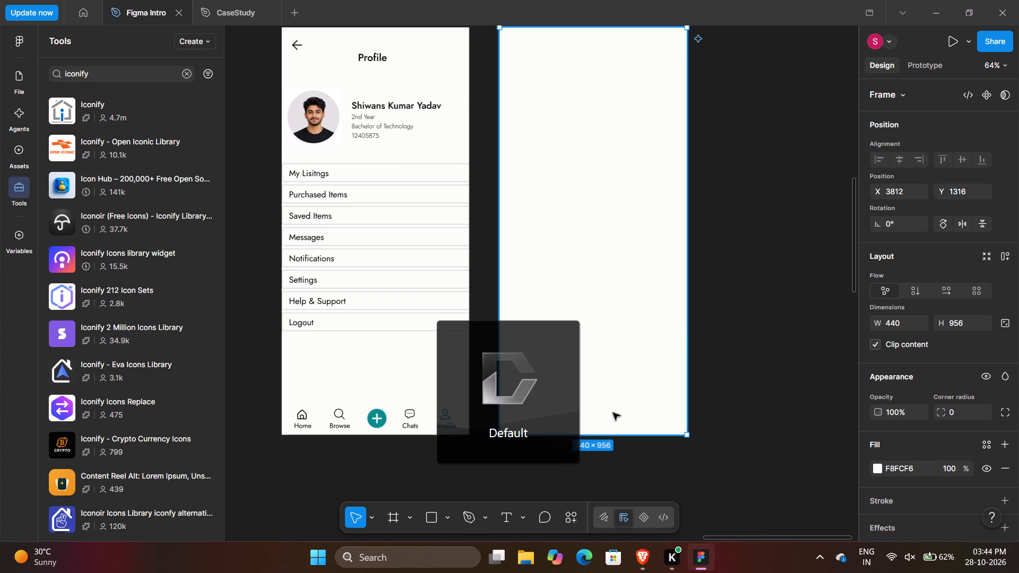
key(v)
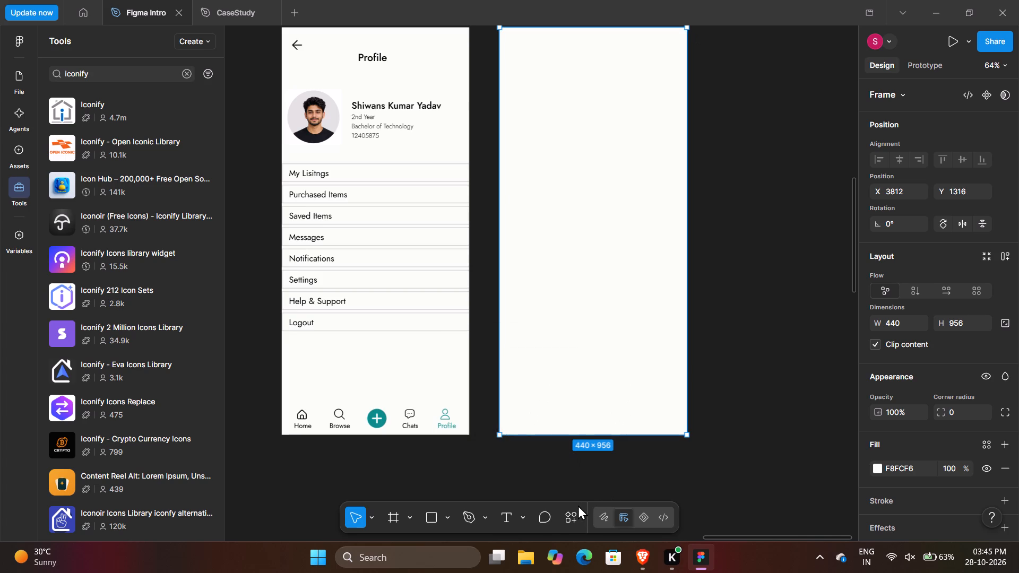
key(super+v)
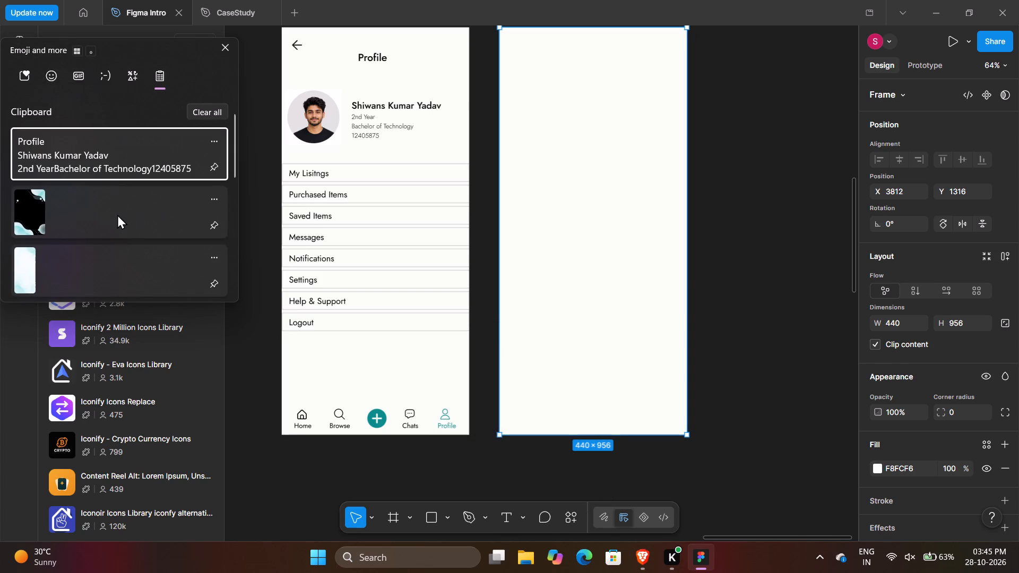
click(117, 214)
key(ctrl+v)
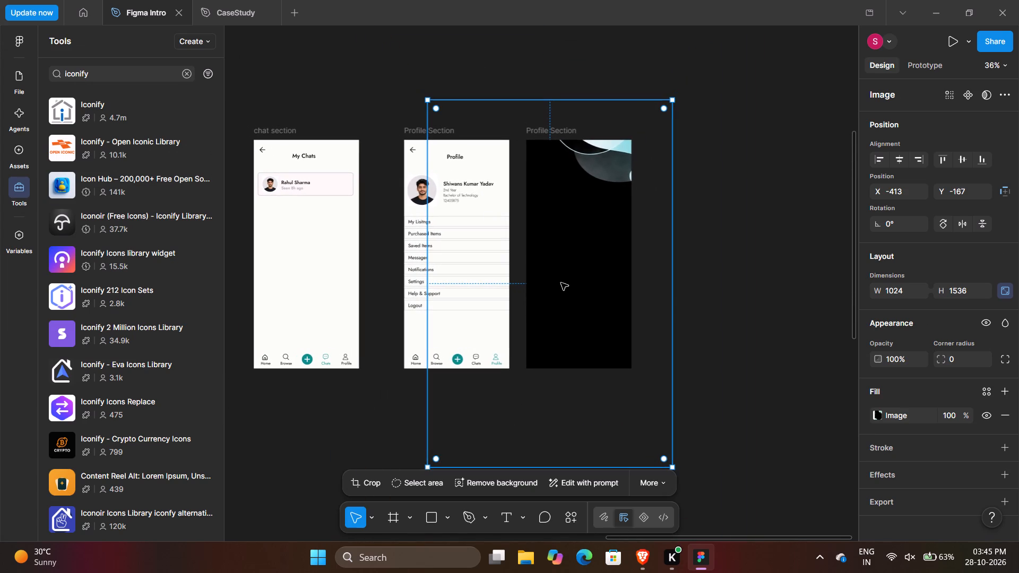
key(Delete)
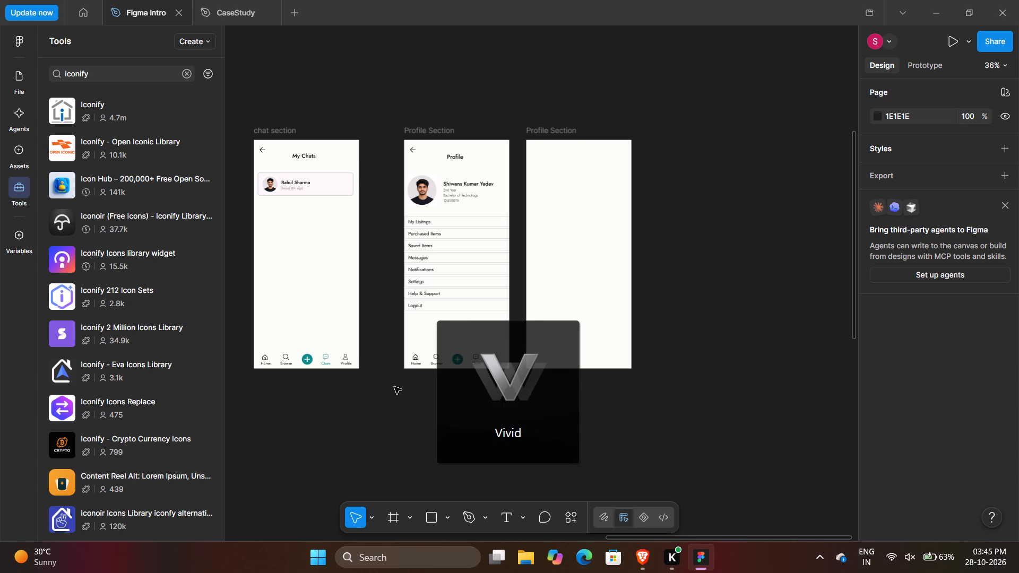
Paste the light teal wave background from the clipboard history, align it at X 3812, Y 1316 and scale it to fit the emptied frame.
key(super+v)
click(111, 258)
key(ctrl+v)
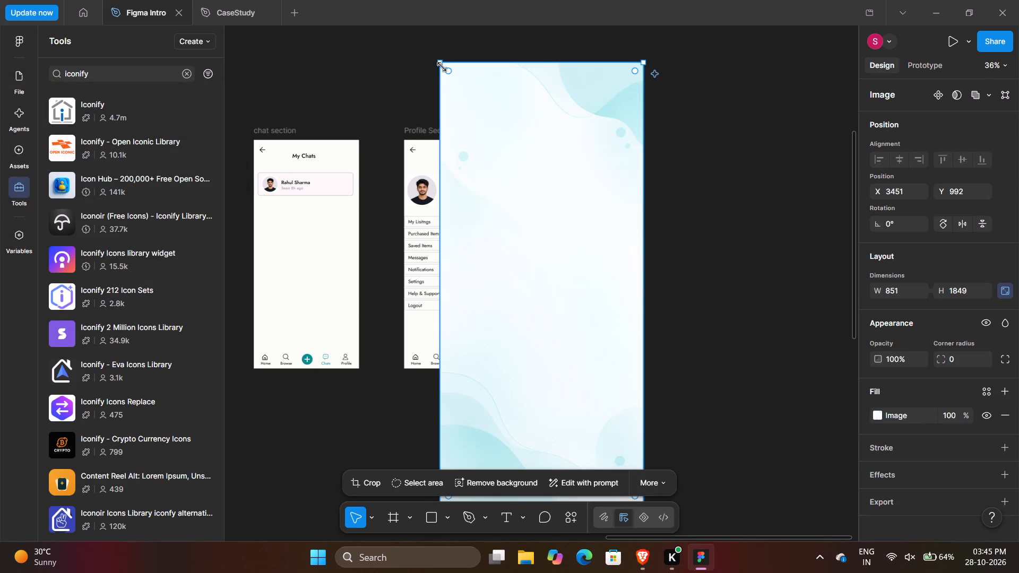
drag(441, 63, 539, 182)
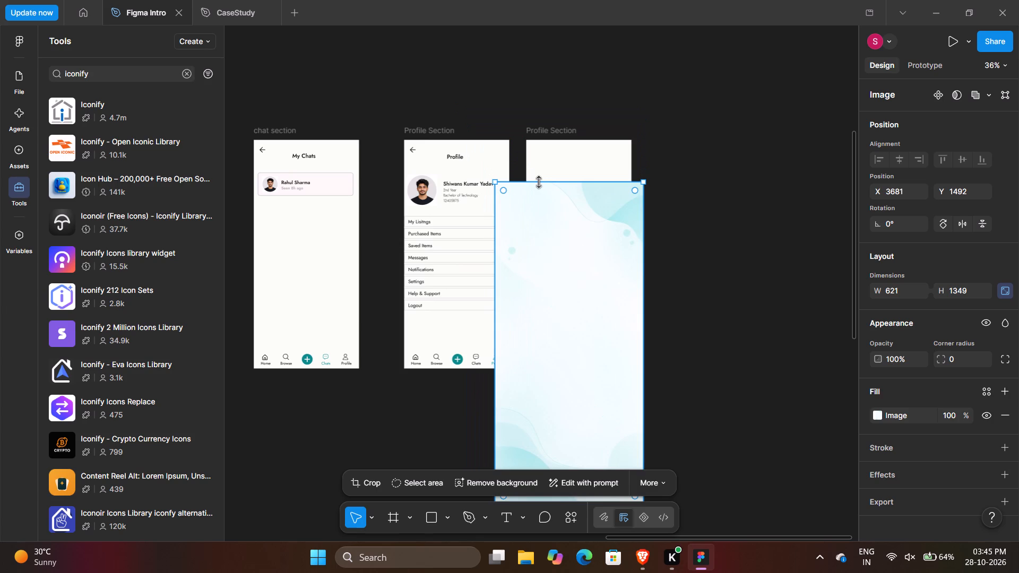
drag(579, 235, 607, 192)
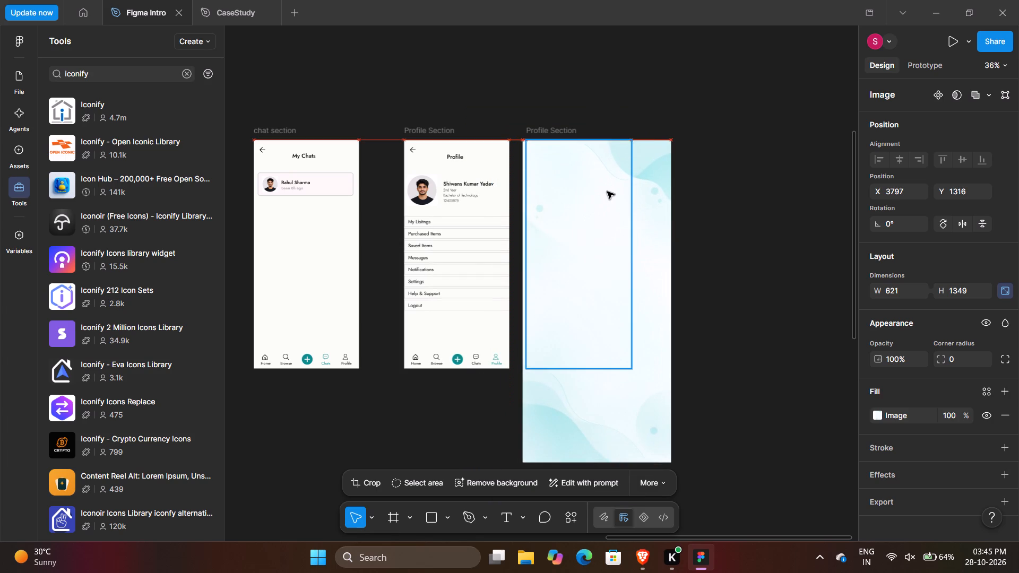
drag(607, 192, 610, 192)
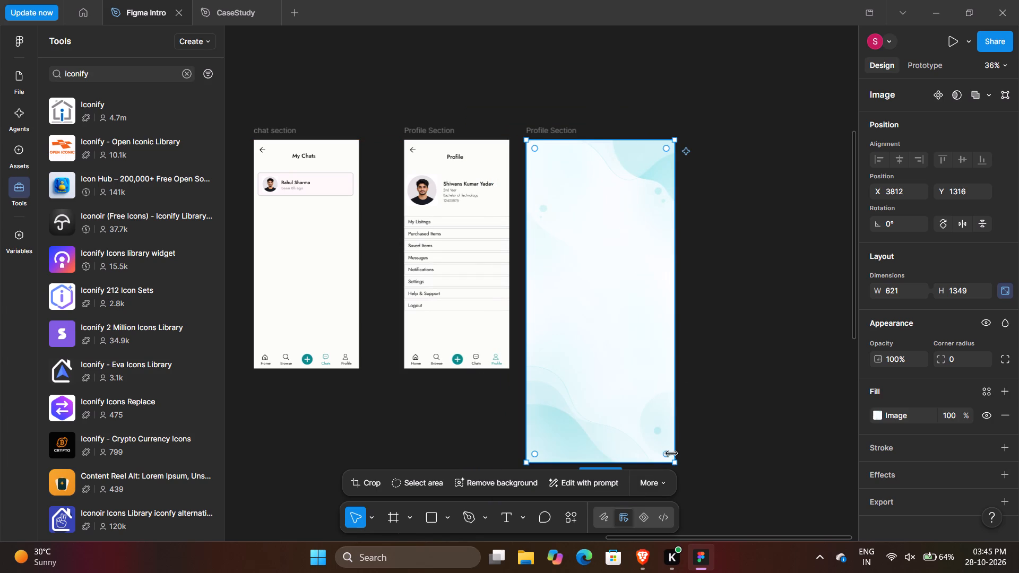
drag(675, 464, 626, 319)
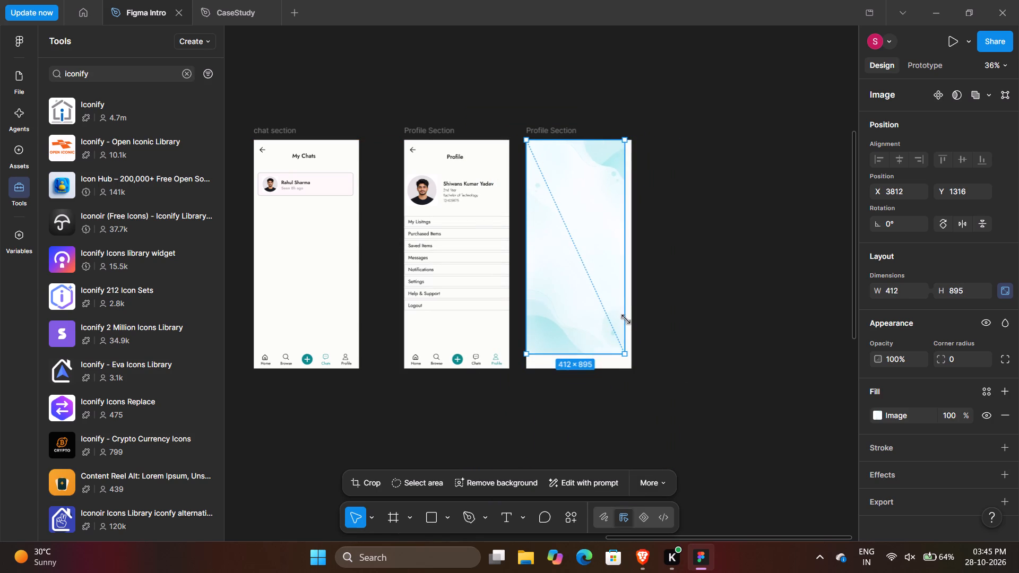
drag(626, 319, 631, 331)
click(721, 357)
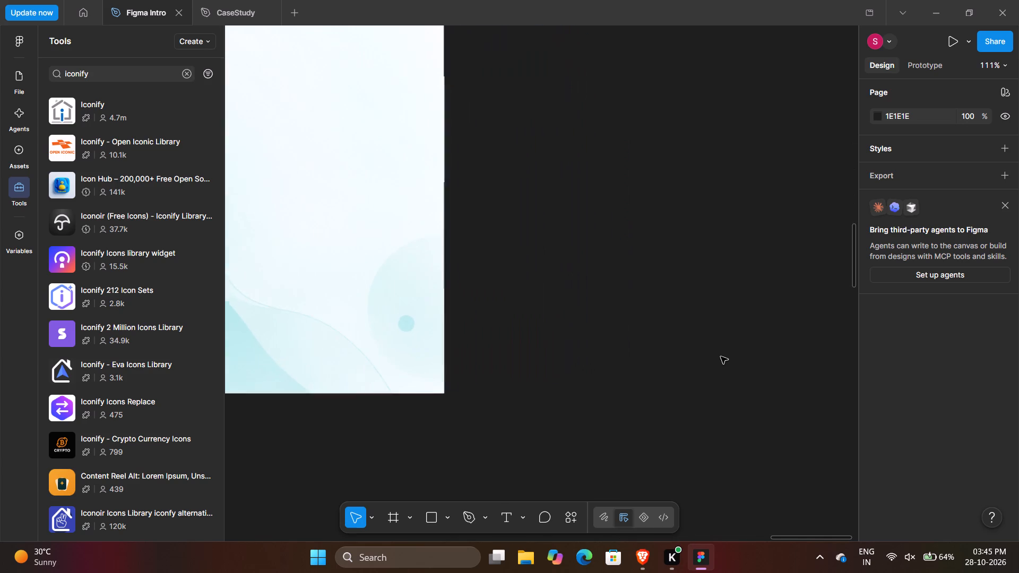
Examine how the wave background covers the duplicated frame from its upper edge to its lower edge.
scroll(721, 357, right, 3)
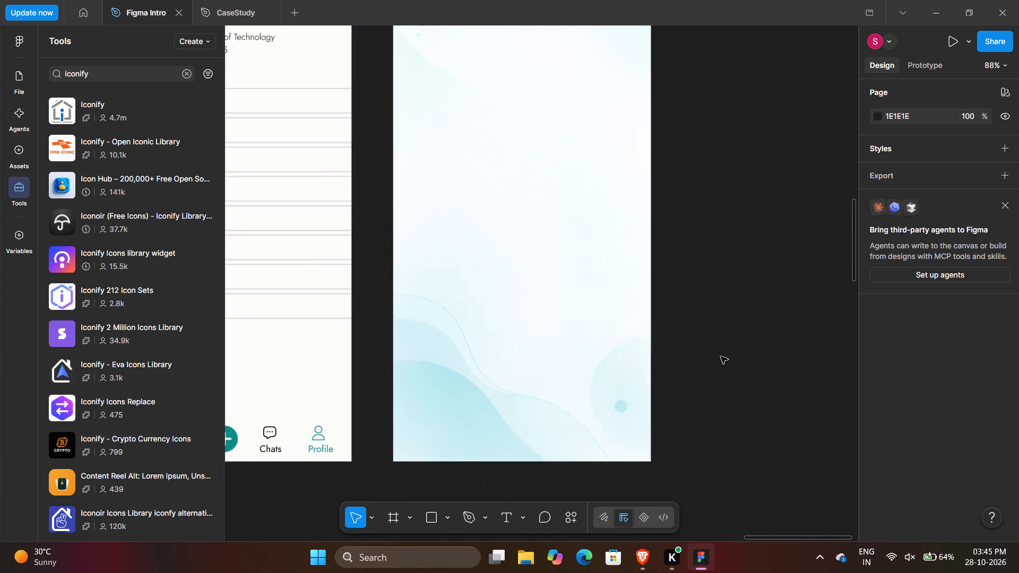
scroll(721, 357, up, 2)
scroll(721, 357, right, 1)
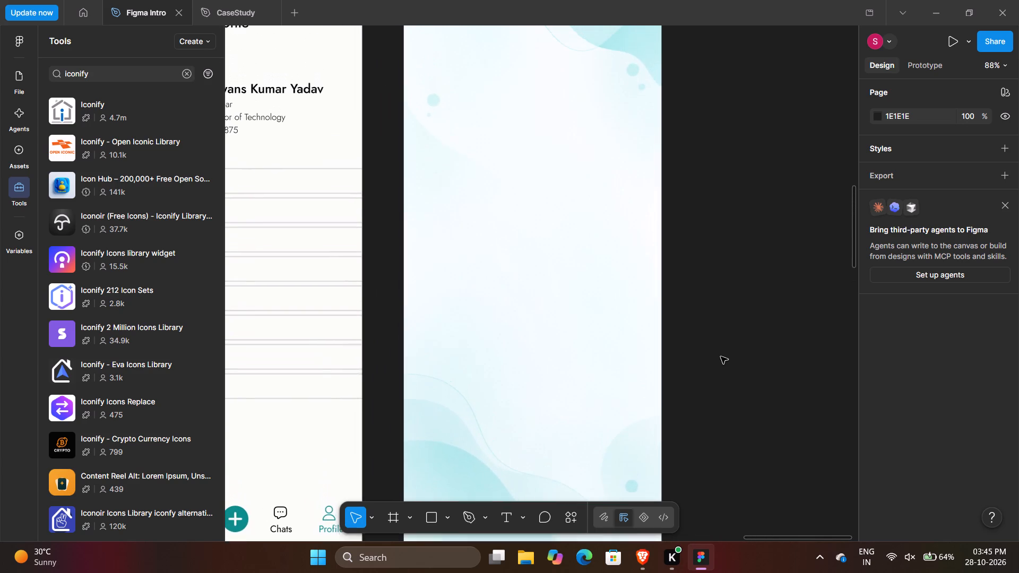
scroll(721, 357, right, 1)
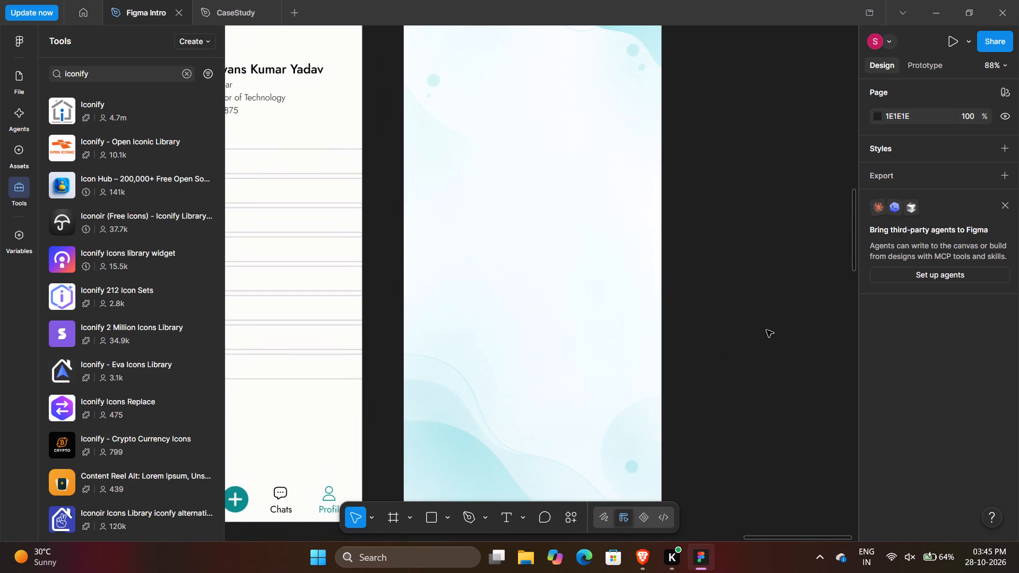
scroll(766, 330, up, 1)
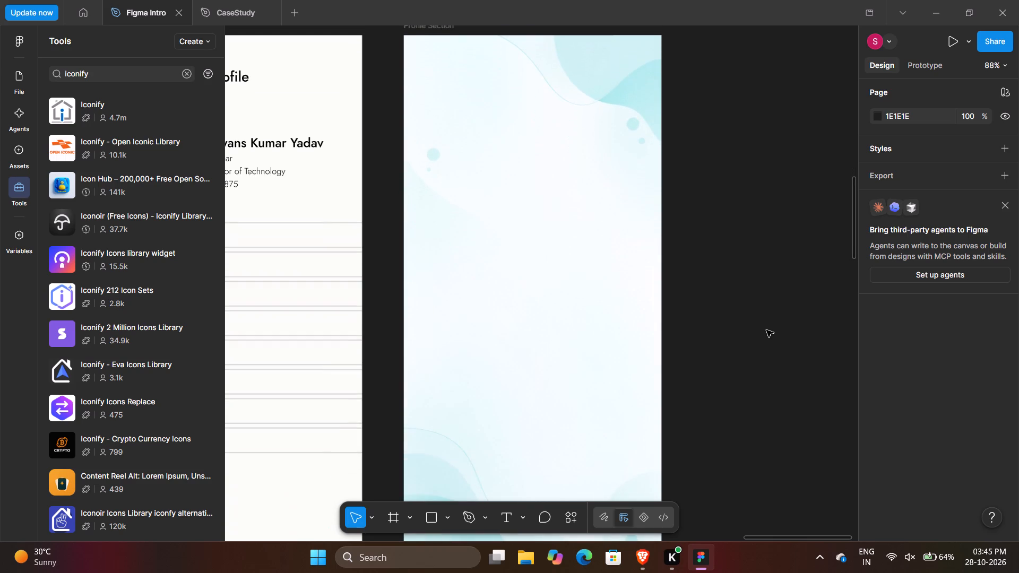
scroll(766, 330, up, 1)
scroll(766, 330, down, 1)
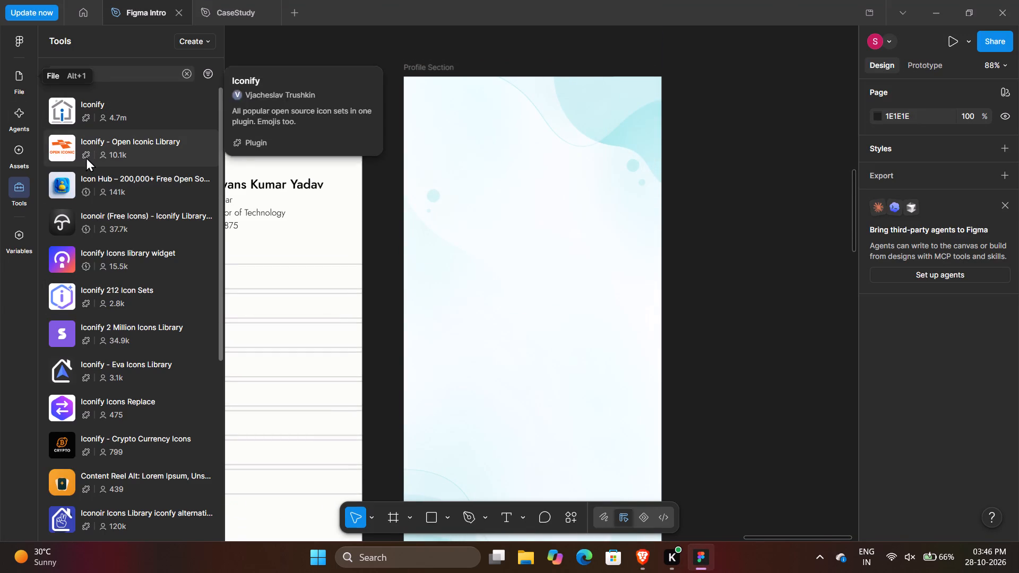
click(42, 11)
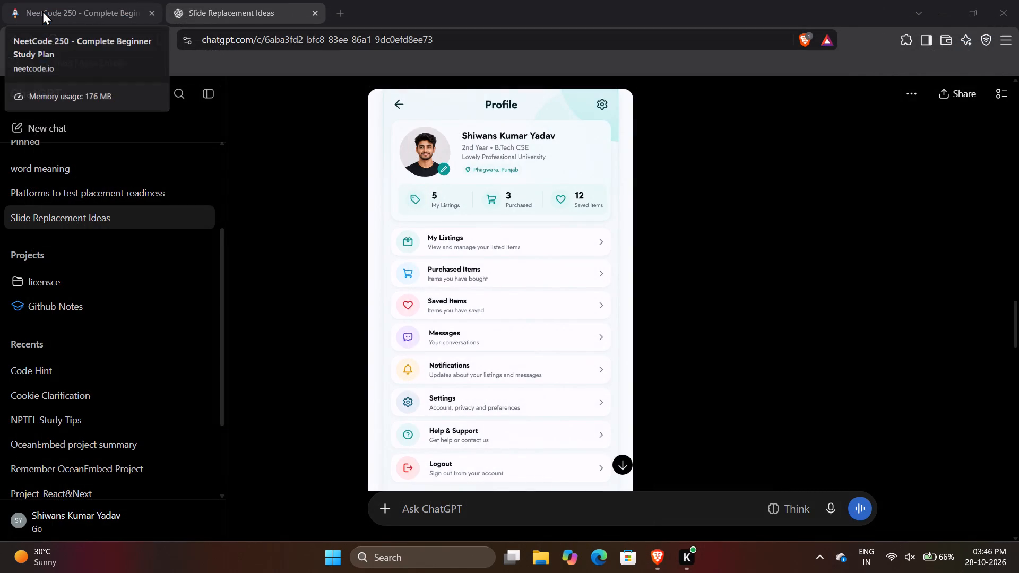
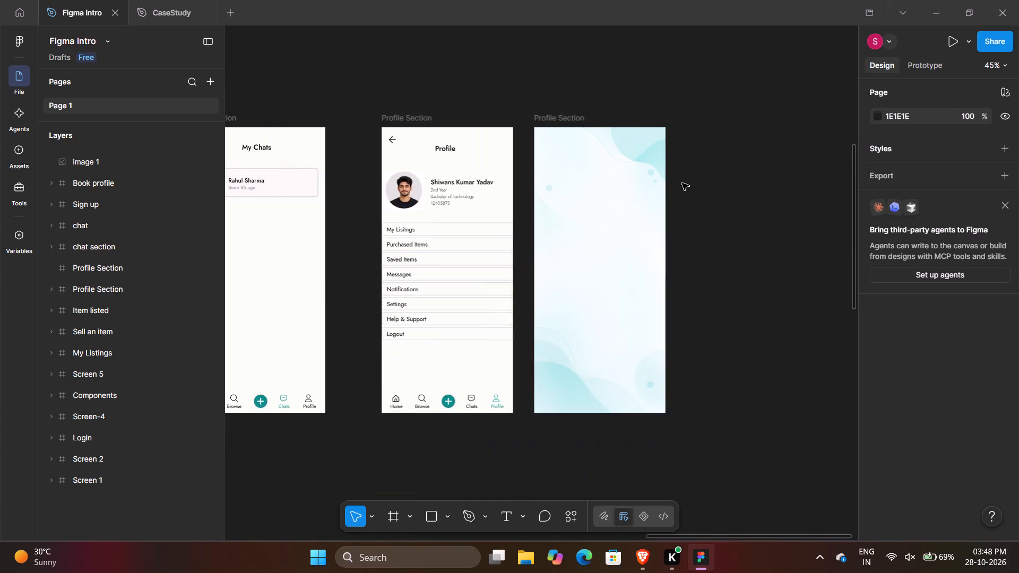
Examine the existing app screens across the canvas, from Sign up and Browse through My Listings to the two Profile Section frames.
scroll(682, 183, right, 1)
scroll(682, 183, up, 3)
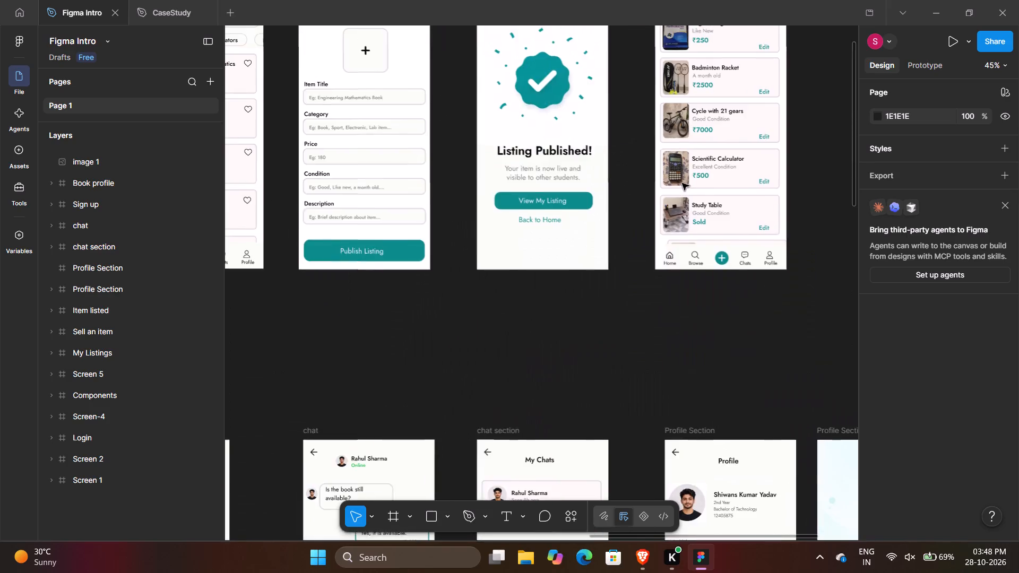
scroll(682, 183, up, 2)
scroll(682, 183, right, 5)
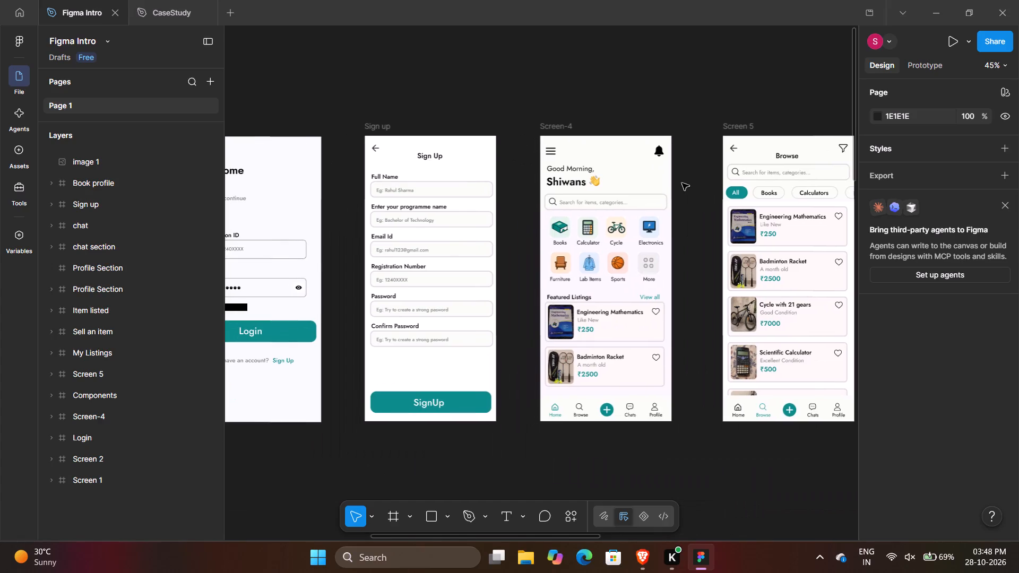
scroll(682, 183, right, 1)
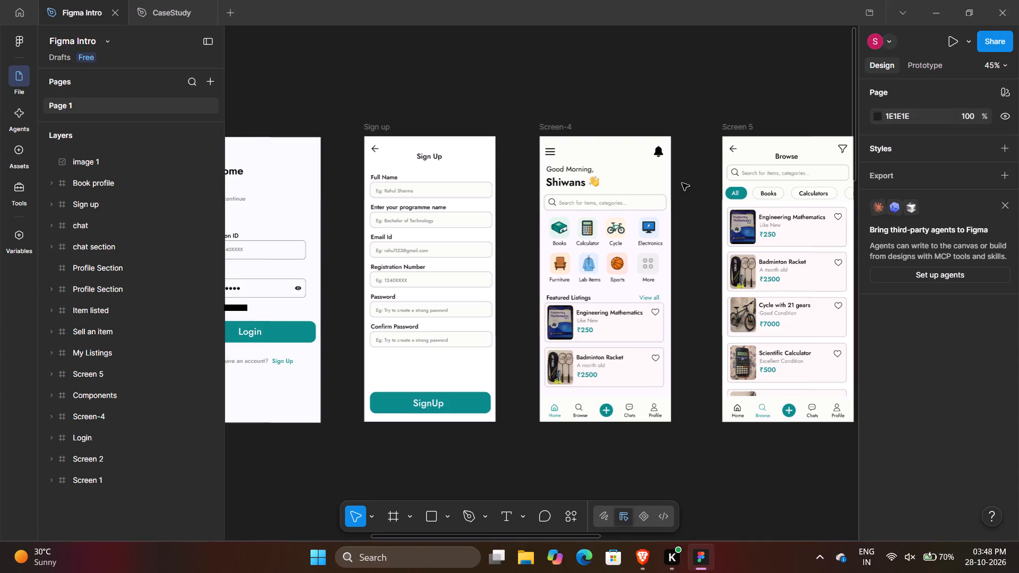
scroll(682, 183, left, 5)
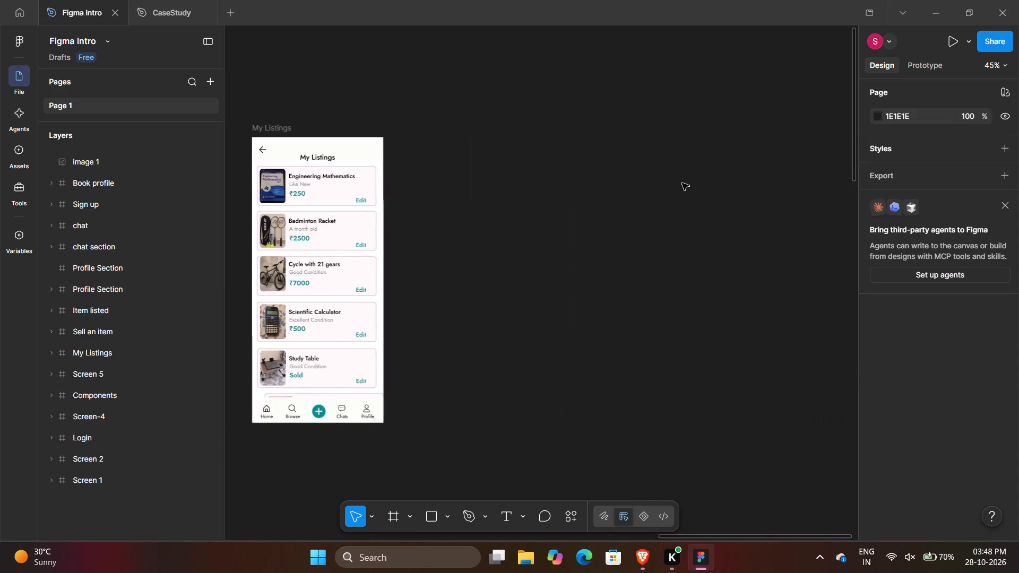
scroll(682, 183, left, 2)
scroll(682, 183, down, 4)
scroll(682, 183, up, 1)
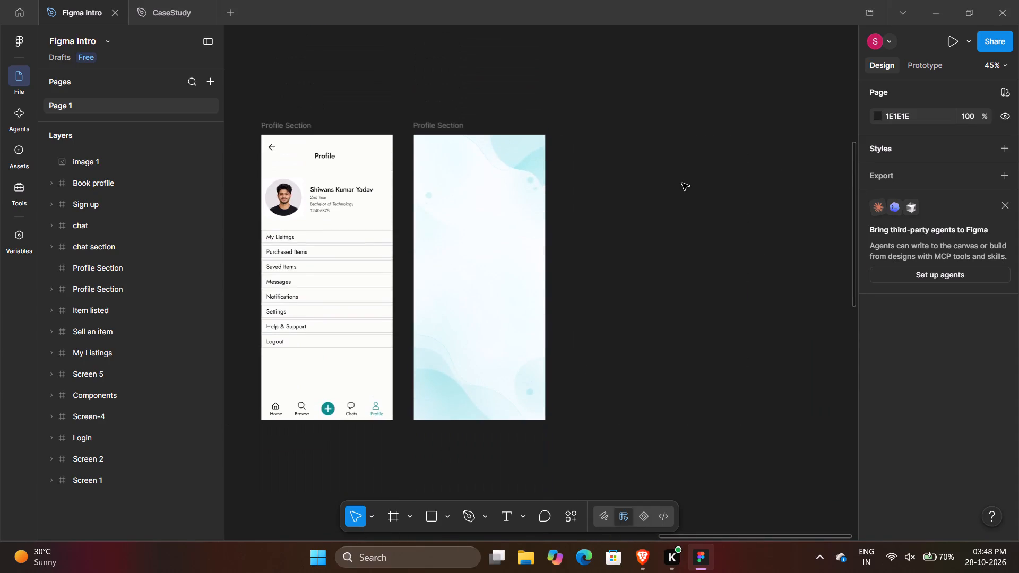
scroll(682, 183, up, 1)
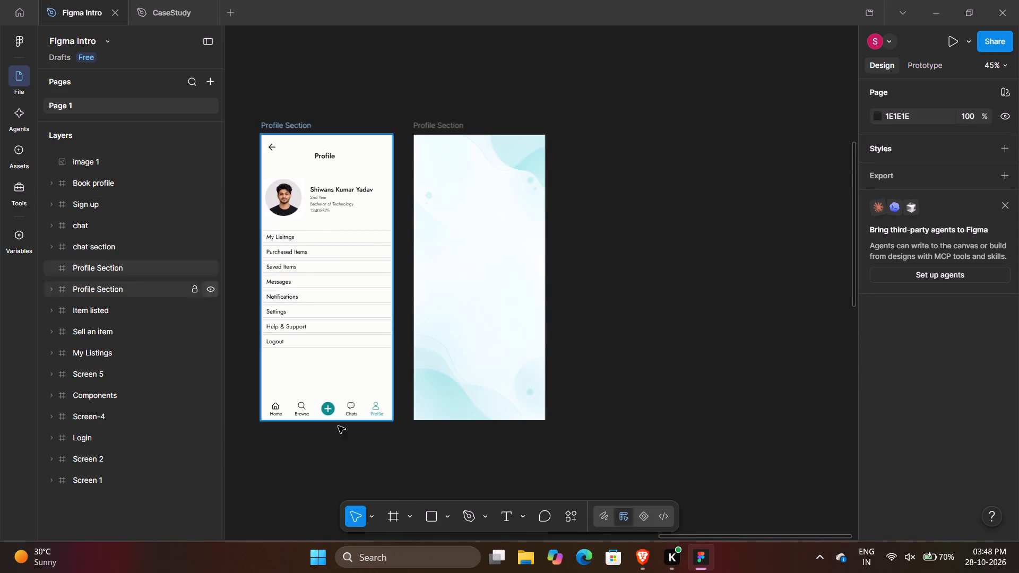
Draw a rectangle of about 408 × 207 across the upper part of the wave-background frame for the profile card.
click(436, 518)
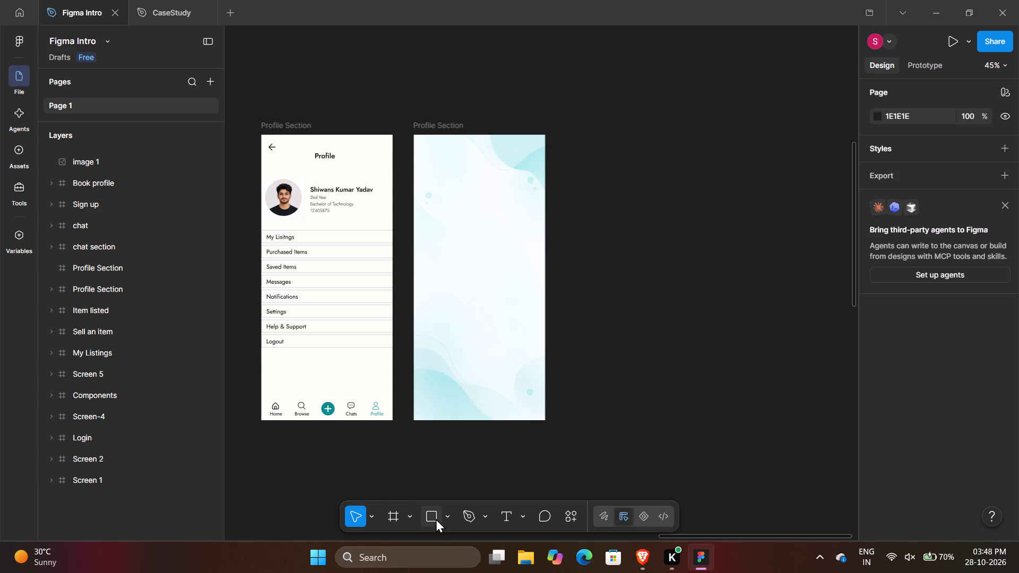
click(447, 516)
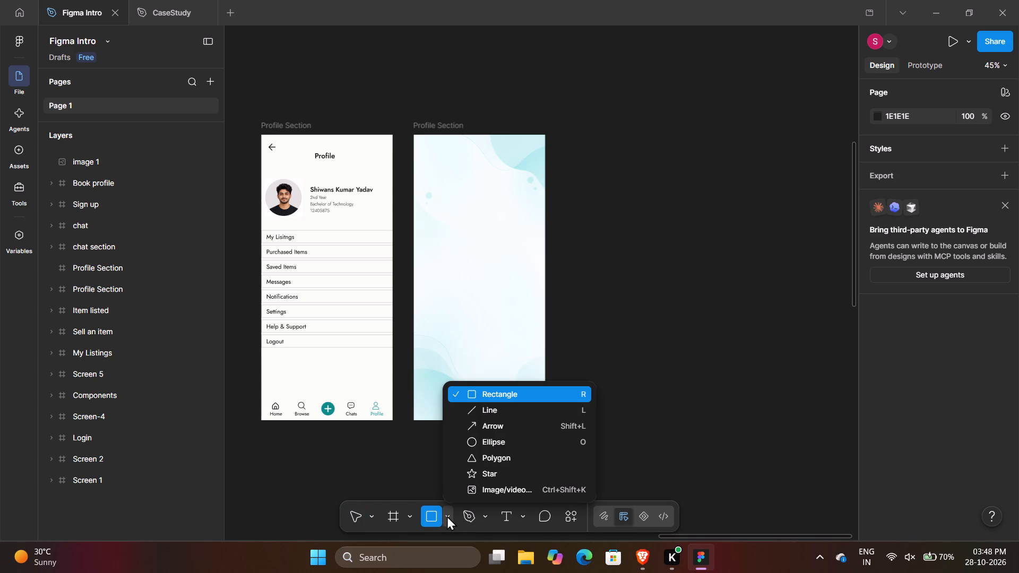
click(615, 335)
scroll(615, 335, right, 2)
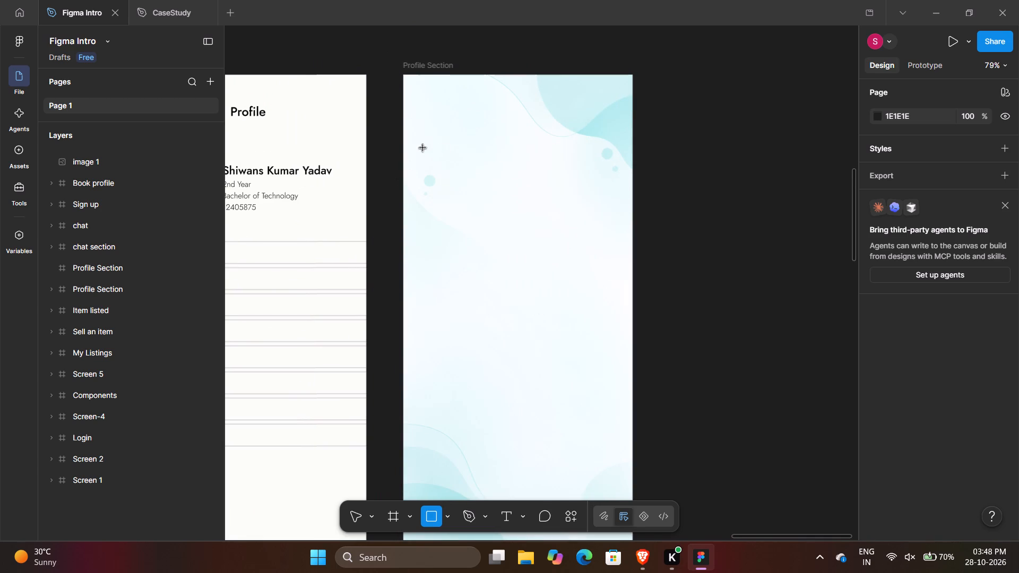
drag(413, 143, 602, 228)
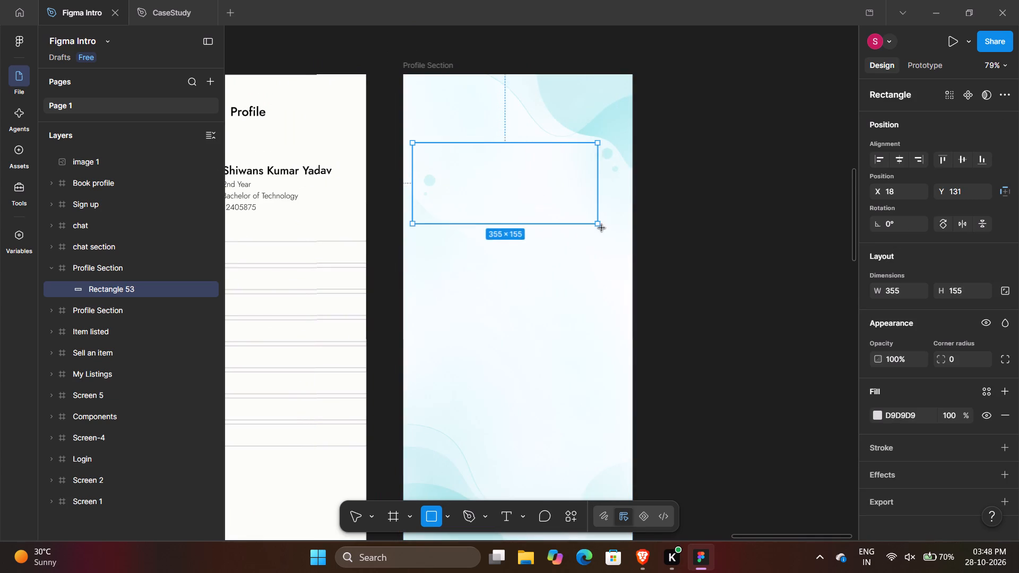
drag(602, 228, 624, 250)
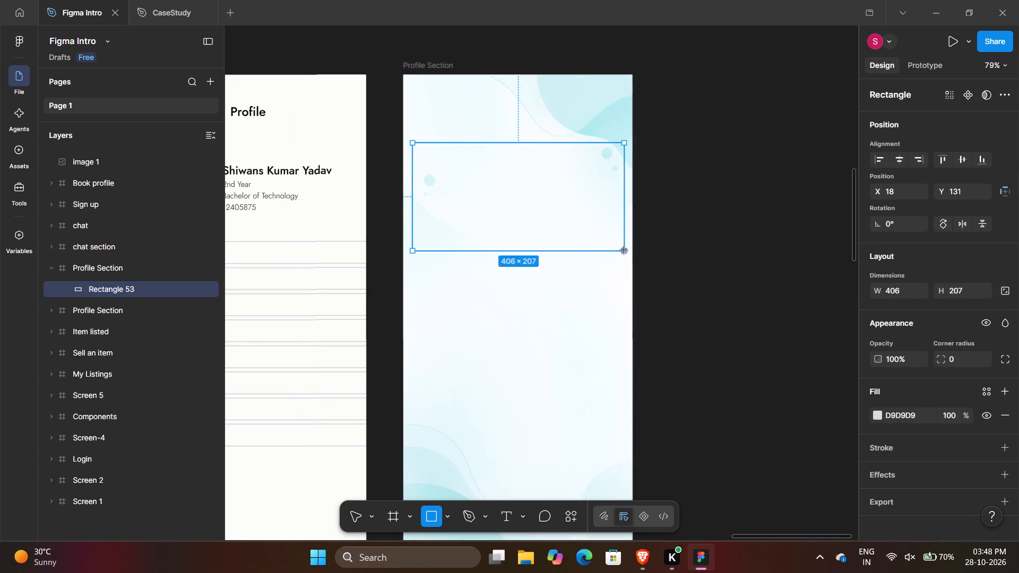
drag(624, 250, 626, 250)
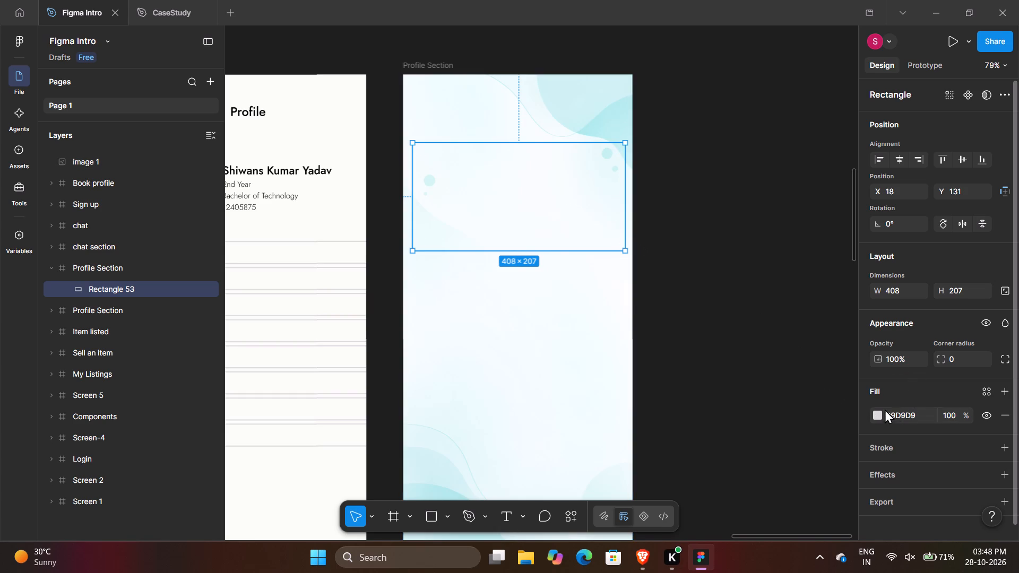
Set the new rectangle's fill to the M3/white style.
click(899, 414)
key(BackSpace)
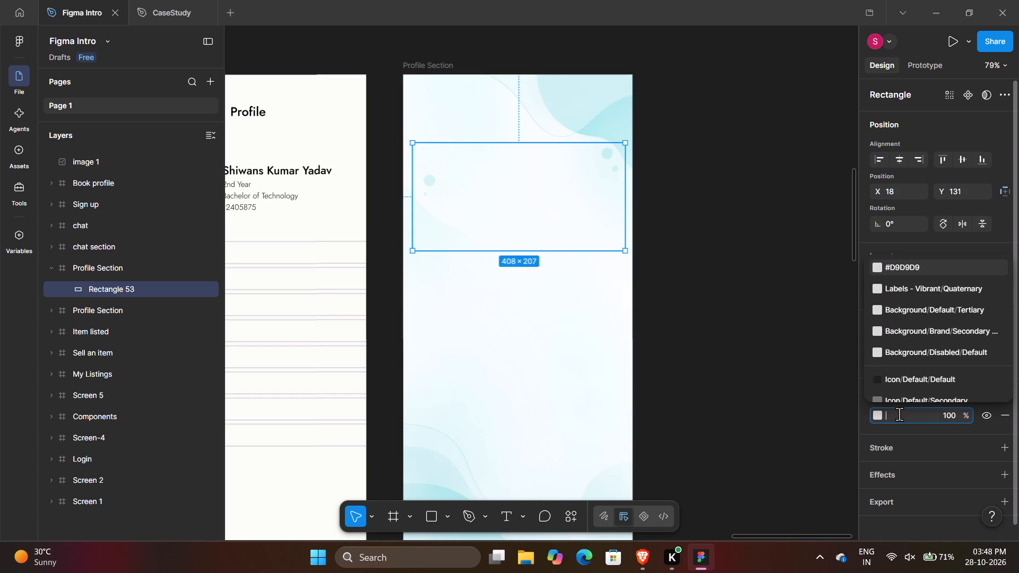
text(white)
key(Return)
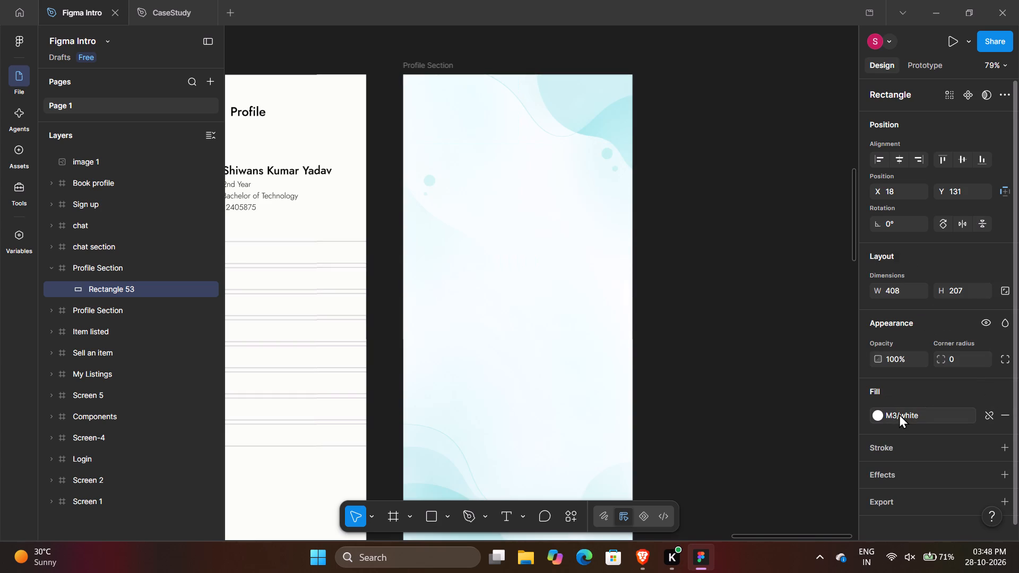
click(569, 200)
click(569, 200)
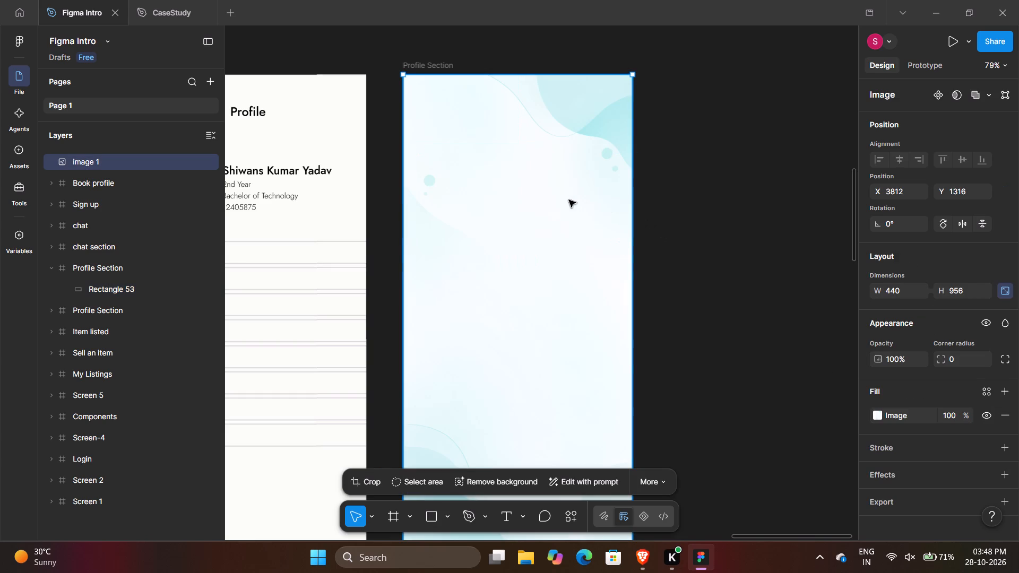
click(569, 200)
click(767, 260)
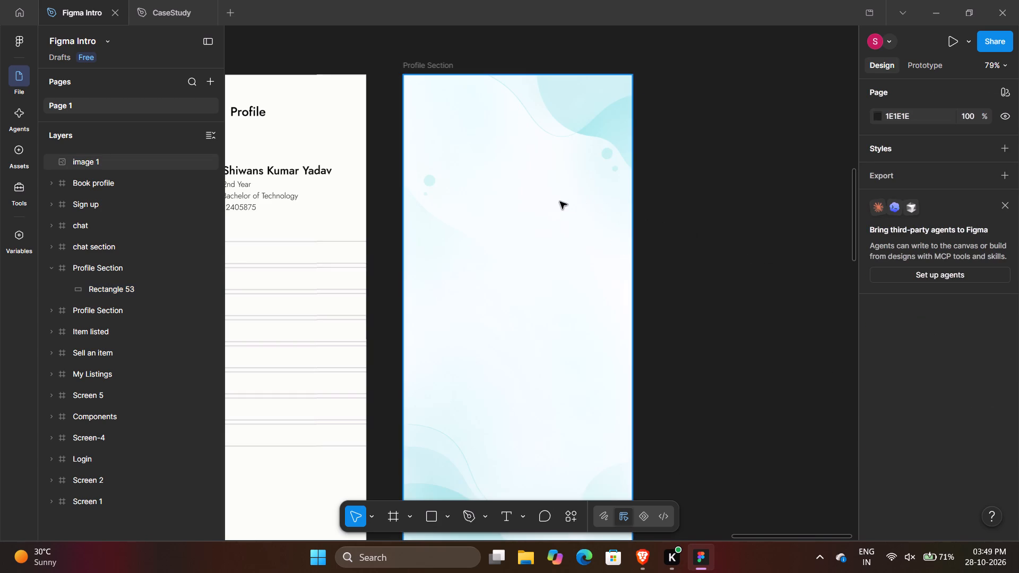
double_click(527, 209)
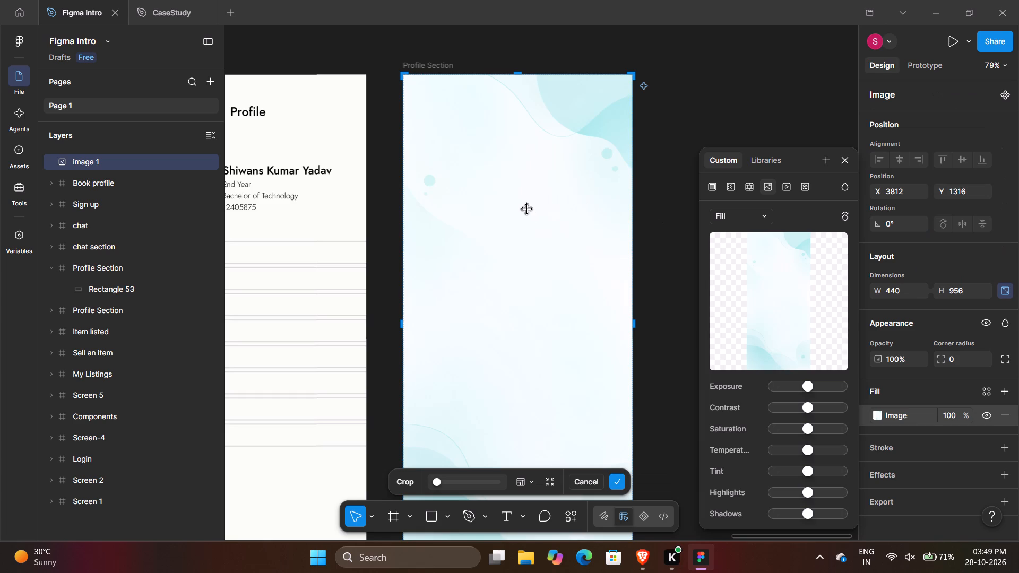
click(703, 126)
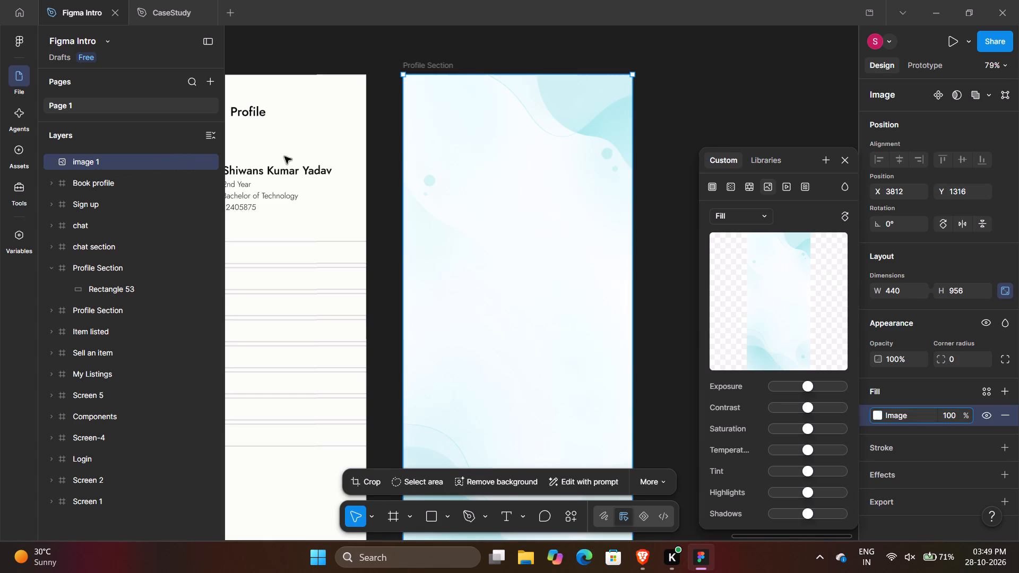
Rename the wave-background Profile Section frame to Profile Section-2.
click(429, 64)
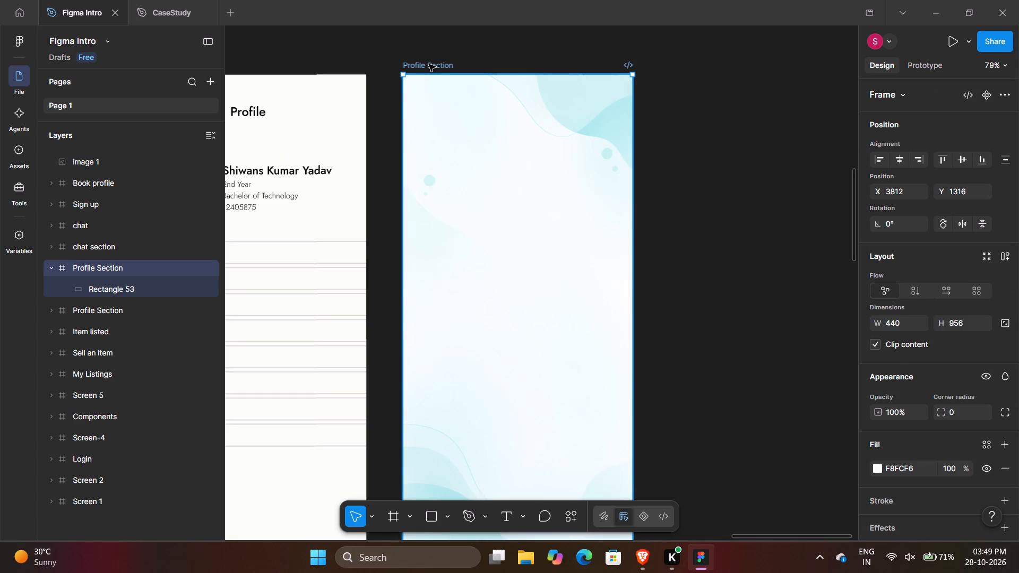
right_click(429, 64)
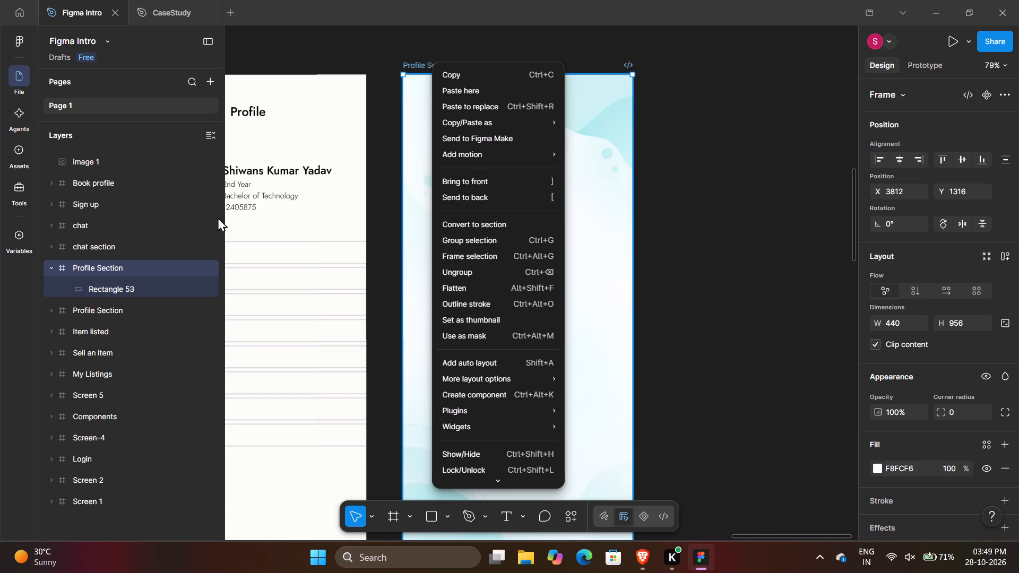
right_click(134, 266)
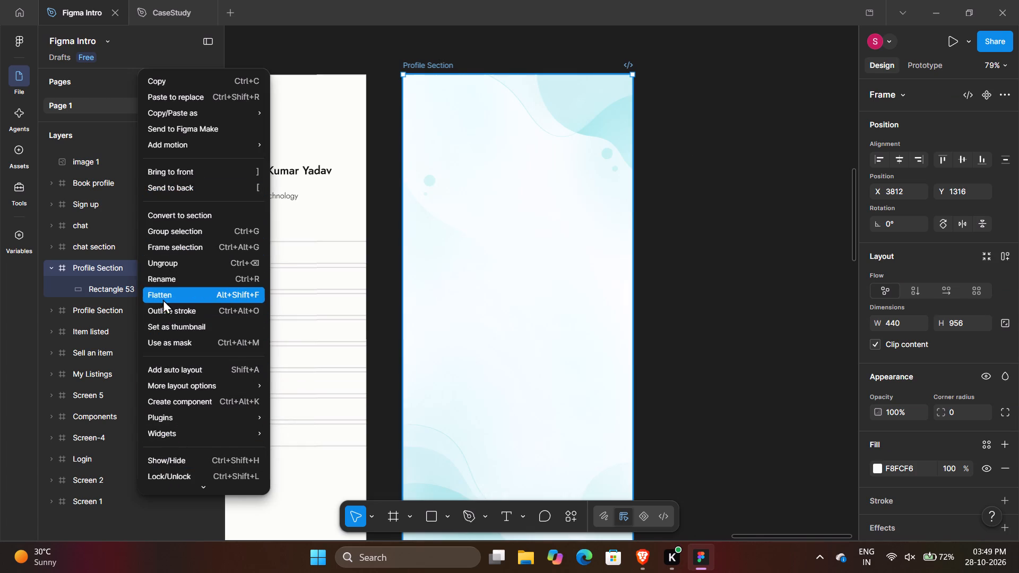
click(160, 280)
key(Right)
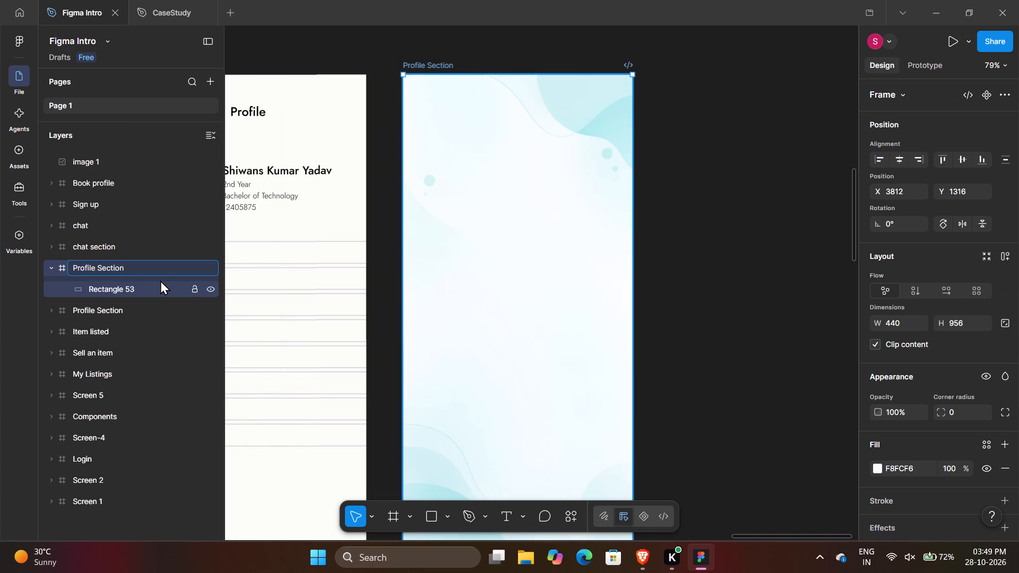
text(-2)
key(Return)
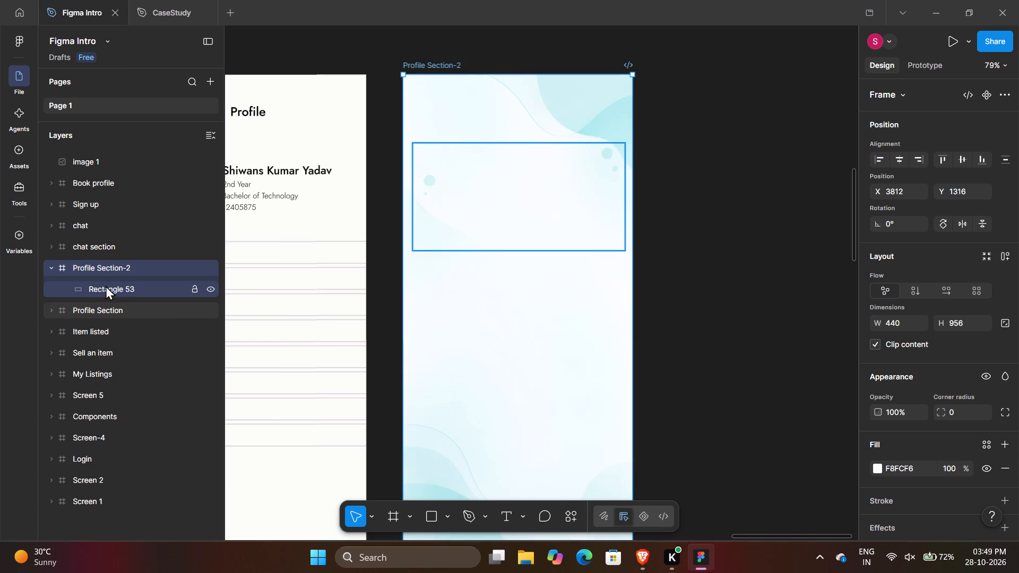
Move image 1 into the Profile Section-2 frame and order it beneath the card rectangle in the layers.
click(105, 285)
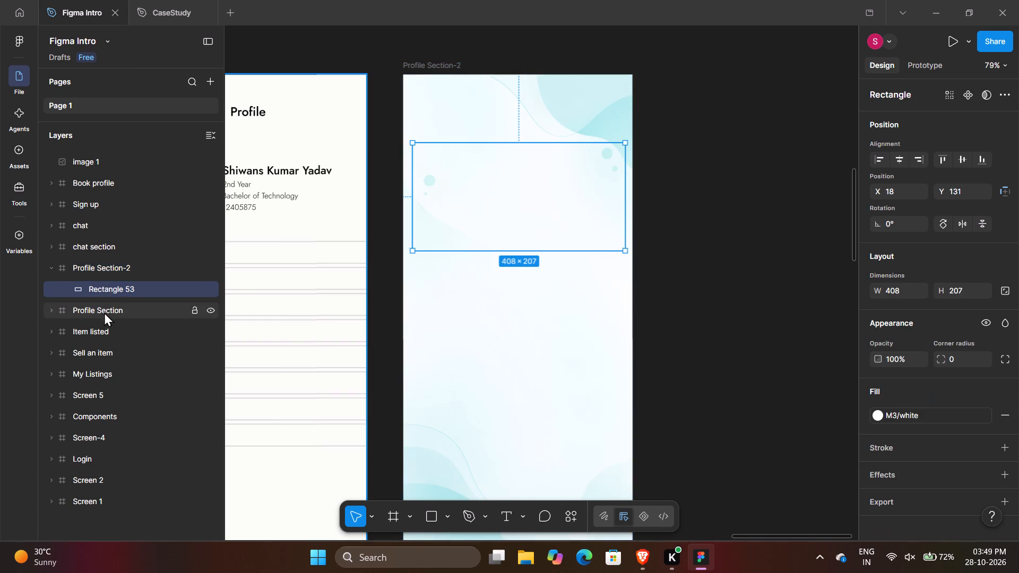
click(97, 156)
drag(97, 156, 93, 261)
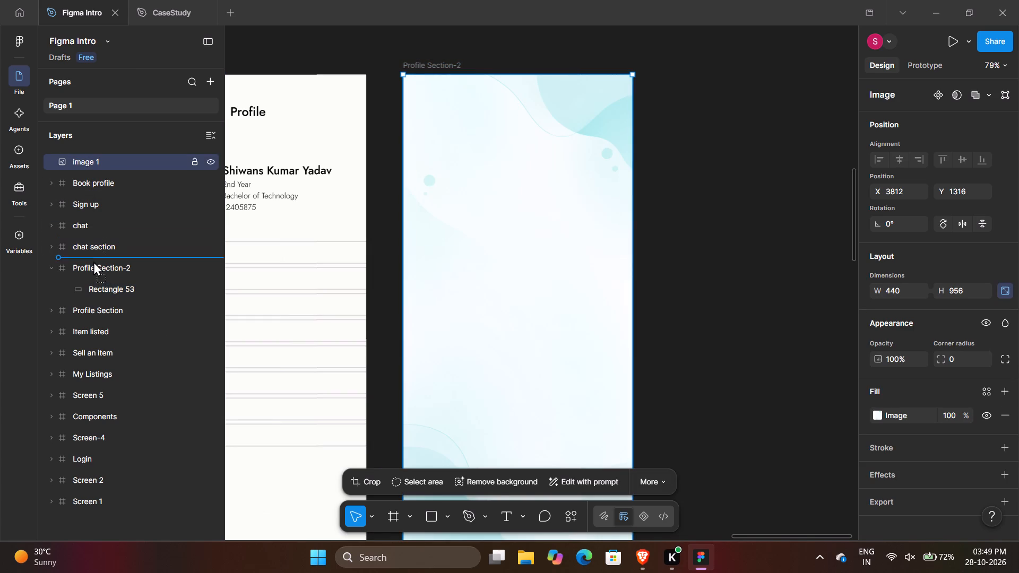
drag(93, 261, 94, 271)
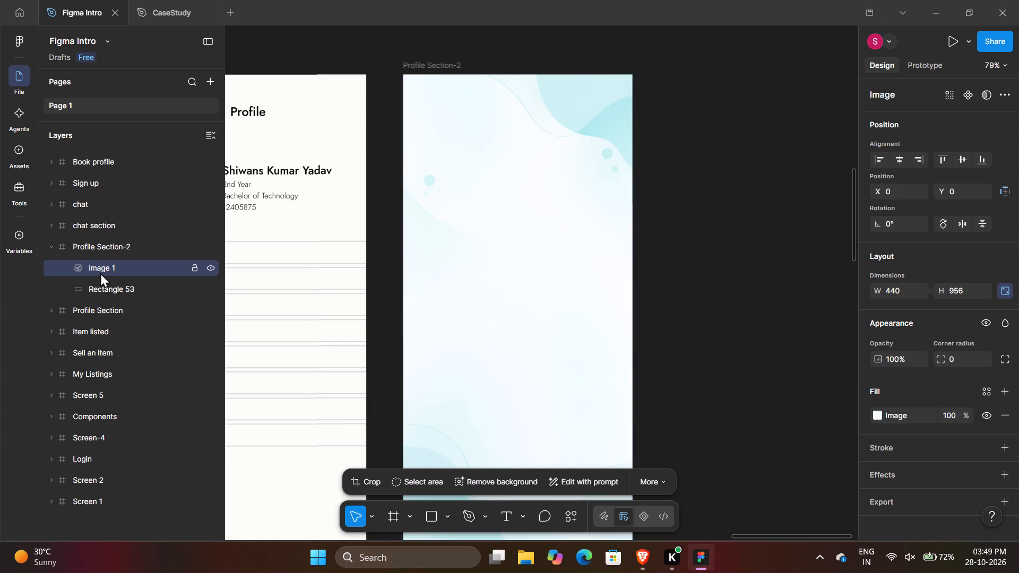
drag(104, 285, 103, 265)
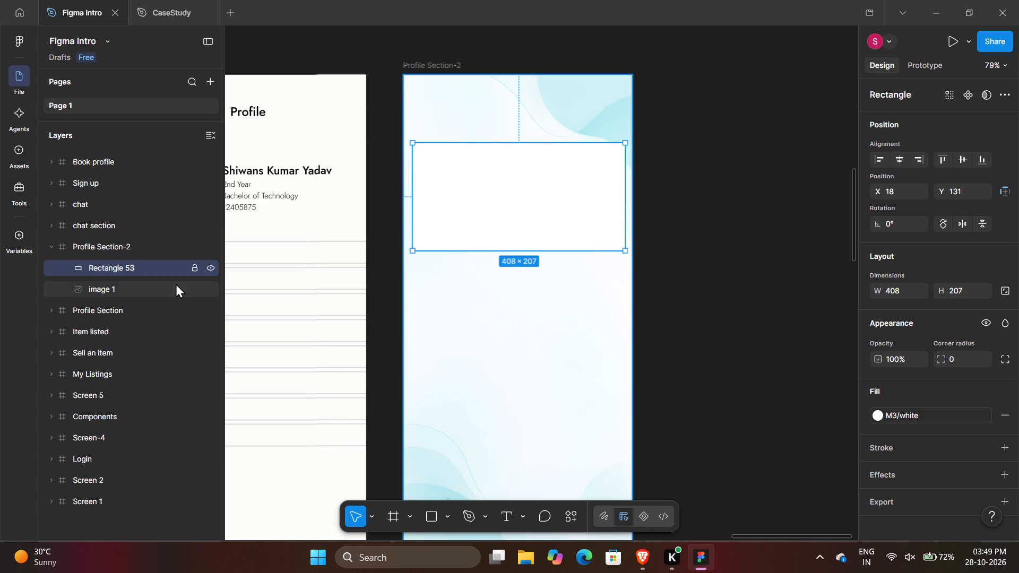
click(671, 284)
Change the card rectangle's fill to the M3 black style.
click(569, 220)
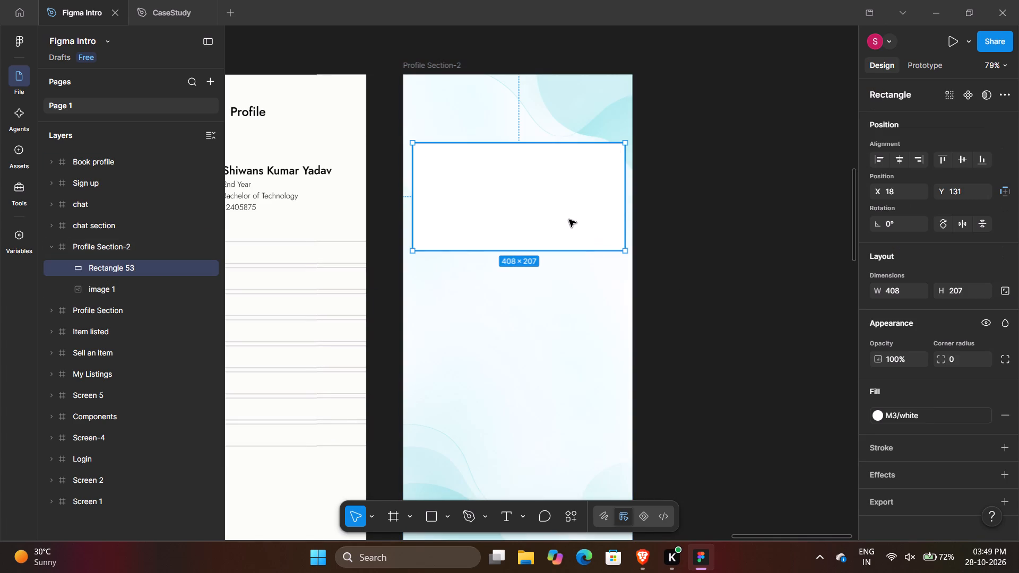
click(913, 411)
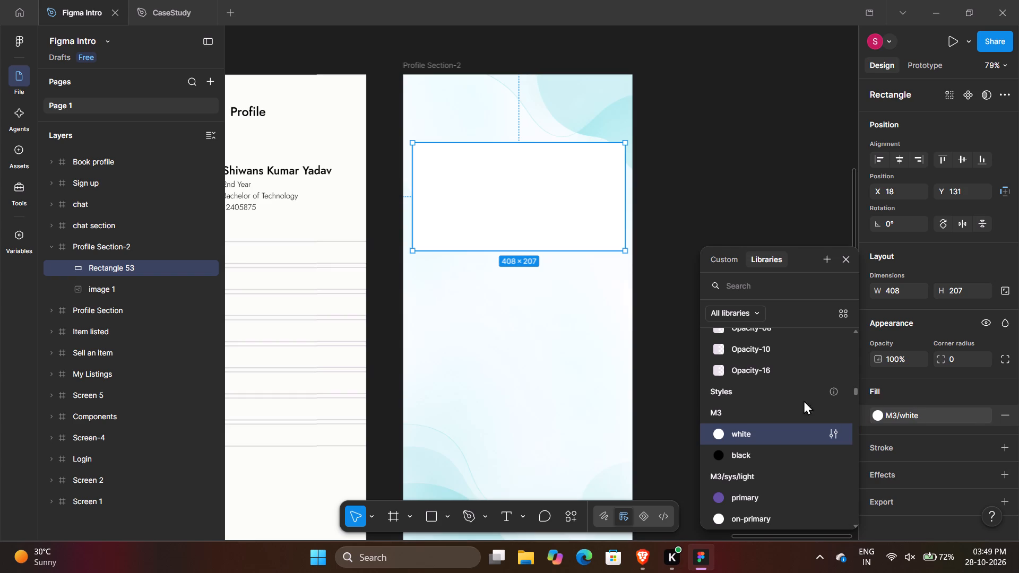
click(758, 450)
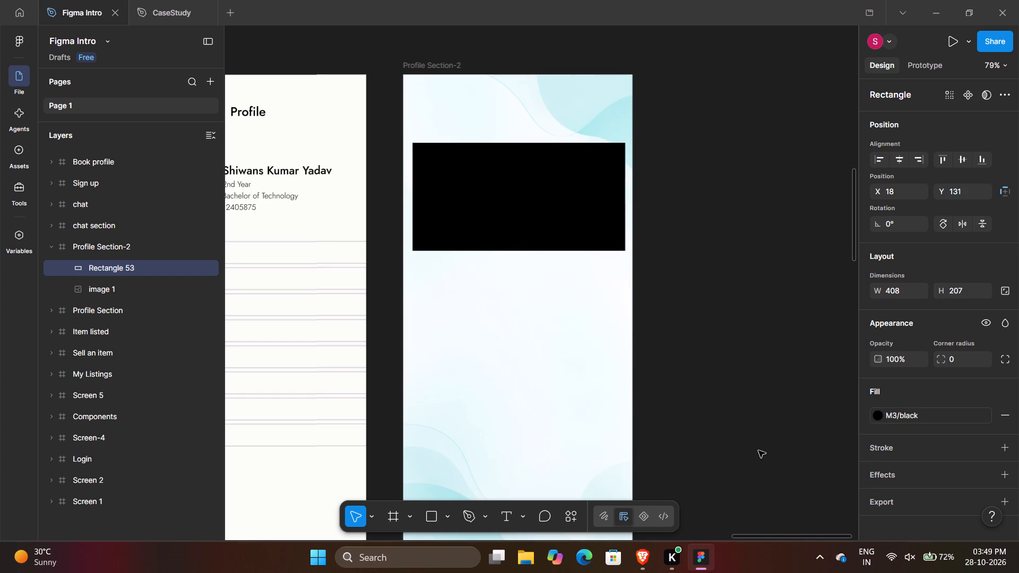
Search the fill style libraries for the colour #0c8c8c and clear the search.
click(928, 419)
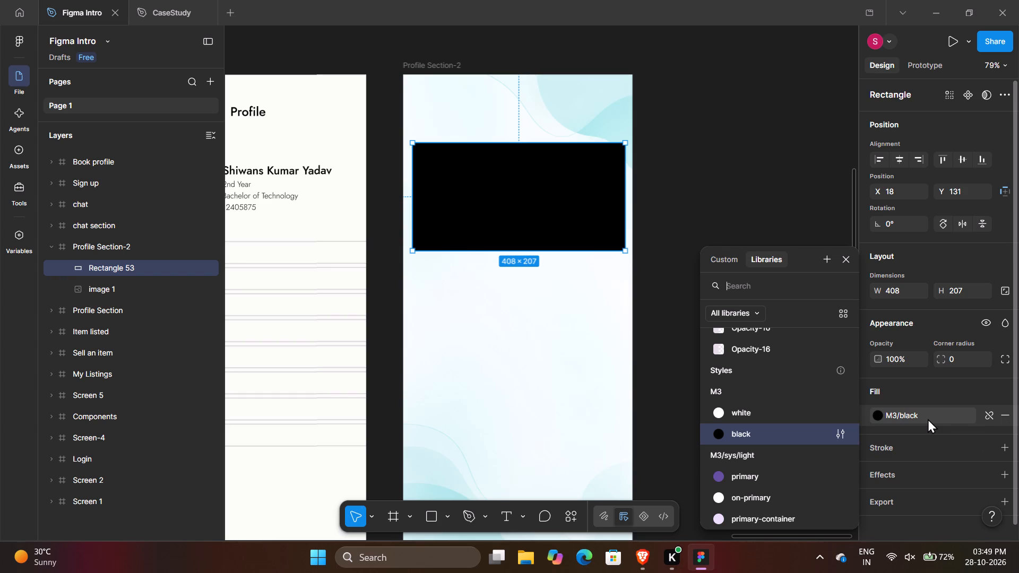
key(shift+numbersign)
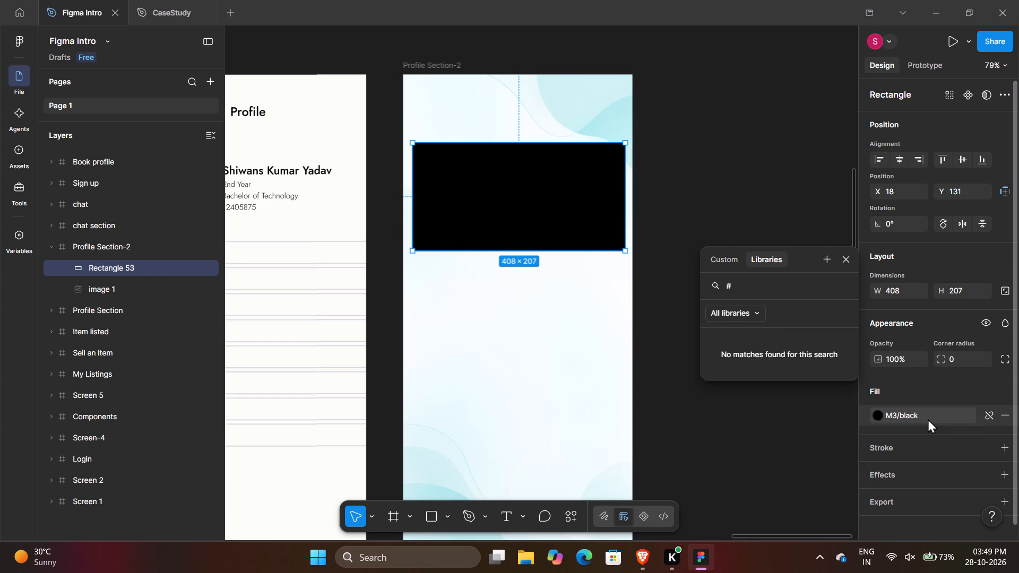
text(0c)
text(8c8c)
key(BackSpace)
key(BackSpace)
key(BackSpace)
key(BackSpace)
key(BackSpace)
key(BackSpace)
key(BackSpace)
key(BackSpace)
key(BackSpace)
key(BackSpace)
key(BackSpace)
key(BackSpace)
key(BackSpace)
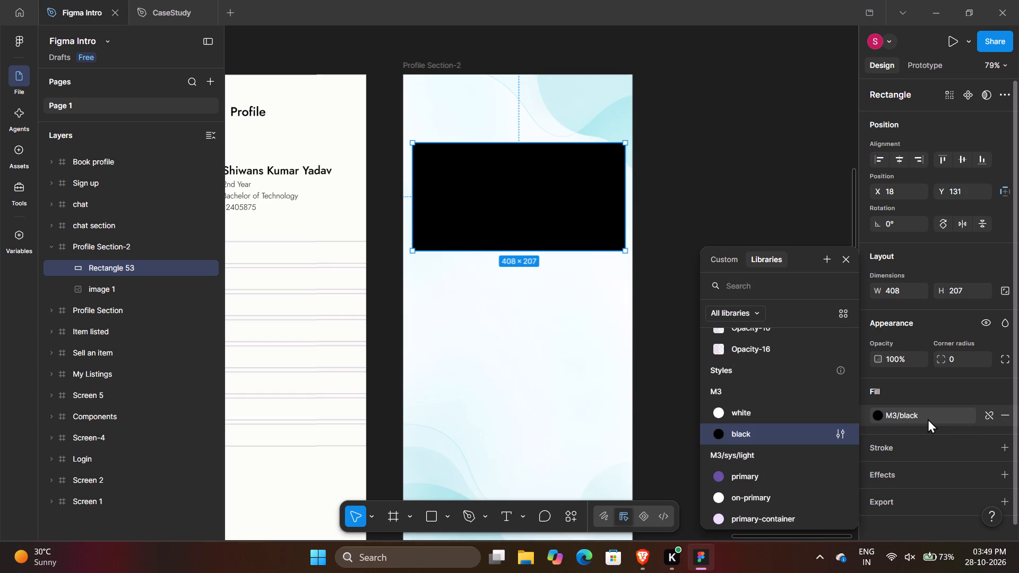
Remove the black style fill from the card rectangle and add a plain custom D9D9D9 fill.
click(928, 419)
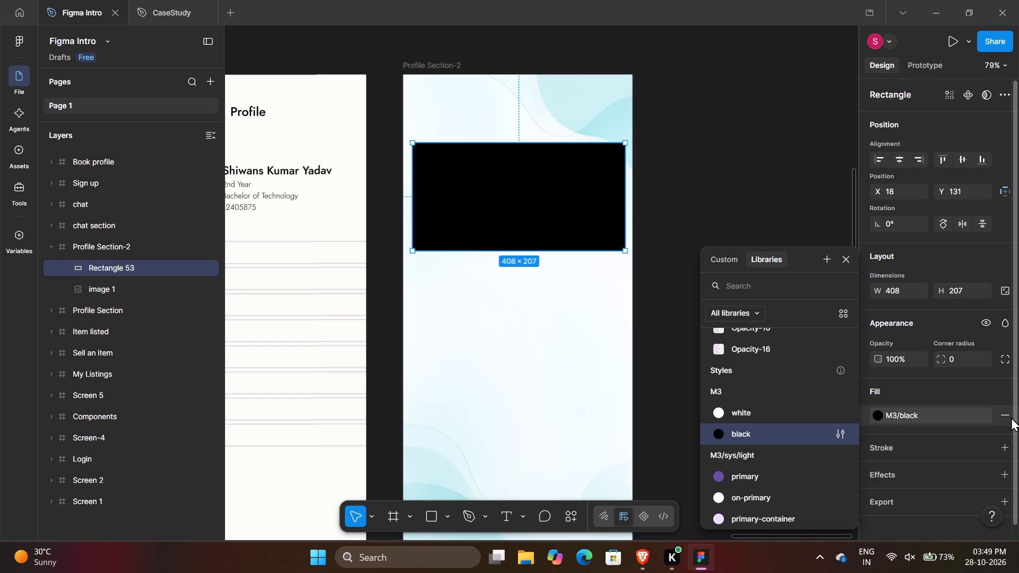
click(1004, 416)
click(902, 392)
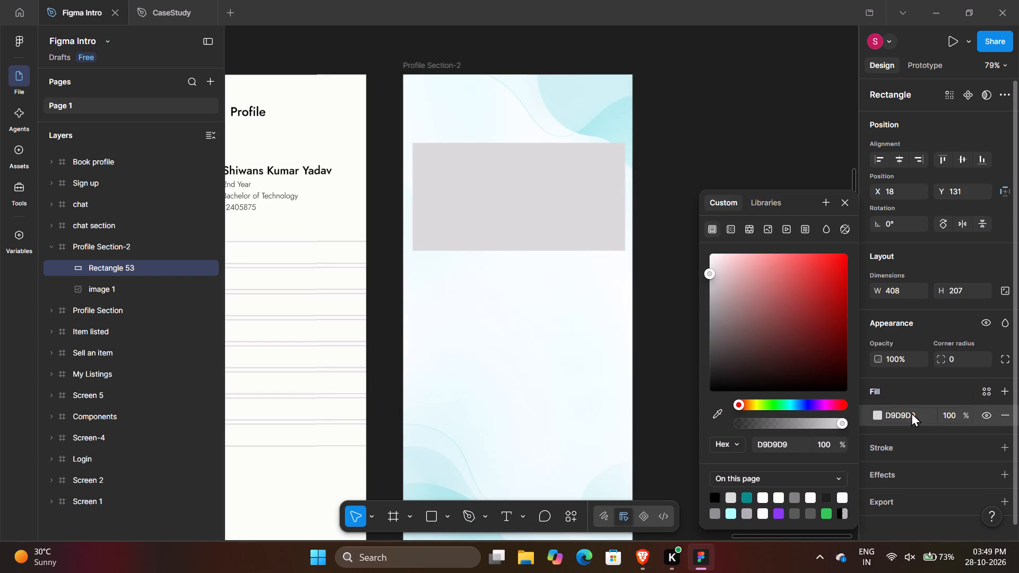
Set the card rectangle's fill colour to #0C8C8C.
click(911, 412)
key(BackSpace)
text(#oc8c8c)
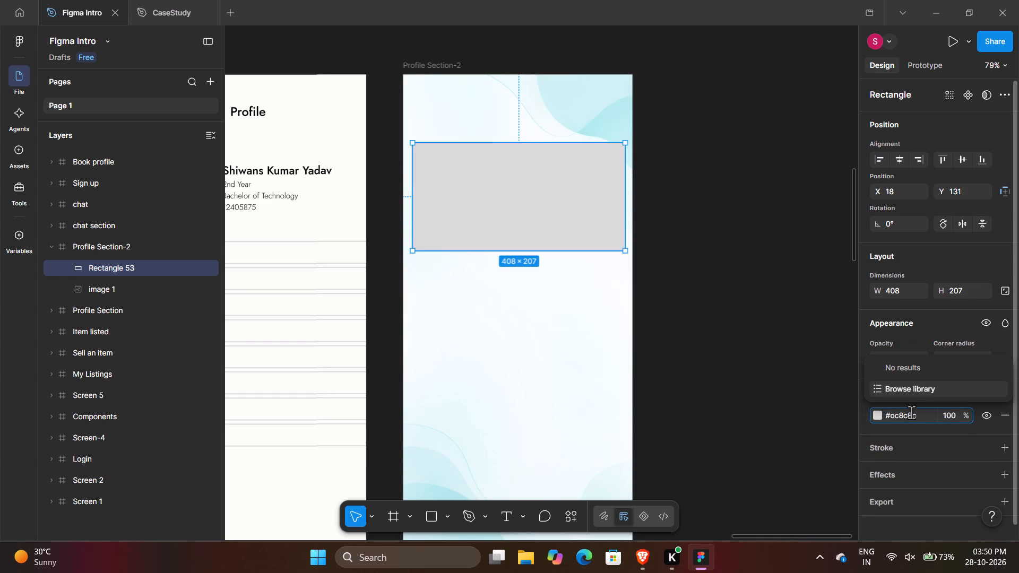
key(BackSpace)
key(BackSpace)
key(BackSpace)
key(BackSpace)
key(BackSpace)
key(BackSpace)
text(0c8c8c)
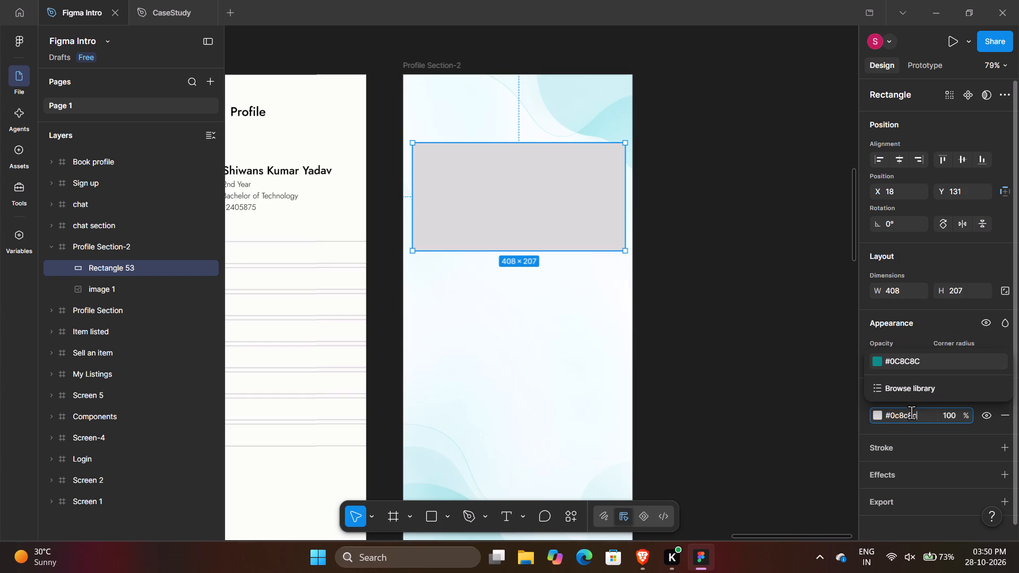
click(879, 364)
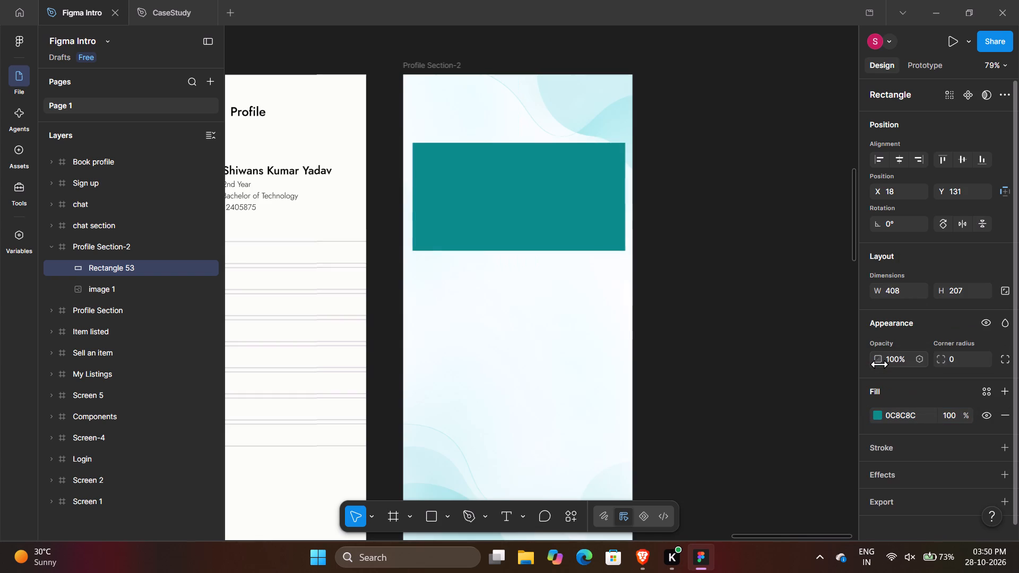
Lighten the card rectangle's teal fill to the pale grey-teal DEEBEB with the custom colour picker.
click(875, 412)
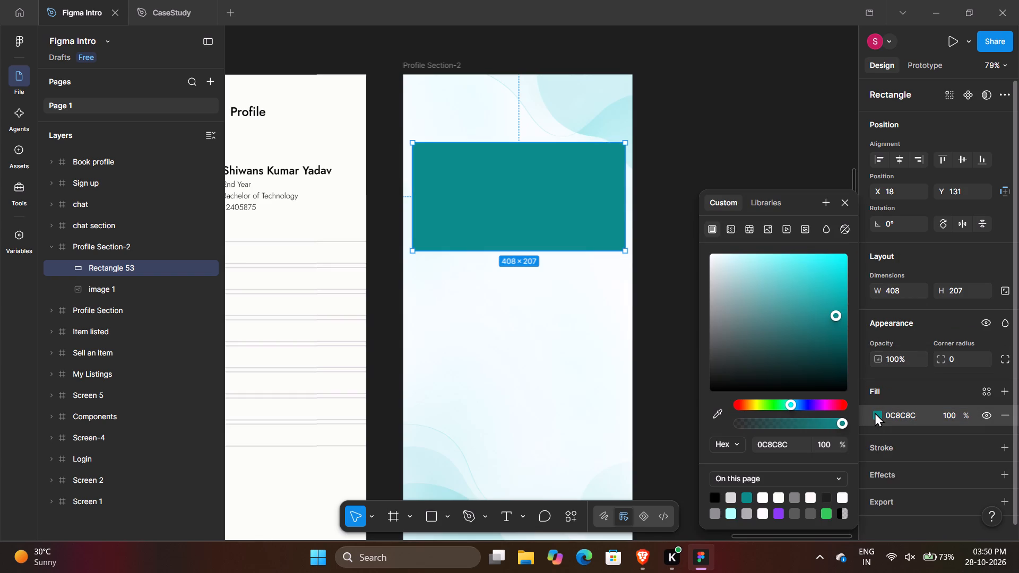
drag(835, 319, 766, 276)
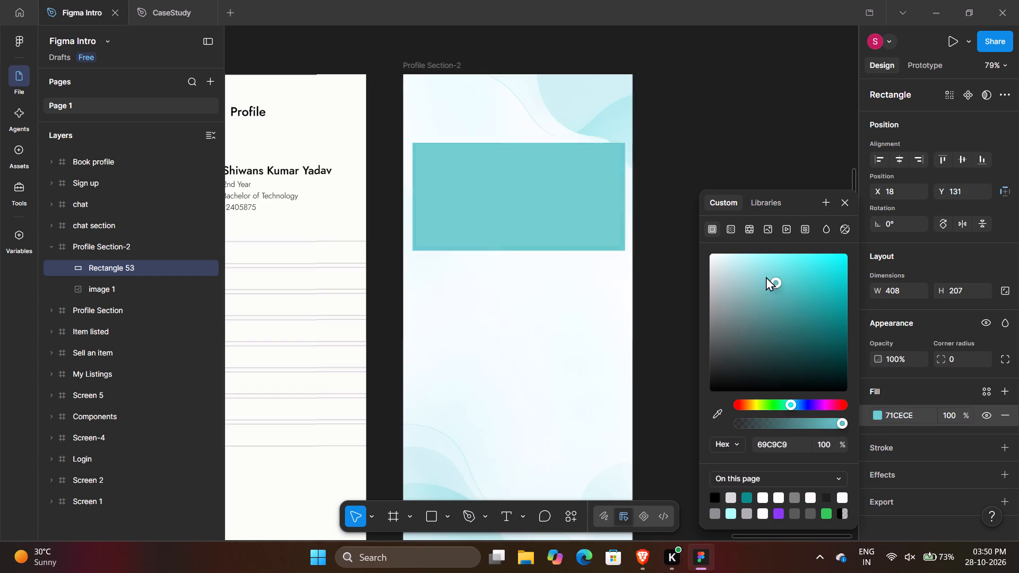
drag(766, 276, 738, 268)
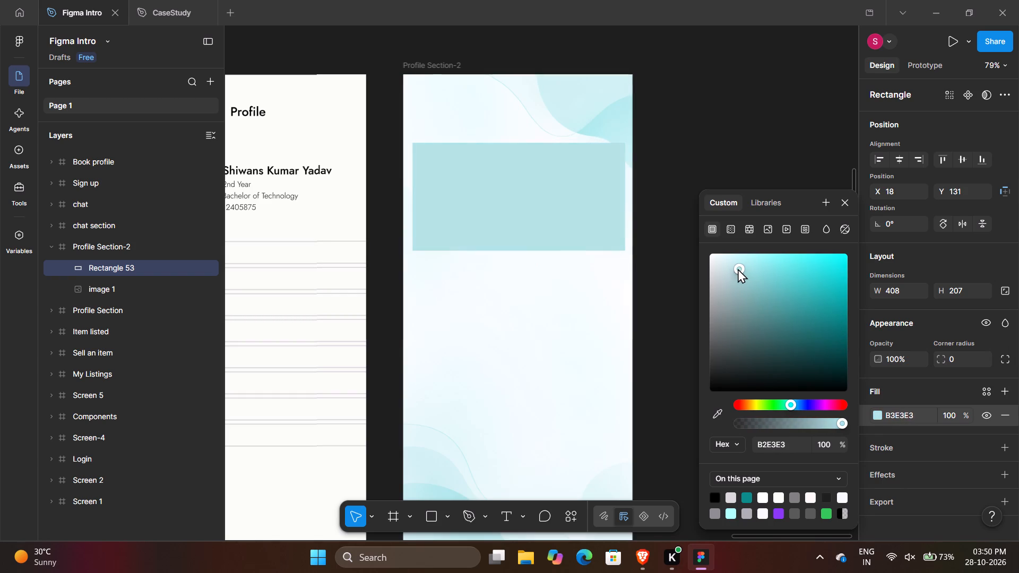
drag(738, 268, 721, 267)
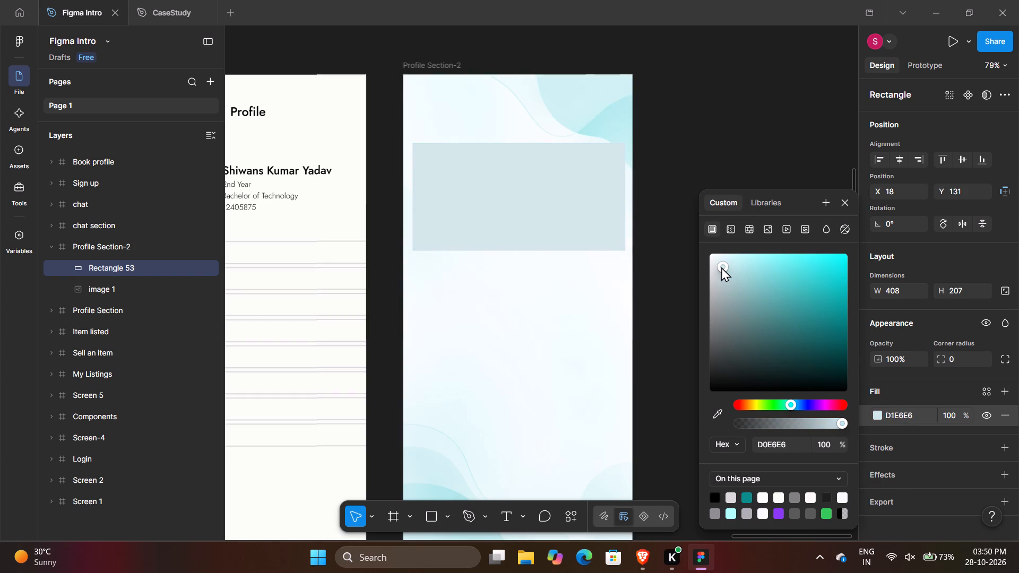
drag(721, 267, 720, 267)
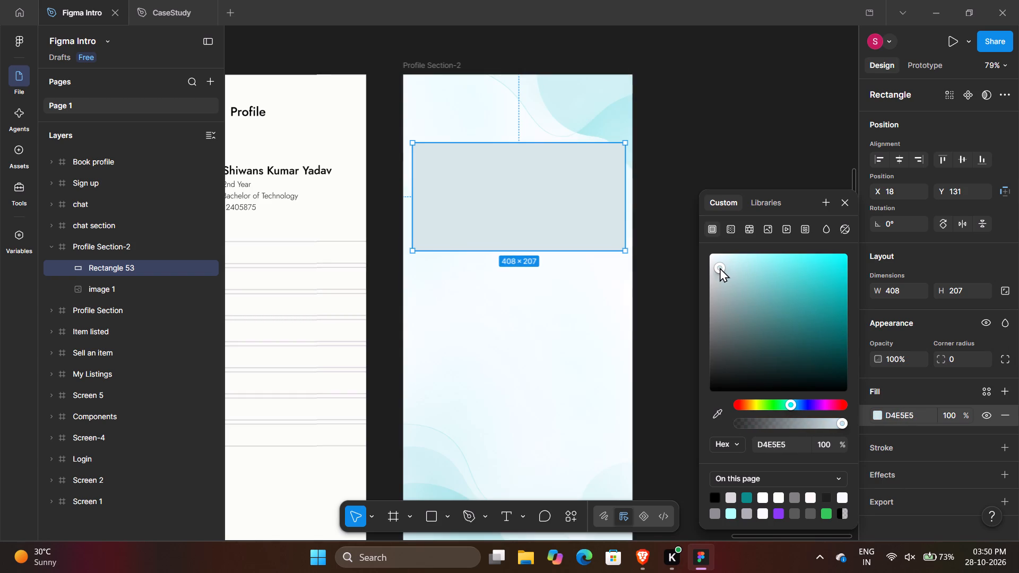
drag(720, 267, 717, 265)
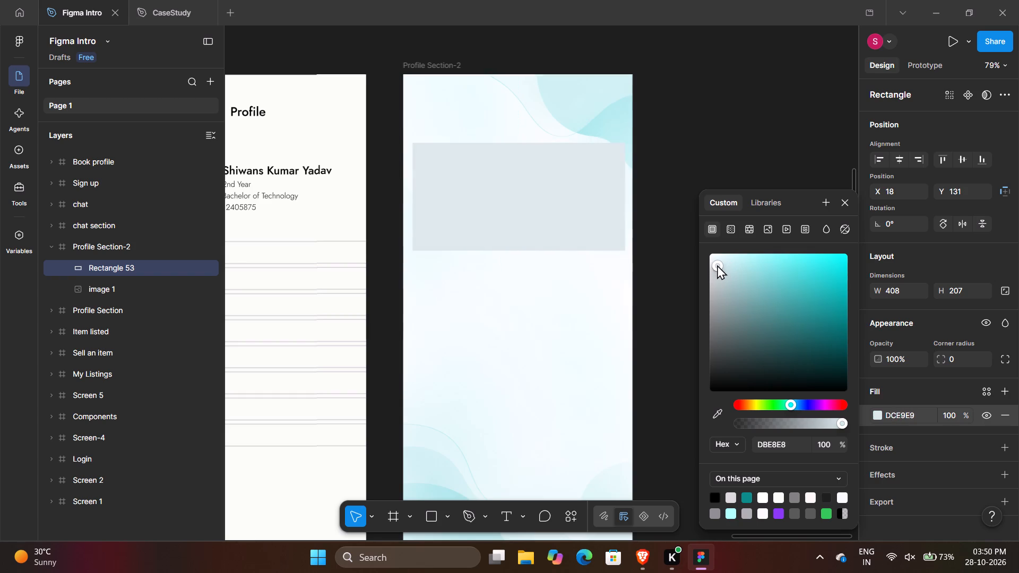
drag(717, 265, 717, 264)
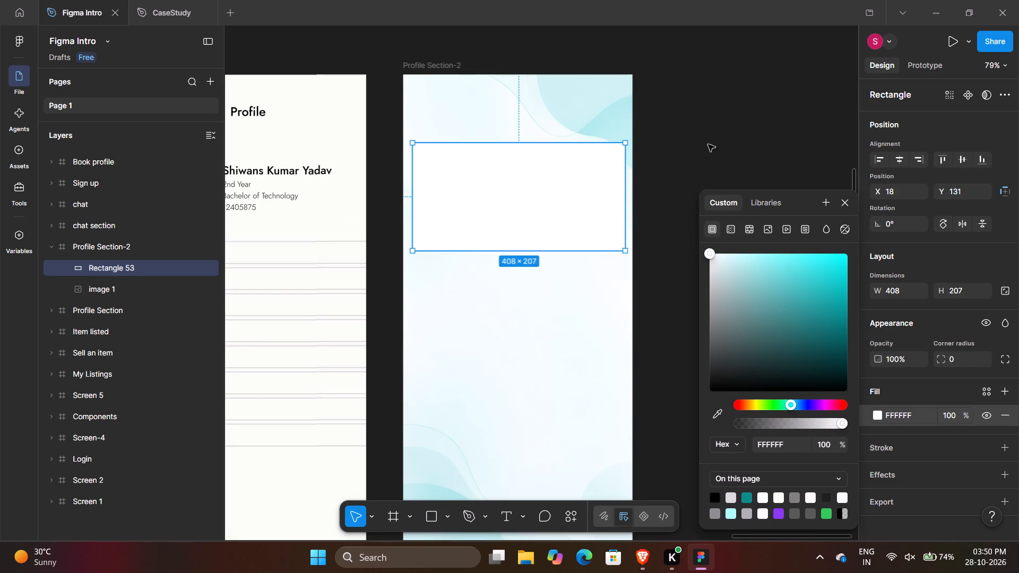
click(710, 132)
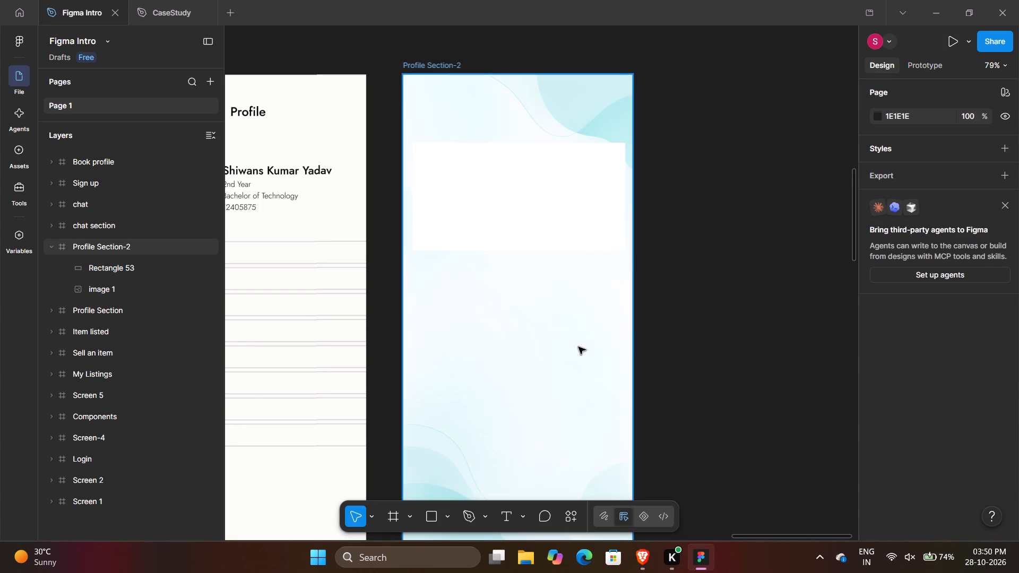
Delete the wave background image 1 from the Profile Section-2 frame.
click(578, 347)
click(578, 347)
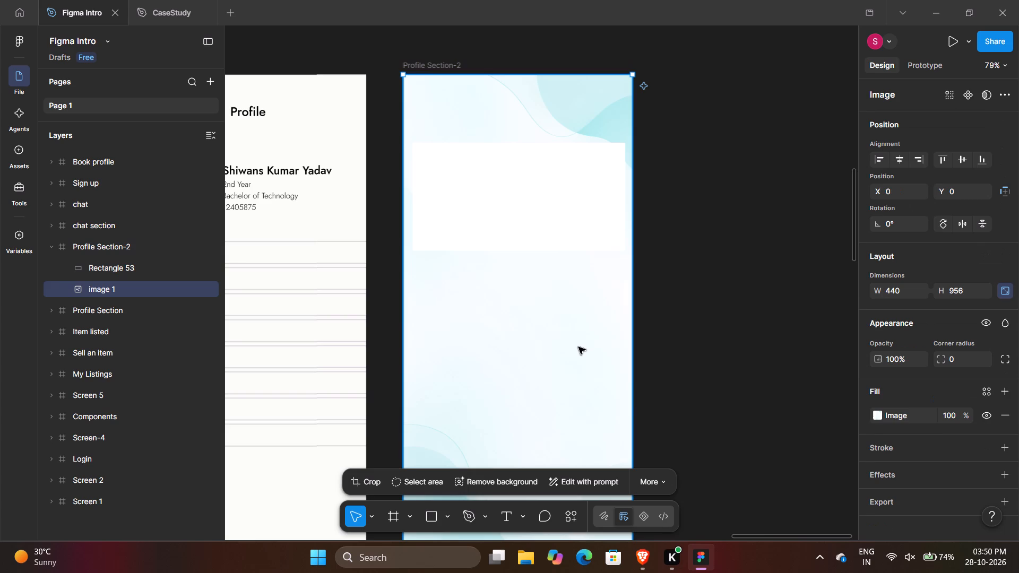
key(Delete)
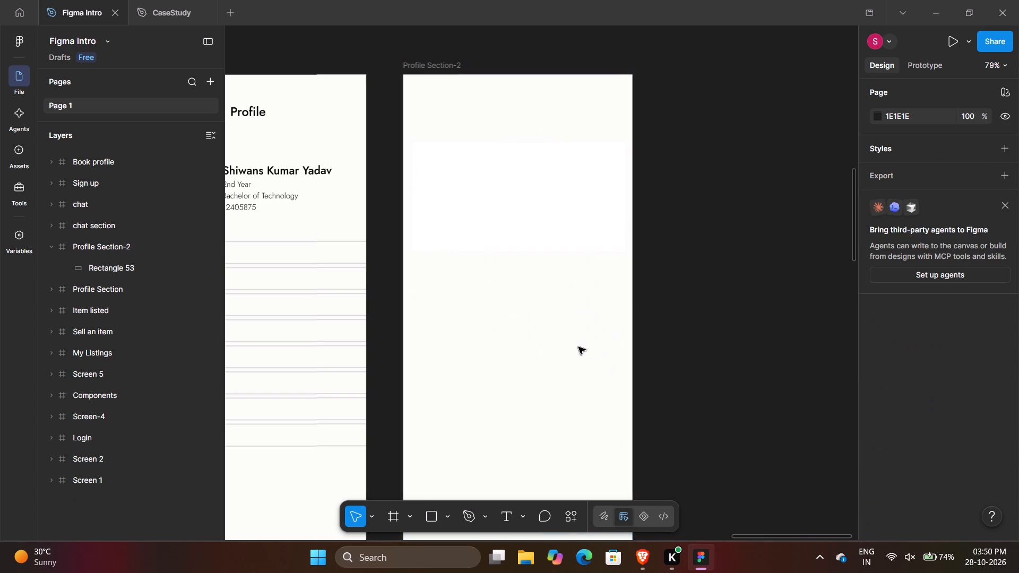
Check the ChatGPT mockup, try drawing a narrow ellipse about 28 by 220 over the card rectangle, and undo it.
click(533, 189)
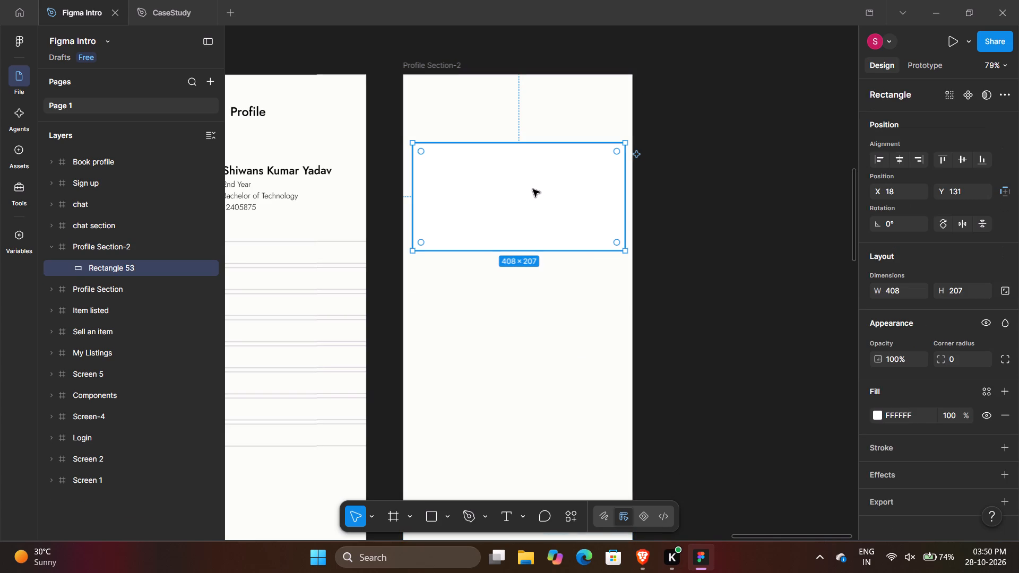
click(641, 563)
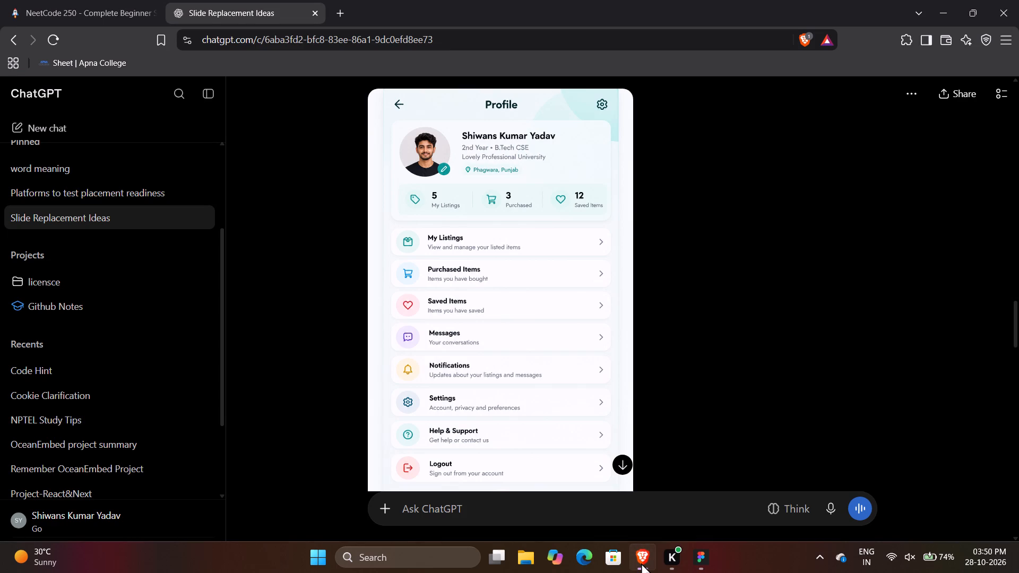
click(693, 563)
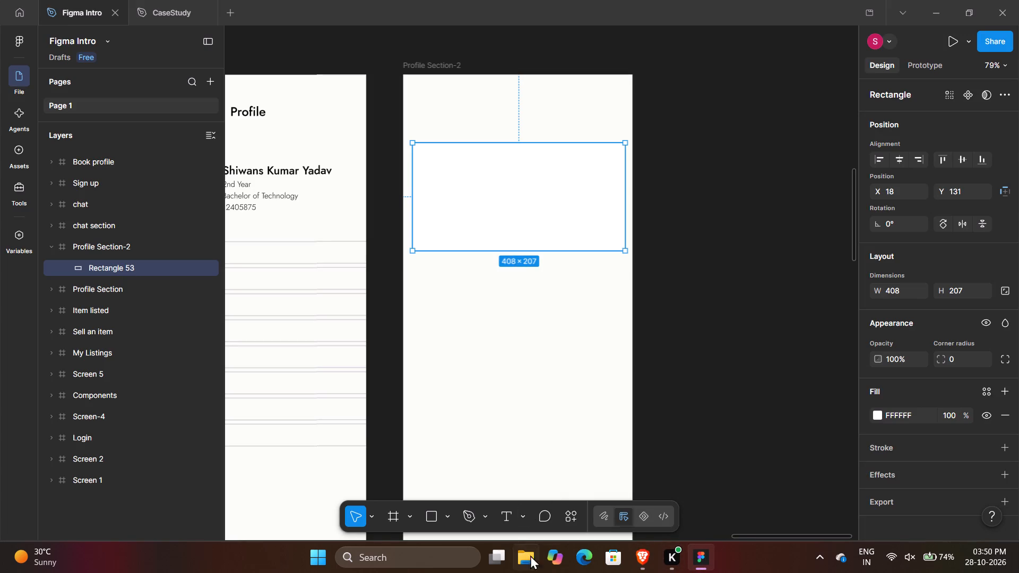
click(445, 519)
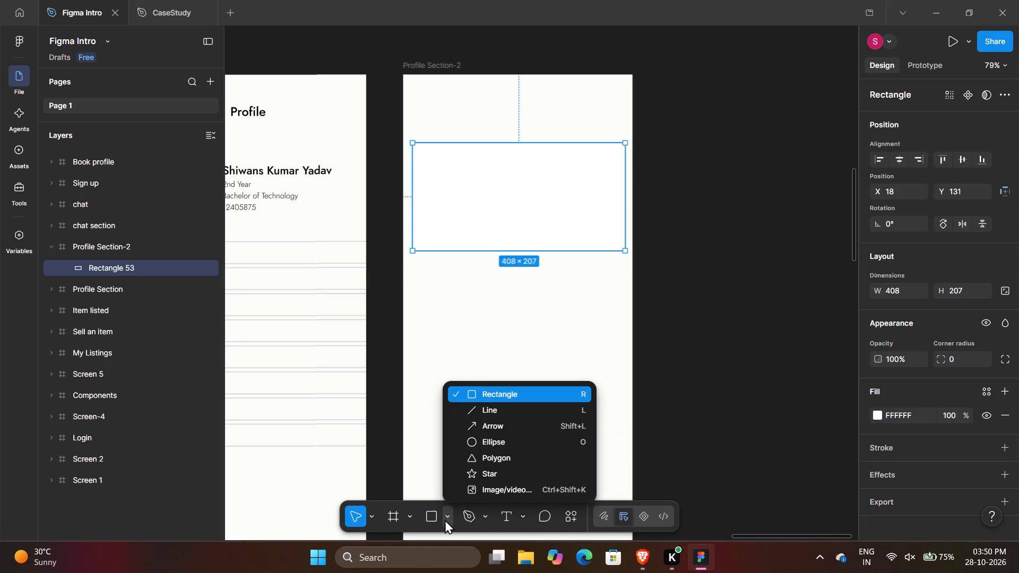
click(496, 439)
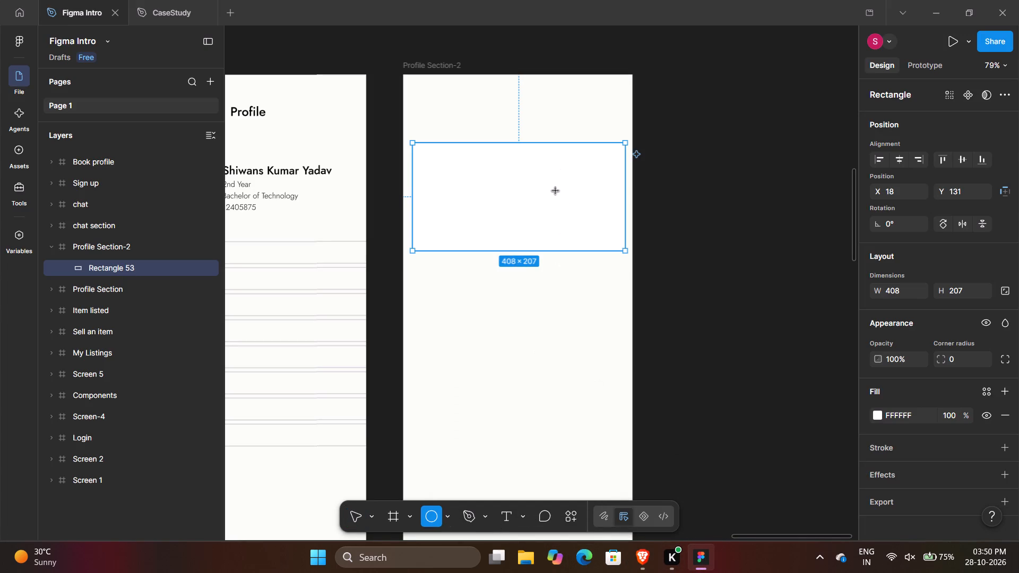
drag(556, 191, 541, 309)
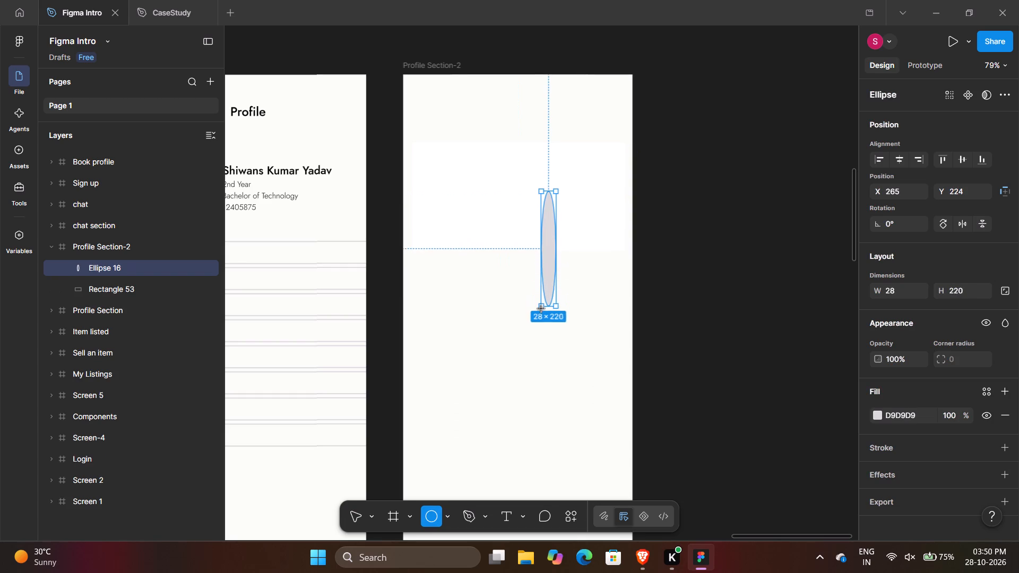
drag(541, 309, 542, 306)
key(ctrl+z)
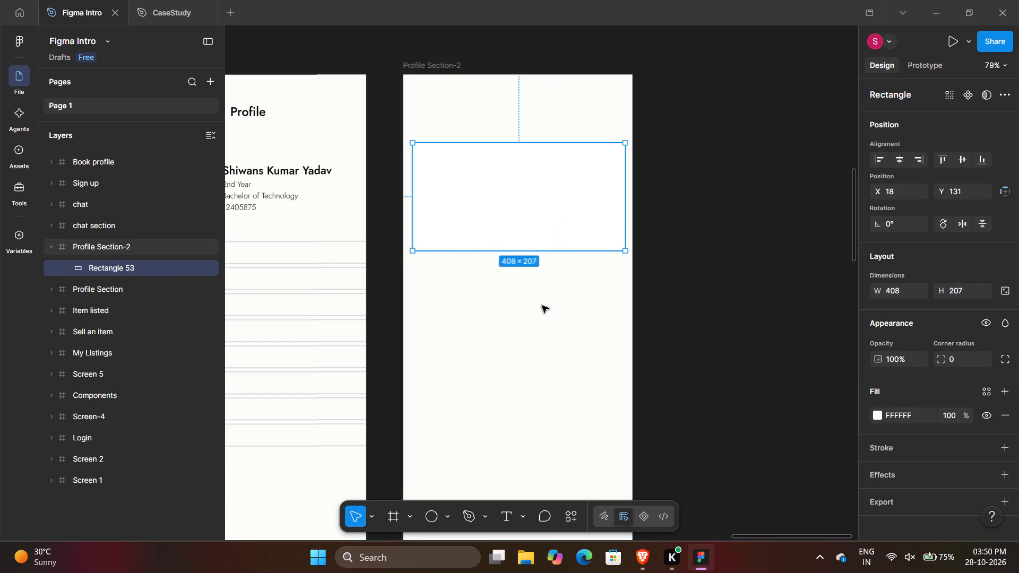
Move the card rectangle down the Profile Section-2 frame to about X 0, Y 446.
drag(573, 225, 565, 385)
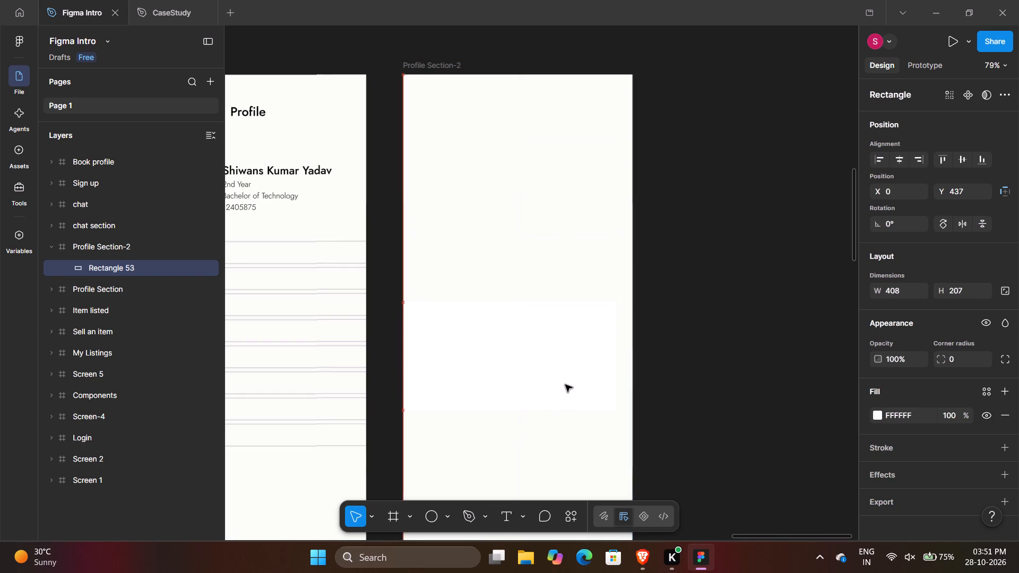
drag(565, 385, 566, 389)
click(566, 389)
Change the card rectangle's fill to the Grays/Black style.
click(910, 413)
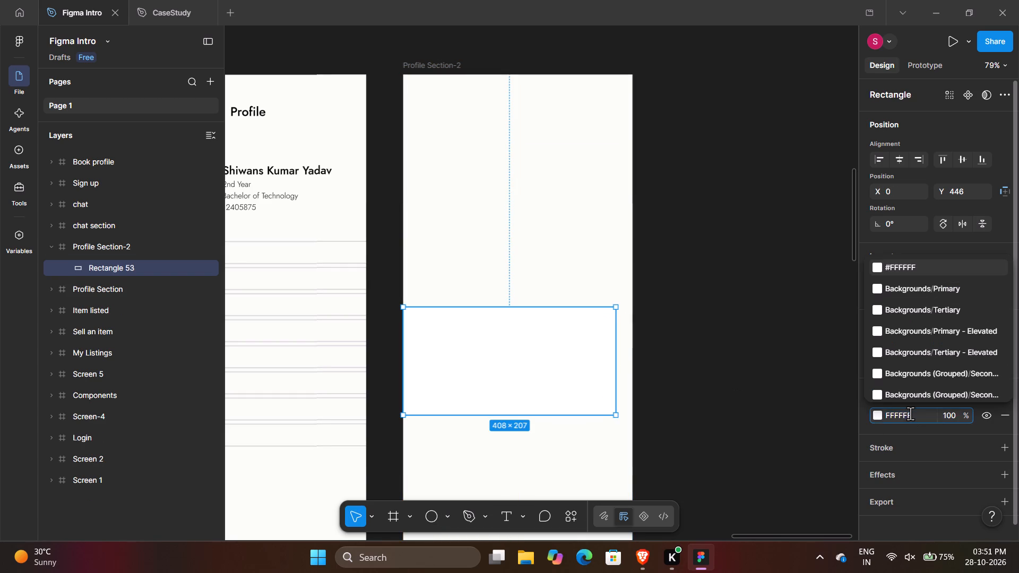
key(BackSpace)
text(bl)
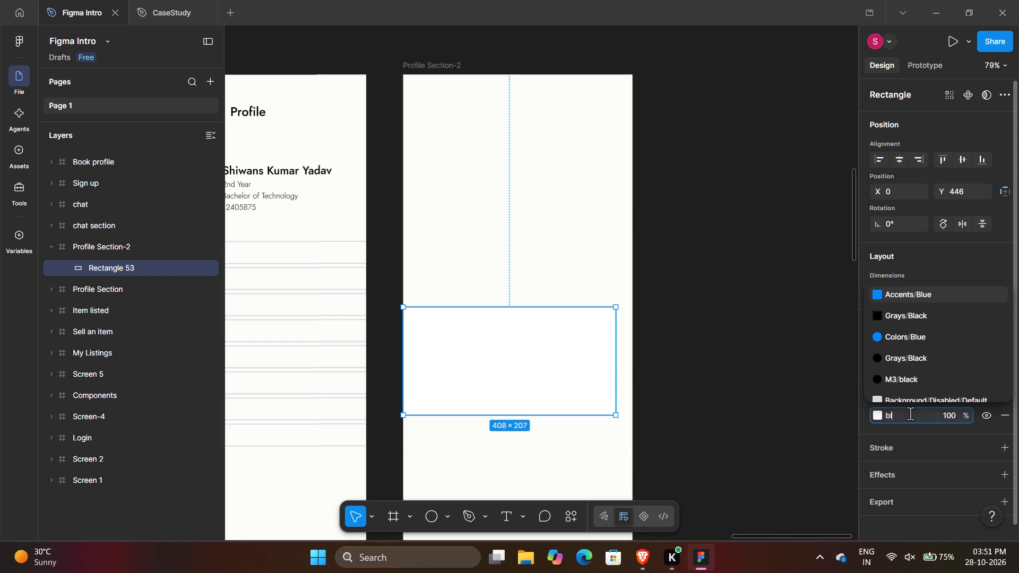
key(Down)
key(Return)
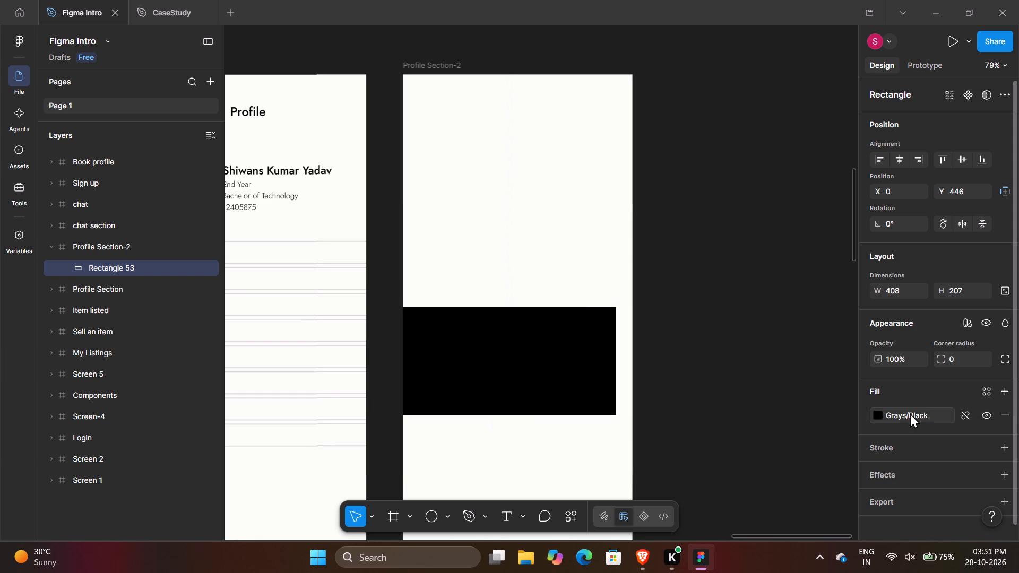
Move the black card rectangle slightly down and across so it sits roughly centred in the frame's width.
drag(577, 362, 581, 368)
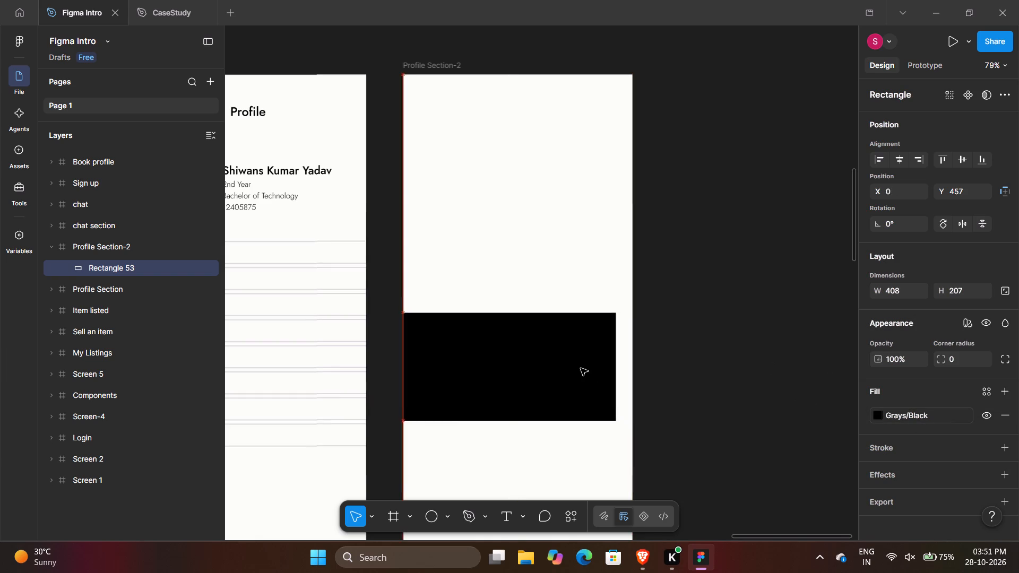
drag(581, 368, 585, 370)
click(796, 318)
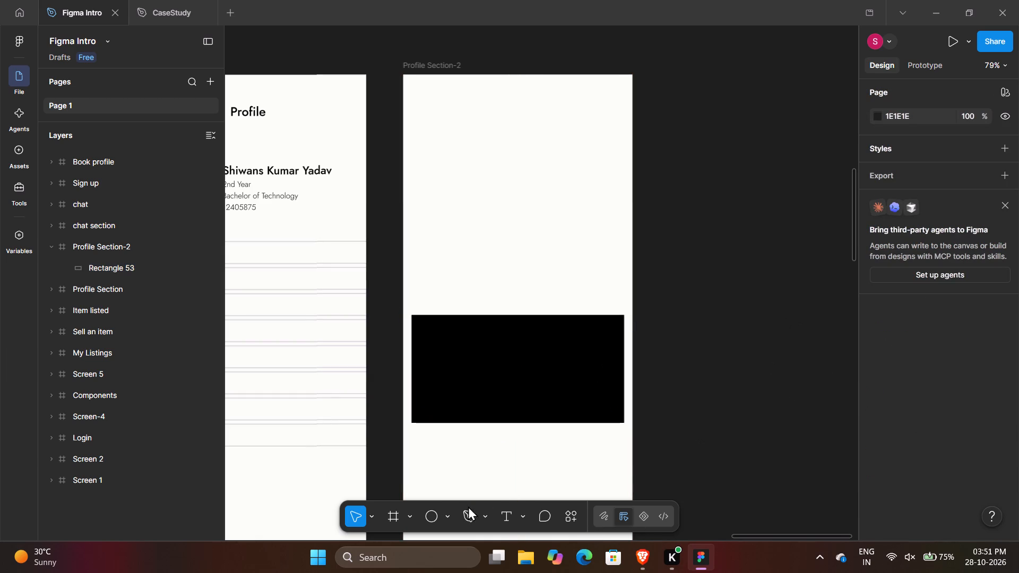
Draw a nearly circular ellipse about 171 by 163 in the upper-right corner of the Profile Section-2 frame.
click(427, 511)
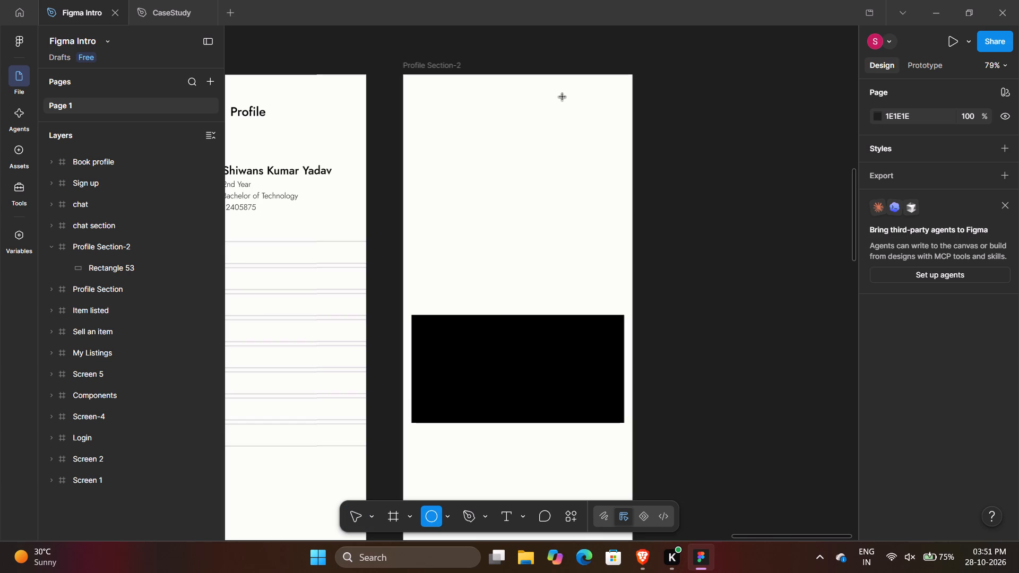
drag(536, 91, 611, 171)
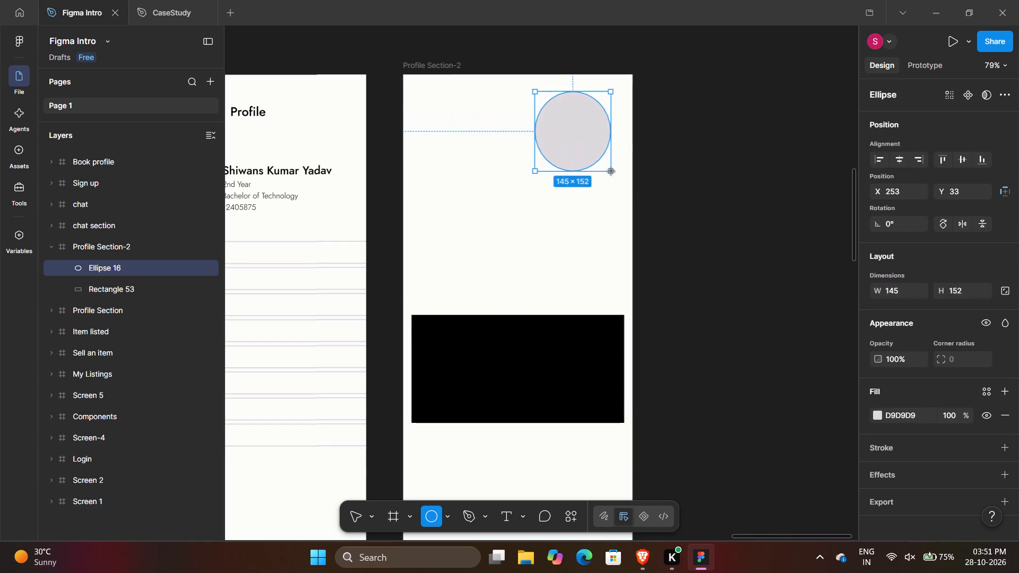
drag(611, 171, 624, 177)
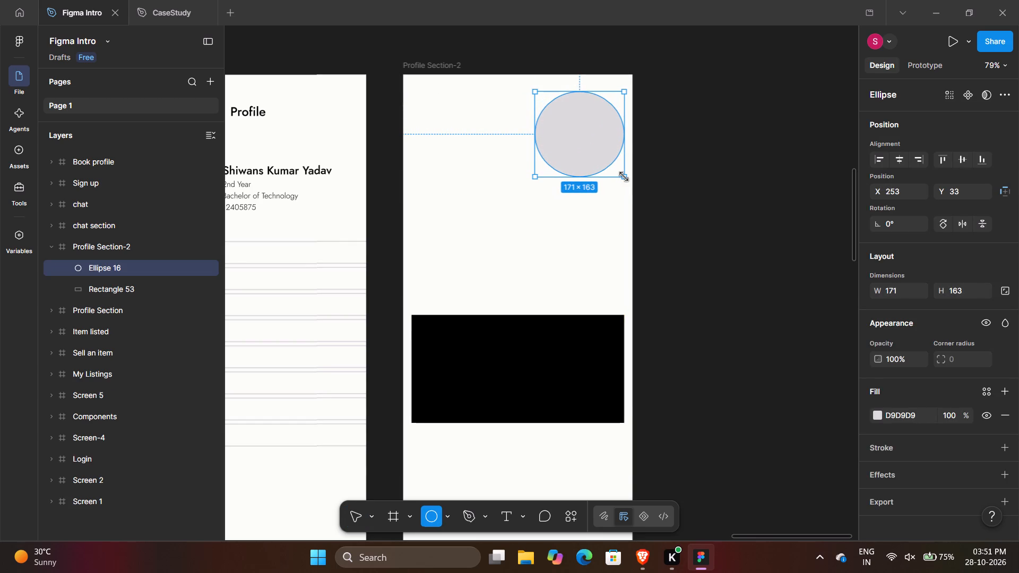
Set the new ellipse's fill colour to teal 0C8C8C.
click(897, 410)
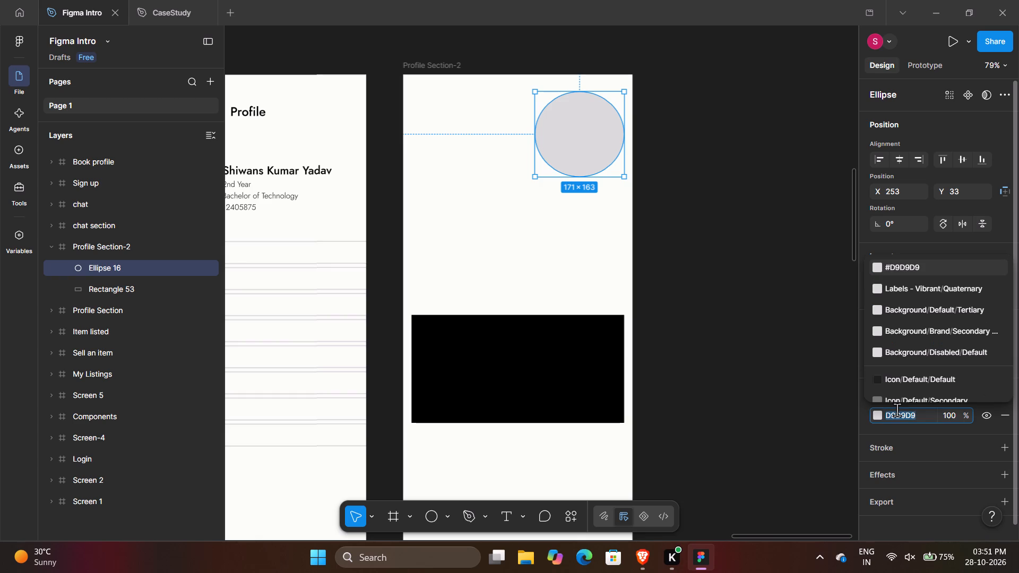
key(BackSpace)
key(shift+numbersign)
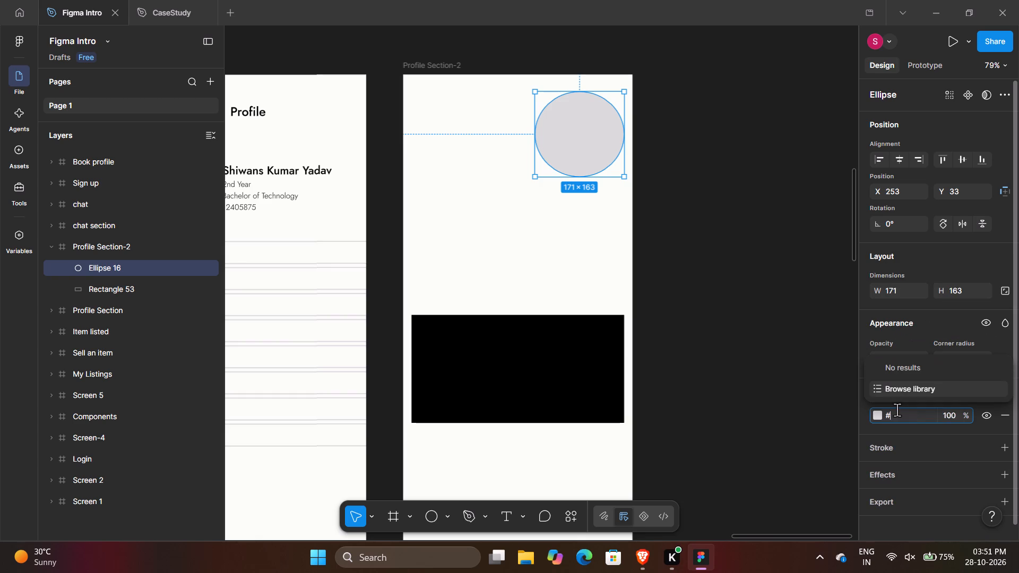
text(0c6)
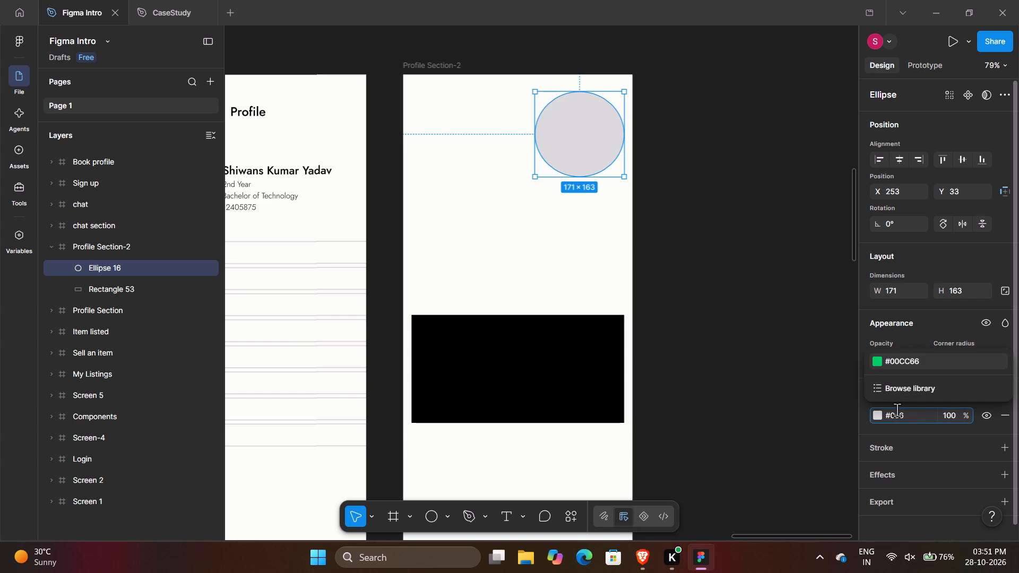
key(BackSpace)
text(8c8c)
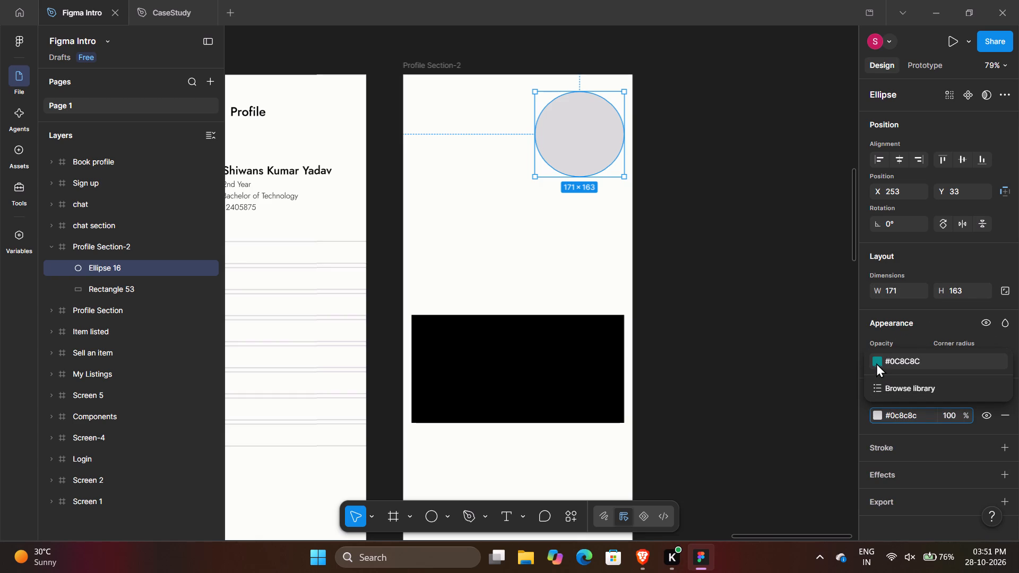
click(874, 361)
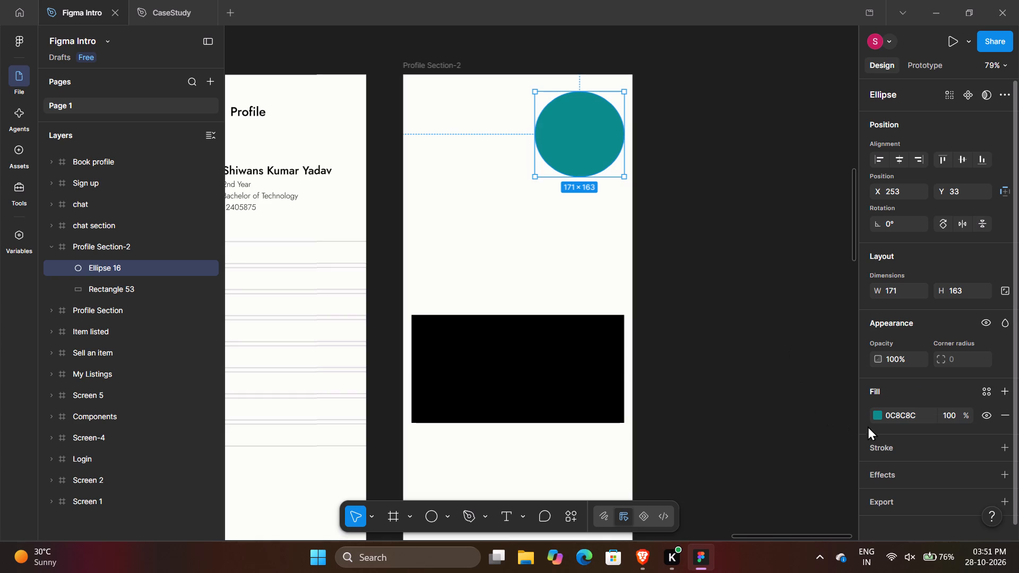
Lighten the ellipse's teal fill to pale cyan A0E9E9 with the custom colour picker.
click(878, 417)
drag(808, 331, 766, 283)
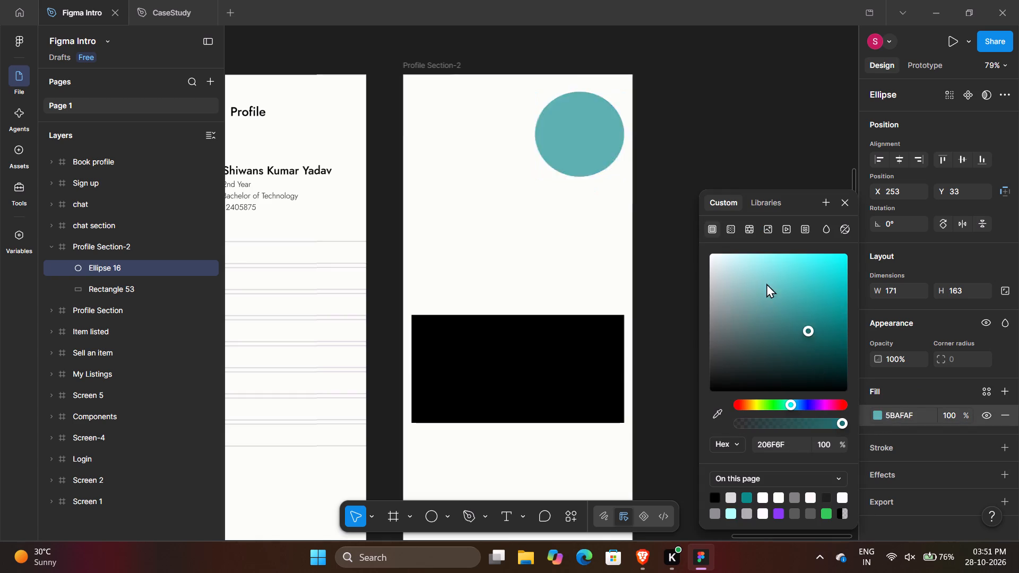
drag(766, 283, 755, 268)
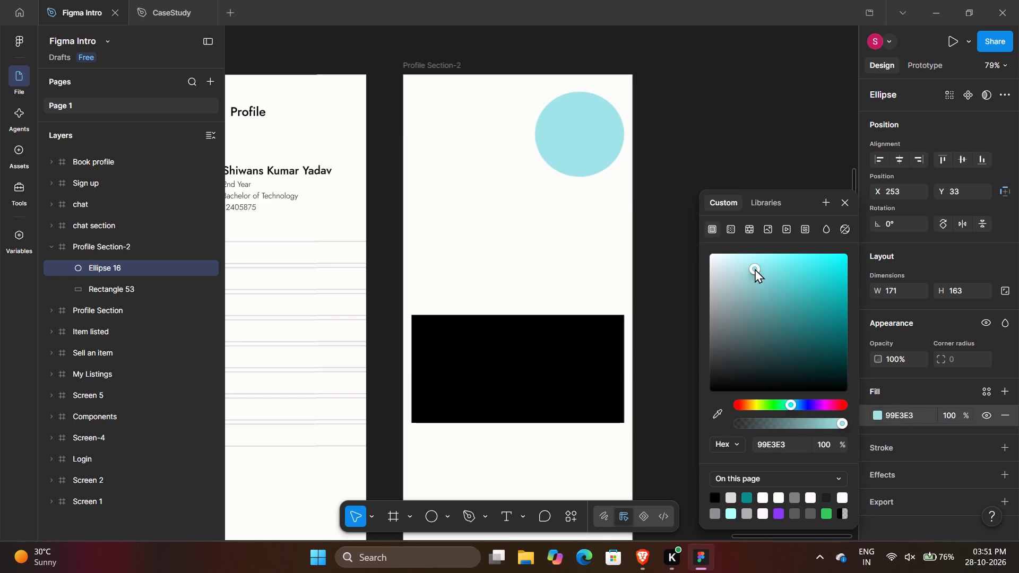
drag(755, 268, 753, 265)
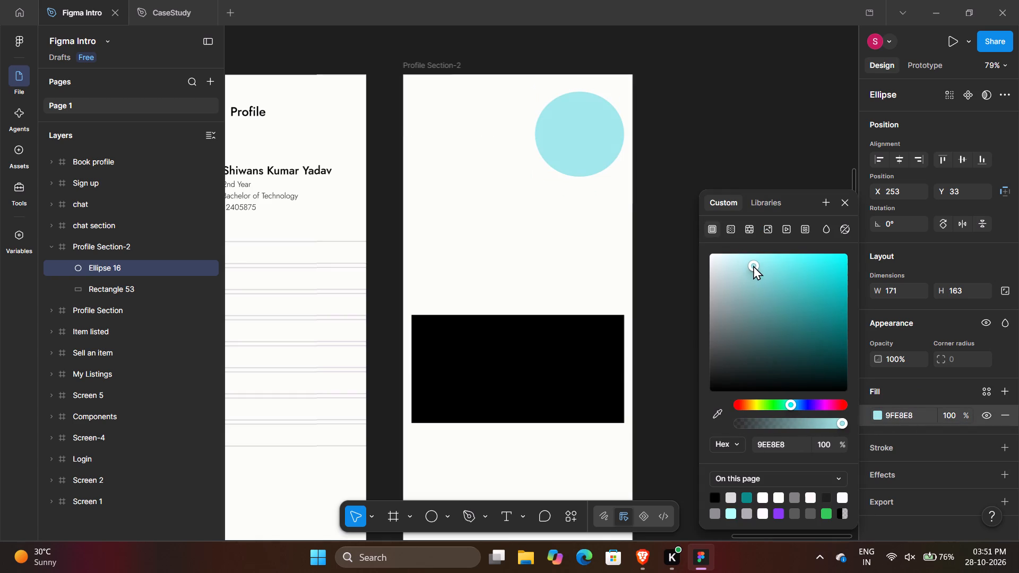
drag(753, 265, 753, 265)
click(753, 265)
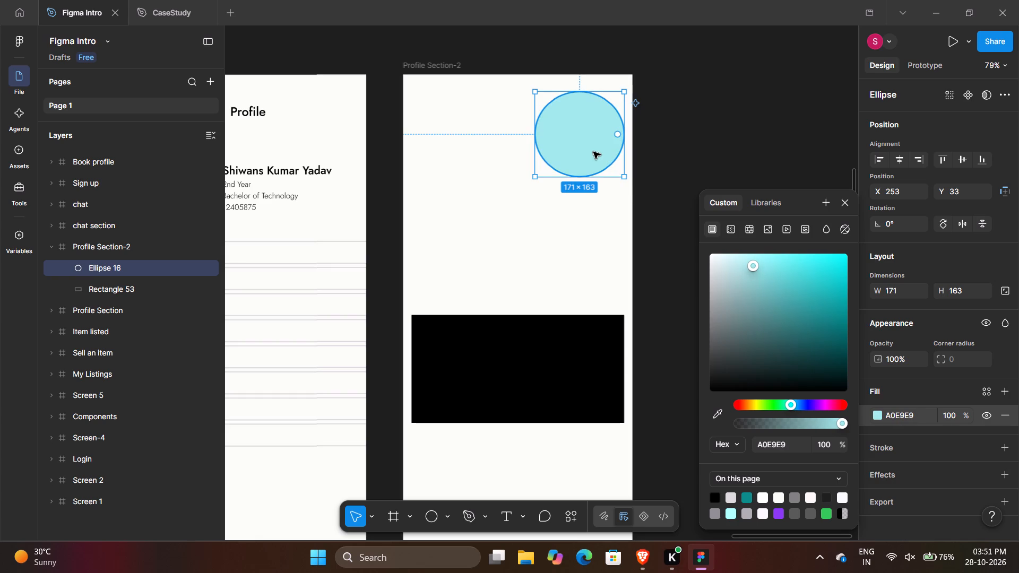
Duplicate the pale cyan circle and place the copy lower in the Profile Section-2 frame at about X 66, Y 192.
key(ctrl+c)
key(ctrl+v)
drag(593, 152, 560, 170)
click(560, 170)
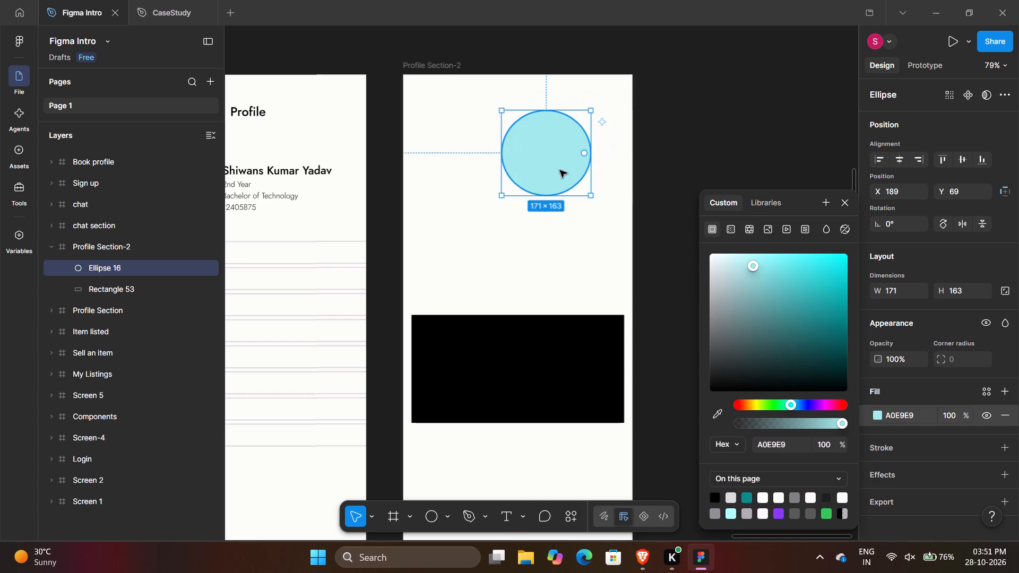
key(ctrl+c)
key(ctrl+v)
drag(560, 170, 496, 235)
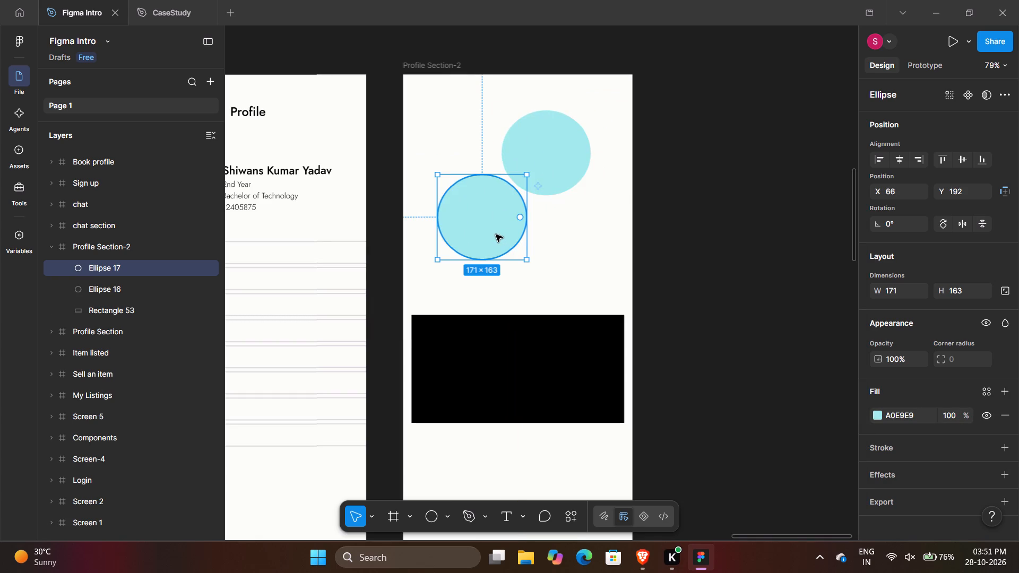
Move the original circle over the frame's upper-right corner to about X 297, Y -22, and nest its layer inside Profile Section-2.
drag(561, 162, 630, 102)
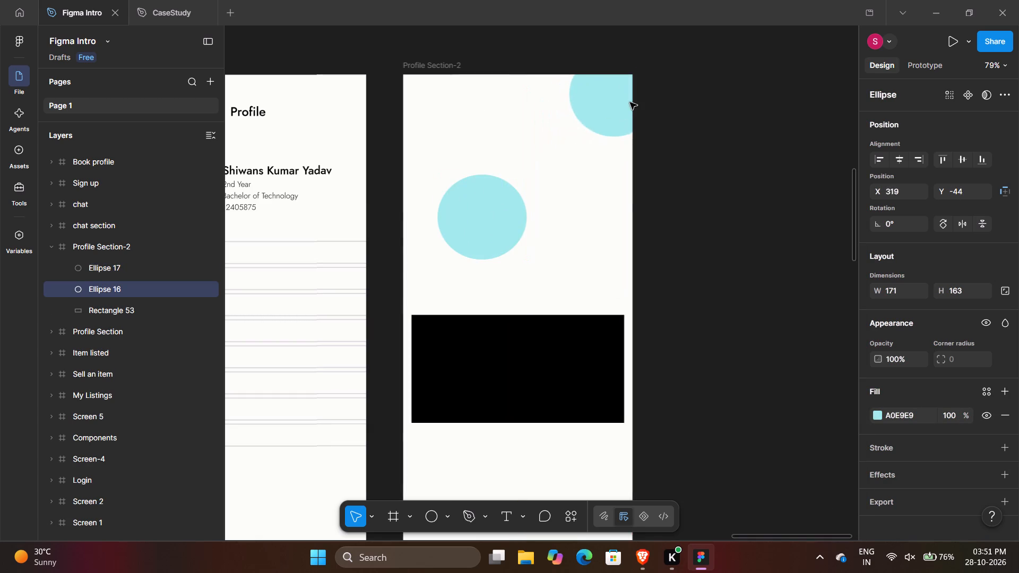
drag(630, 102, 634, 99)
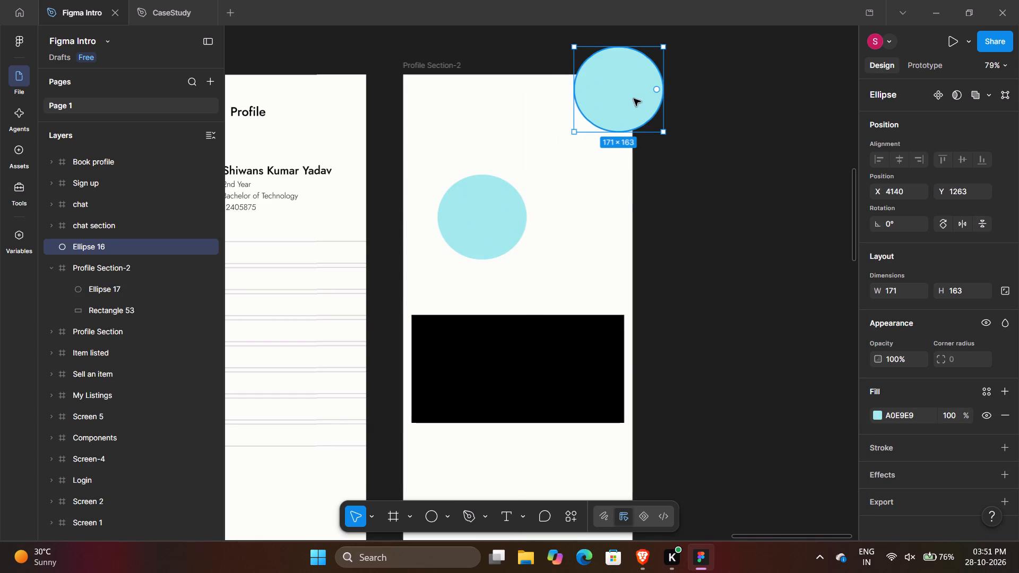
drag(620, 89, 593, 124)
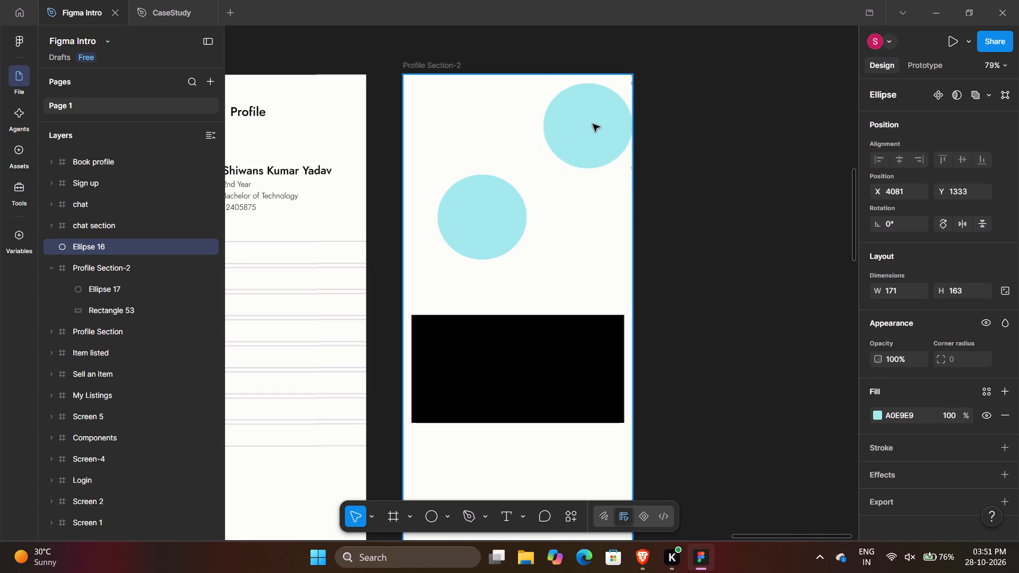
drag(593, 124, 604, 105)
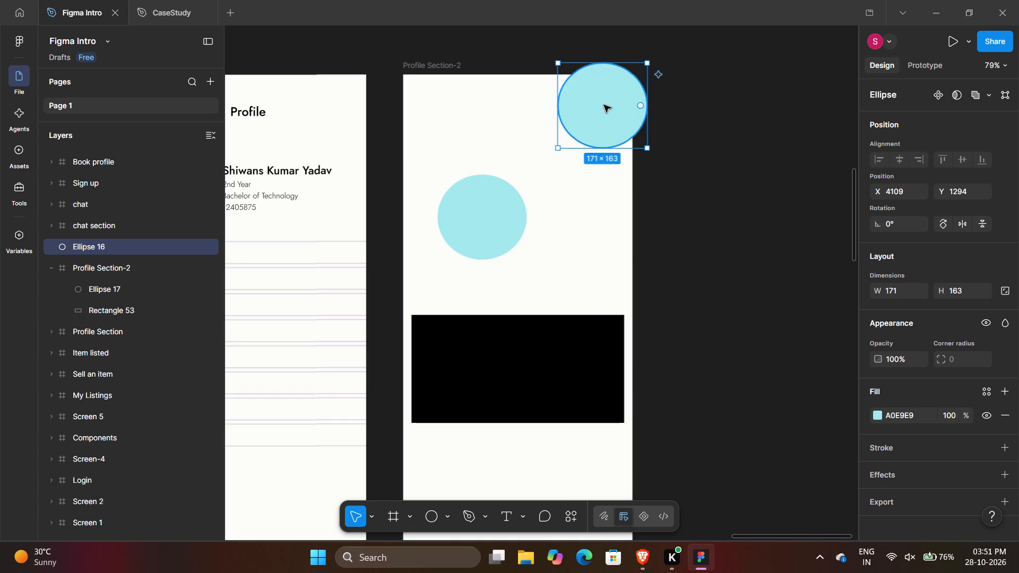
drag(135, 248, 132, 280)
Nudge the corner circle further up and outward past the frame's corner to about X 344, Y -61.
click(584, 115)
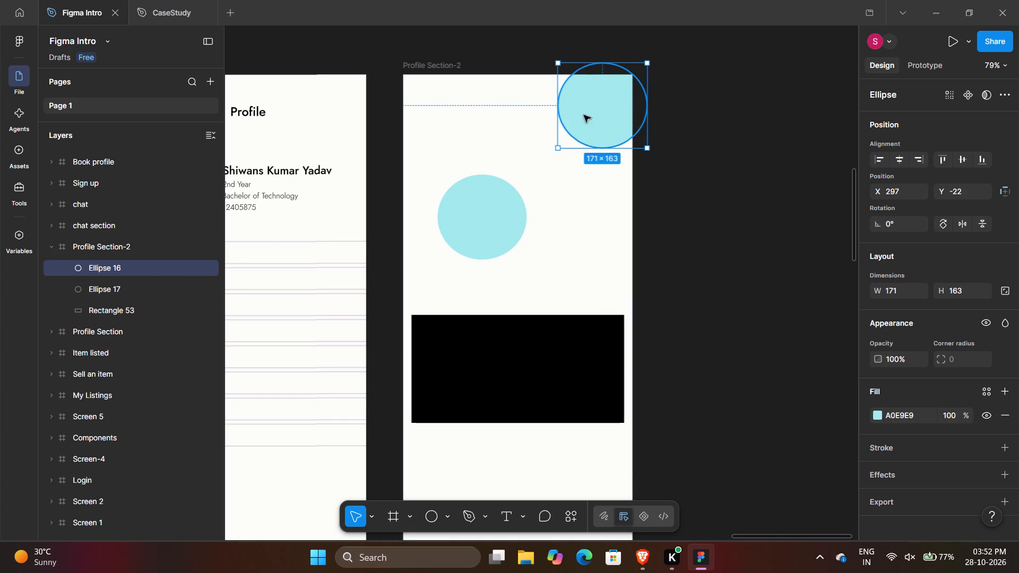
key(Up)
key(Up)
key(Up)
key(Up)
key(Up)
key(Up)
key(Up)
key(Up)
key(Up)
key(Up)
key(Up)
key(Up)
key(Up)
key(Up)
key(Up)
key(Up)
key(Up)
key(Up)
key(Up)
key(Up)
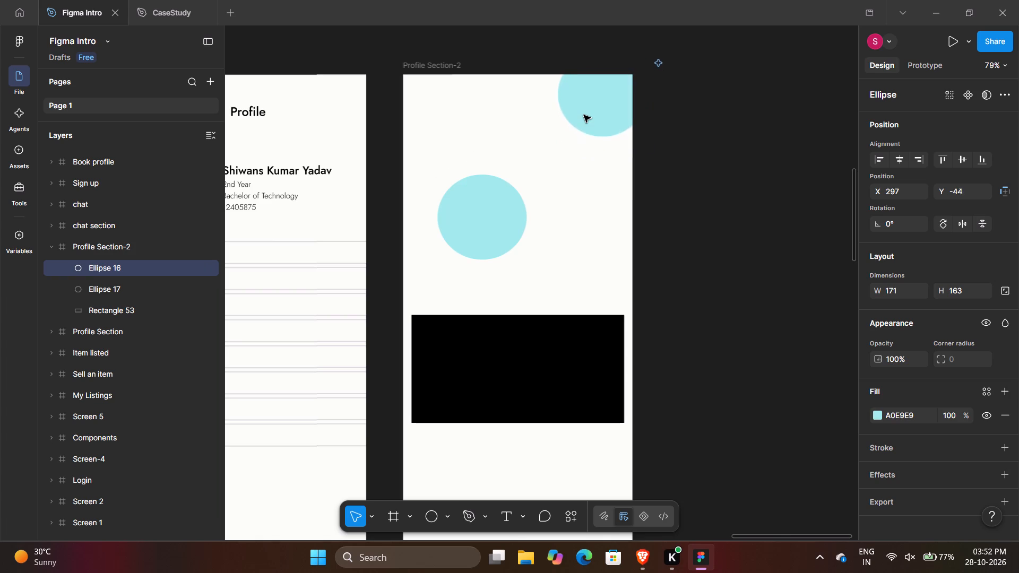
key(Right)
key(Right)
key(Right)
key(Right)
key(Right)
key(Right)
key(Right)
key(Right)
key(Right)
key(Right)
key(Right)
key(Right)
key(Right)
key(Right)
key(Right)
key(Right)
key(Right)
key(Right)
key(Right)
key(Right)
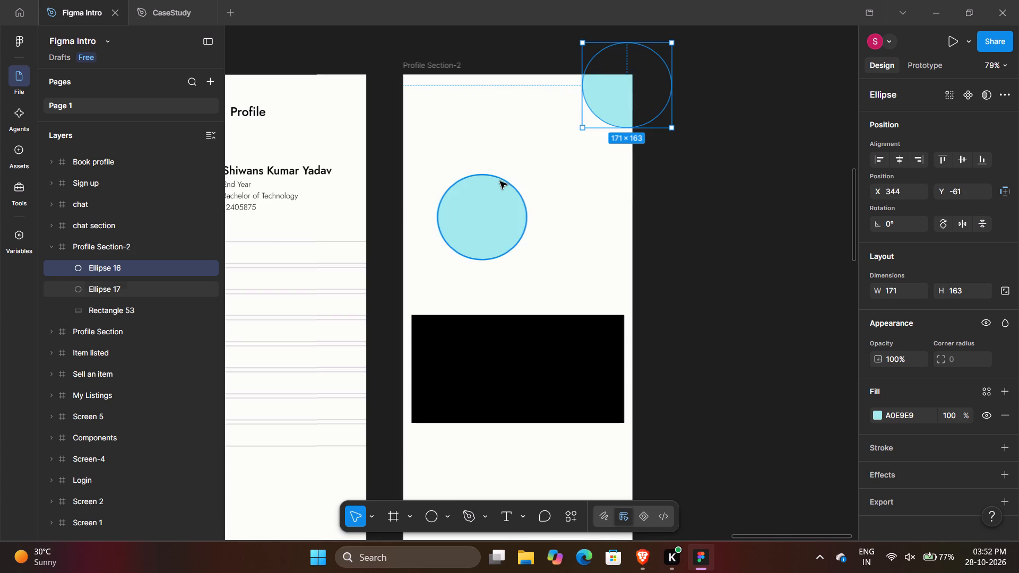
Move the duplicate circle up to the frame's upper-right corner at about X 287, Y 0, keeping its layer beneath the first circle.
drag(487, 201, 602, 99)
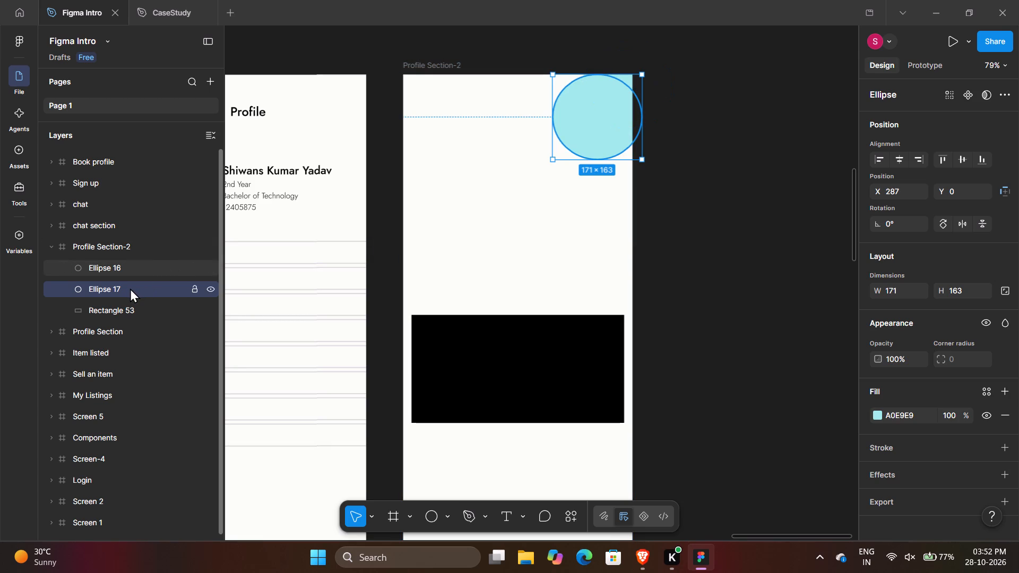
drag(130, 288, 133, 262)
drag(133, 262, 133, 283)
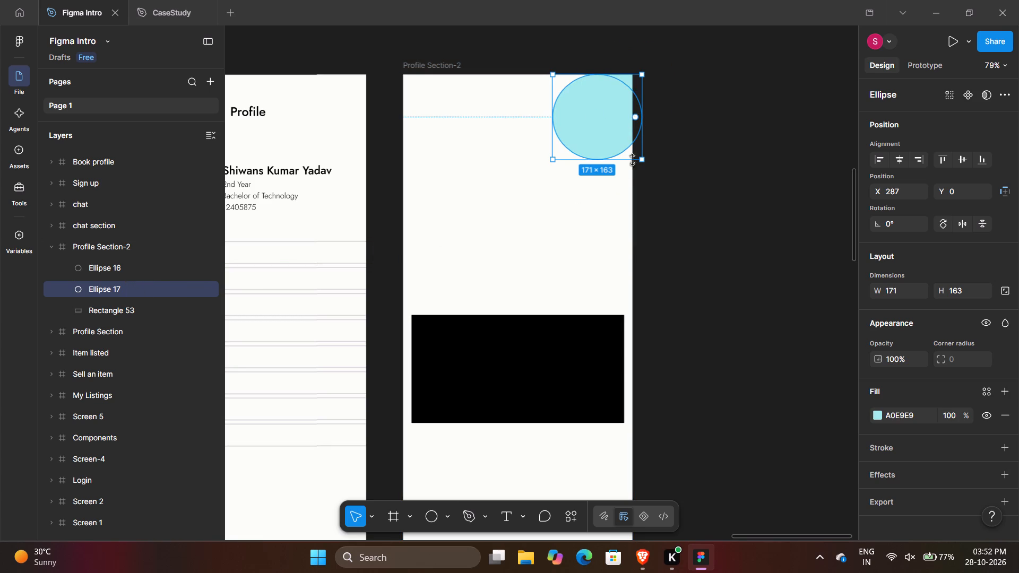
Change the lower circle's fill to pale grey D9E1E1 with the custom colour picker.
click(876, 412)
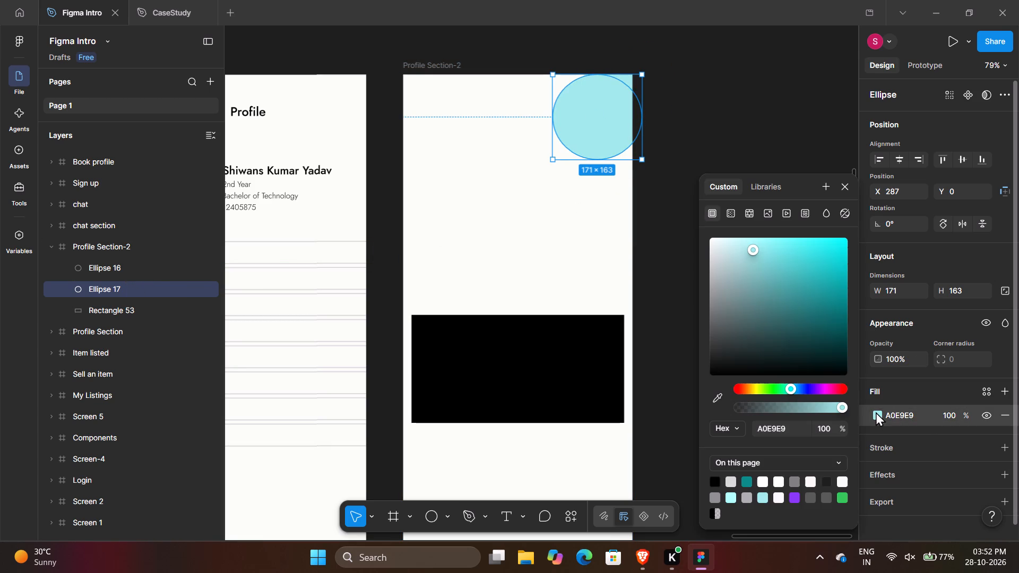
drag(754, 268, 724, 254)
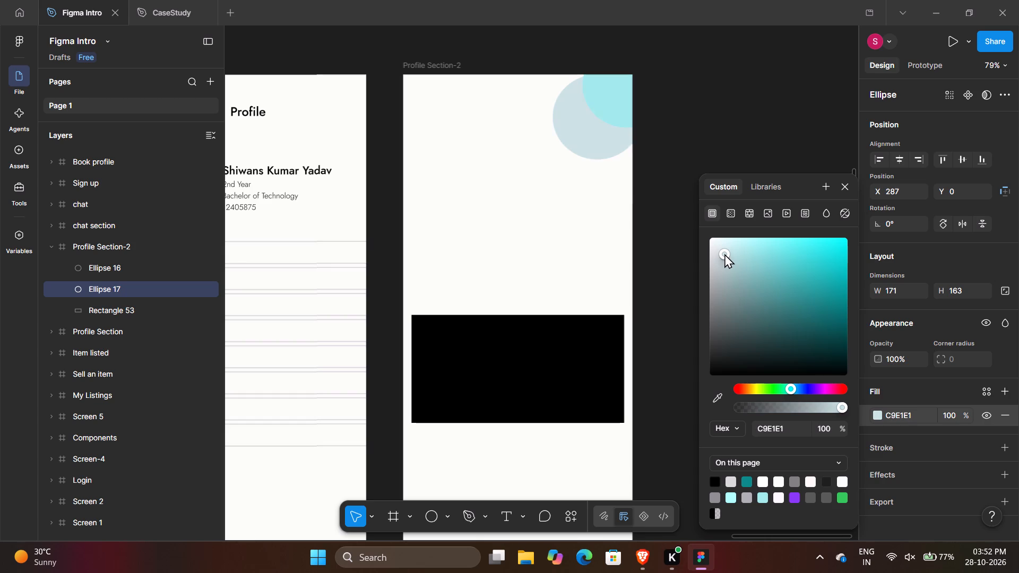
drag(724, 254, 716, 261)
drag(716, 261, 715, 254)
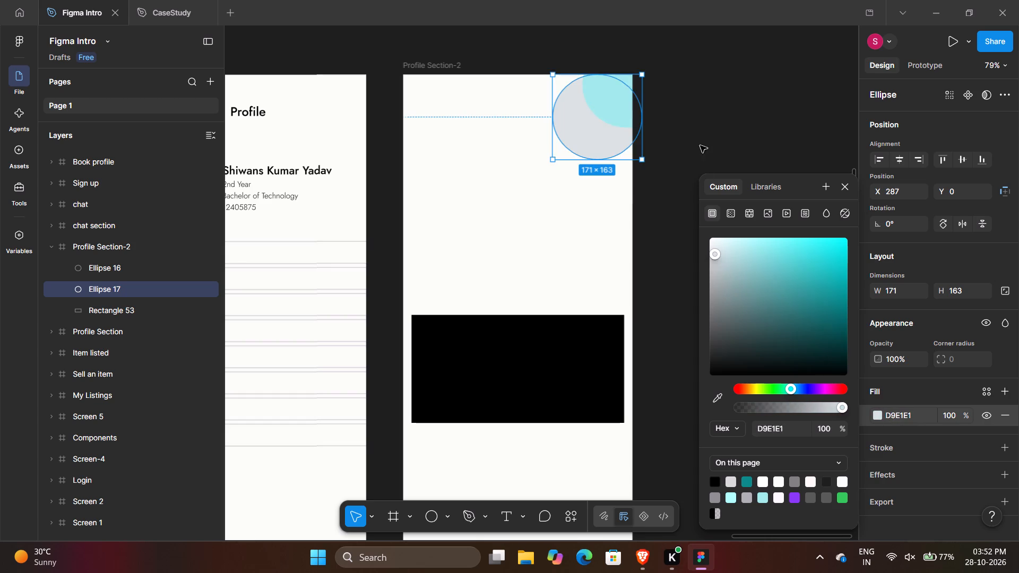
click(695, 91)
Reposition the overlapping corner circles, the cyan one to about X 312, Y -46 and the grey one to about X 269, Y -14.
drag(612, 108, 598, 114)
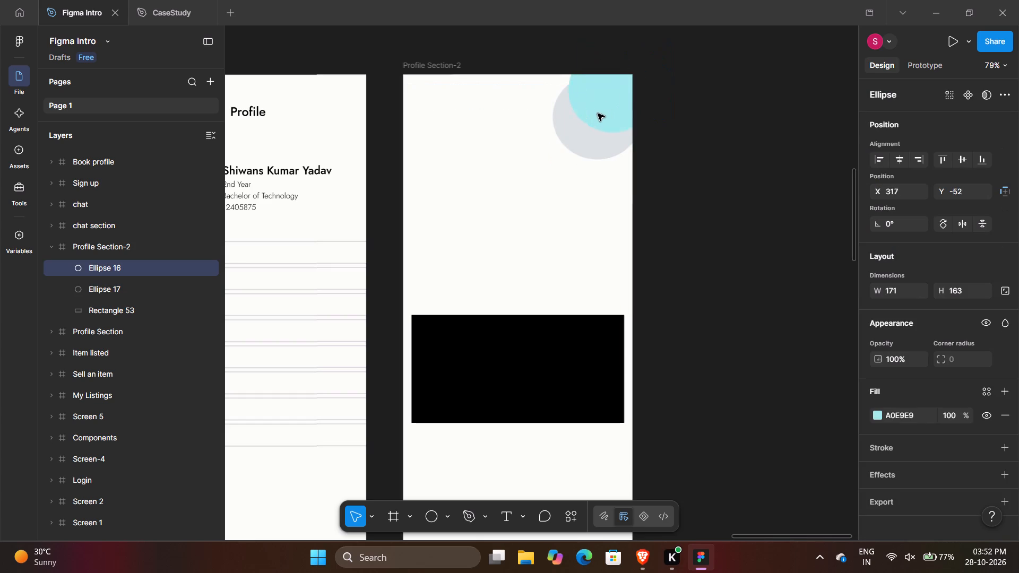
drag(598, 114, 595, 116)
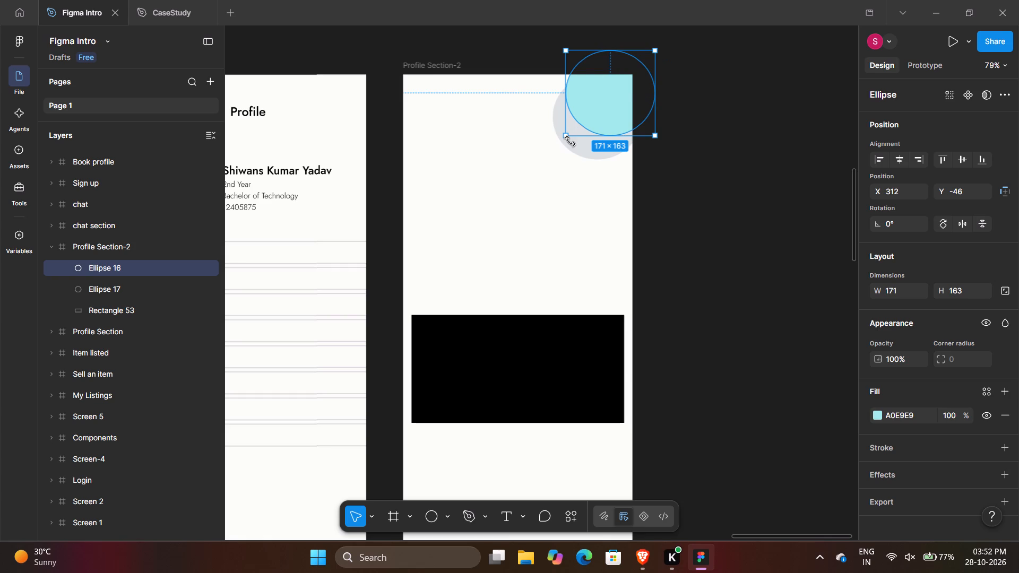
drag(582, 152, 573, 144)
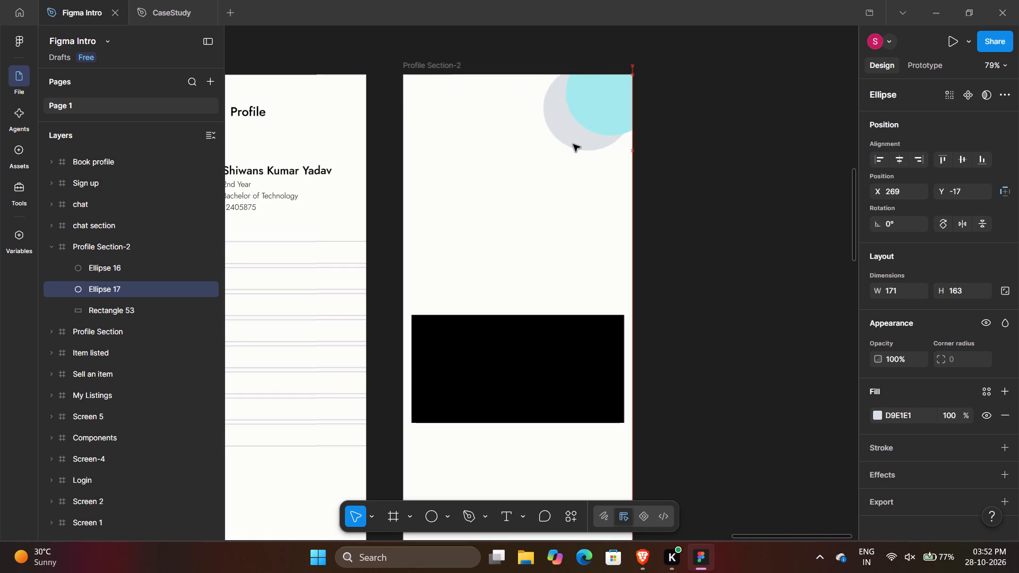
drag(573, 144, 574, 145)
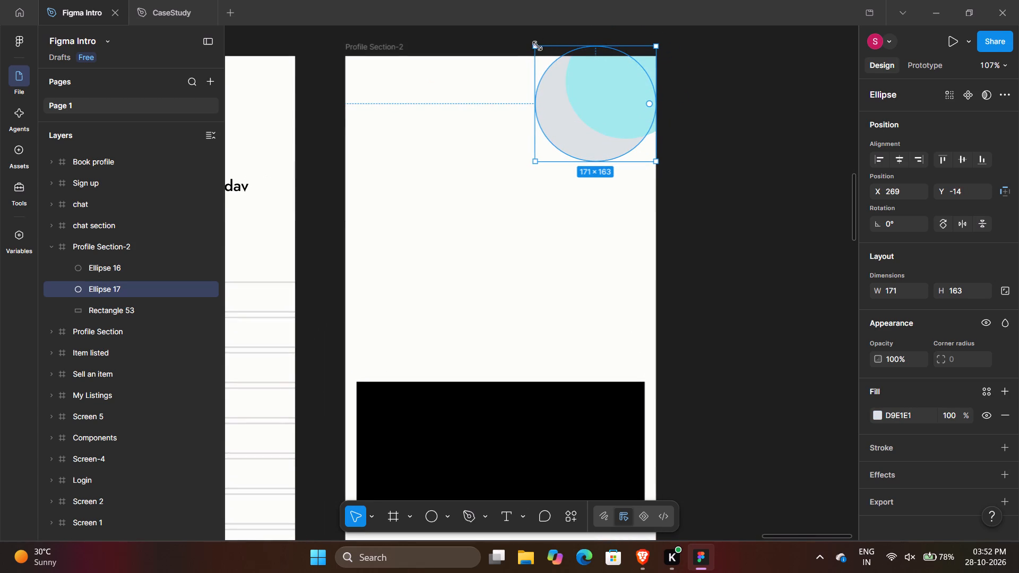
Enlarge the grey ellipse to about 264 by 294 and place it around the cyan circle at about X 253, Y -131.
drag(536, 46, 504, 107)
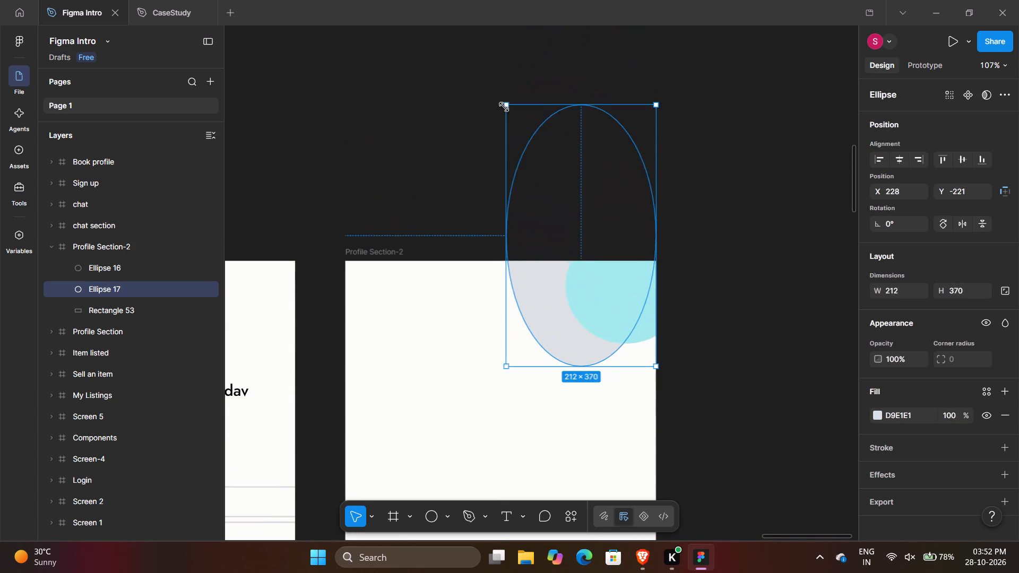
drag(504, 107, 487, 154)
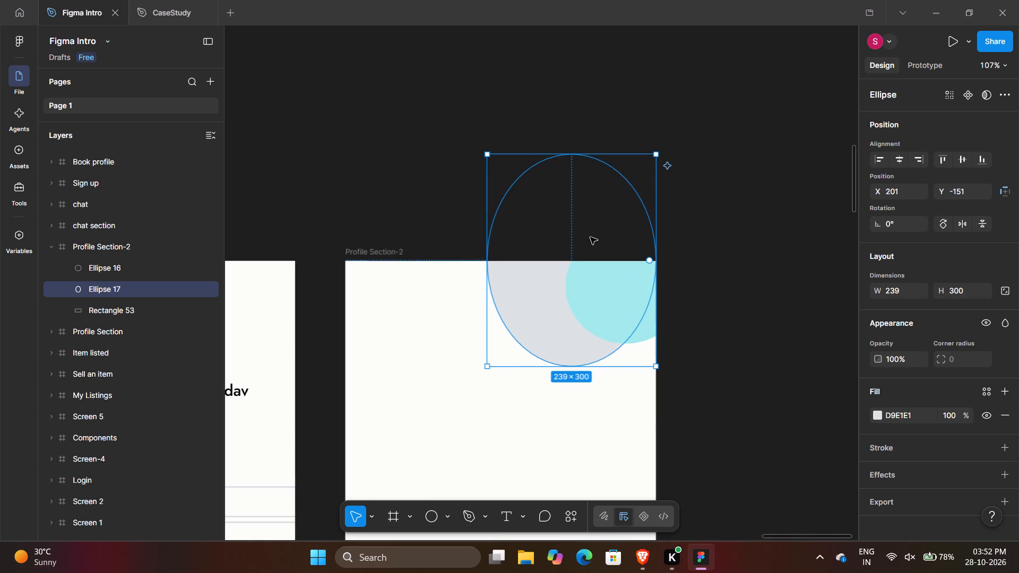
drag(591, 238, 643, 247)
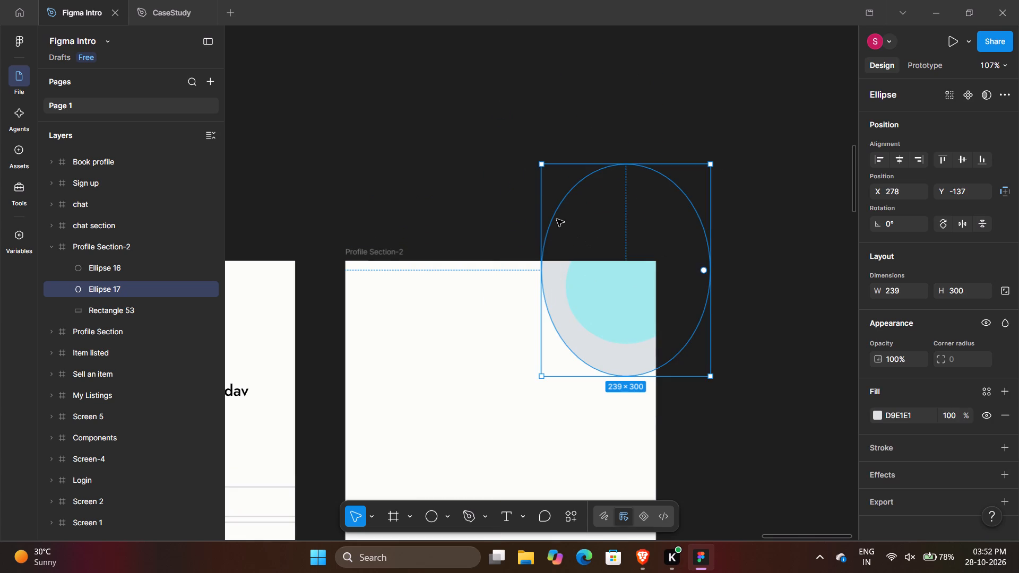
drag(543, 167, 525, 167)
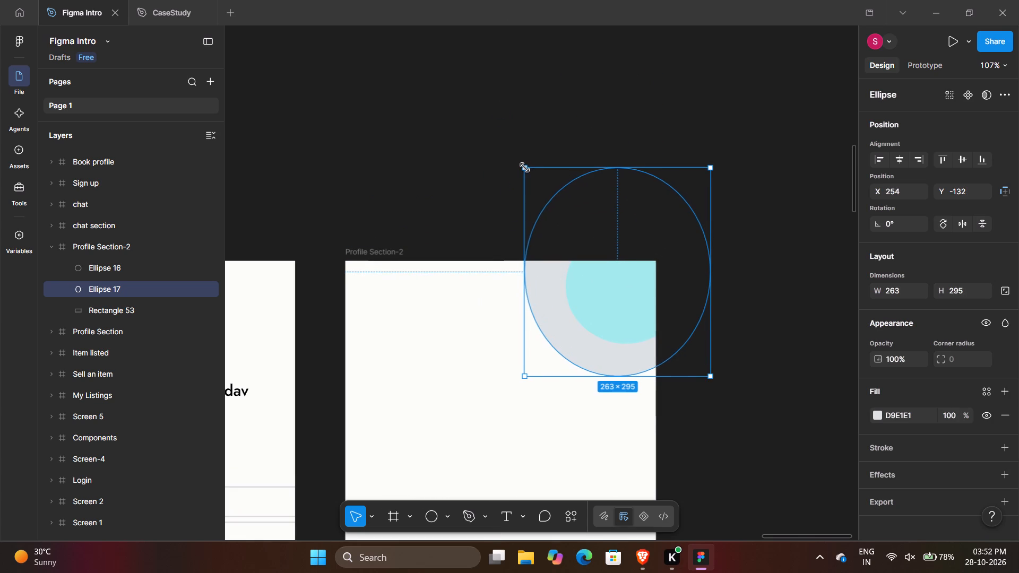
drag(525, 167, 524, 168)
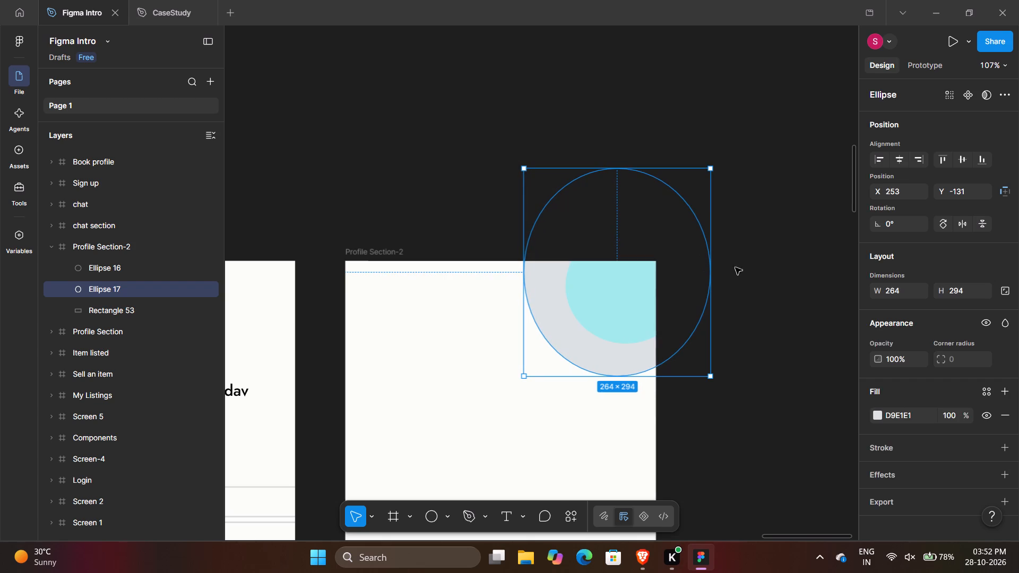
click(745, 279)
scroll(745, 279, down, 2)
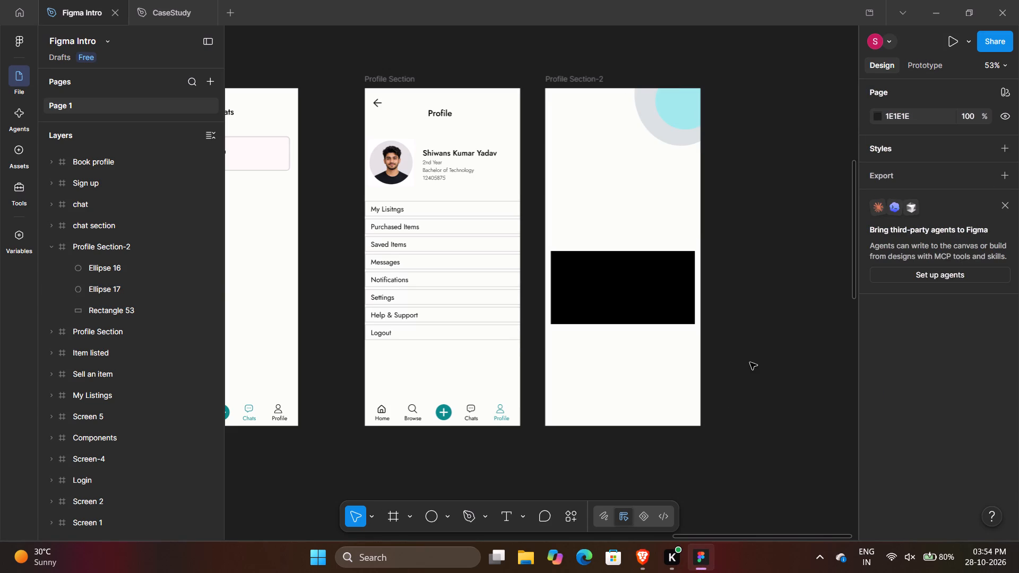
click(672, 136)
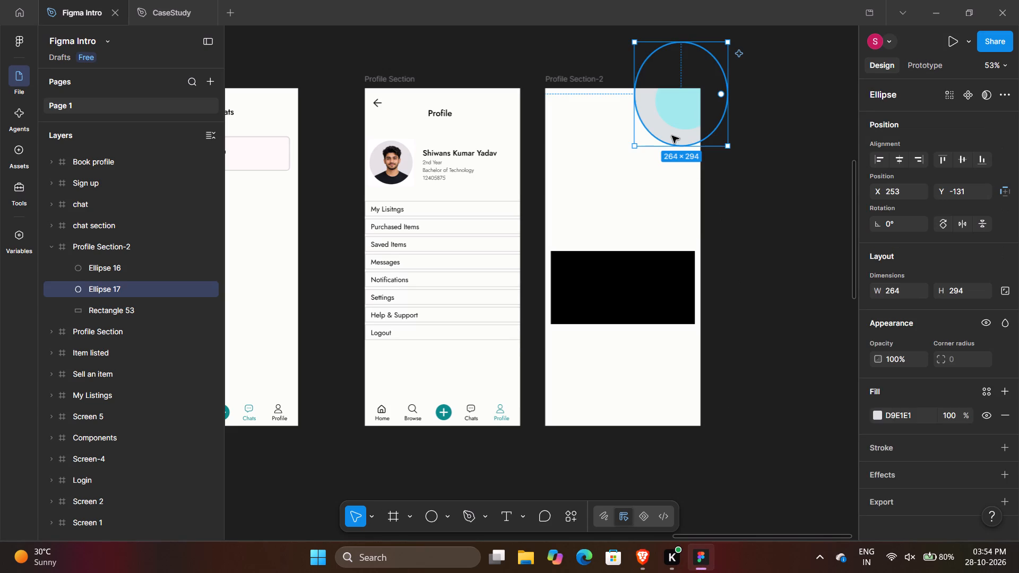
key(Delete)
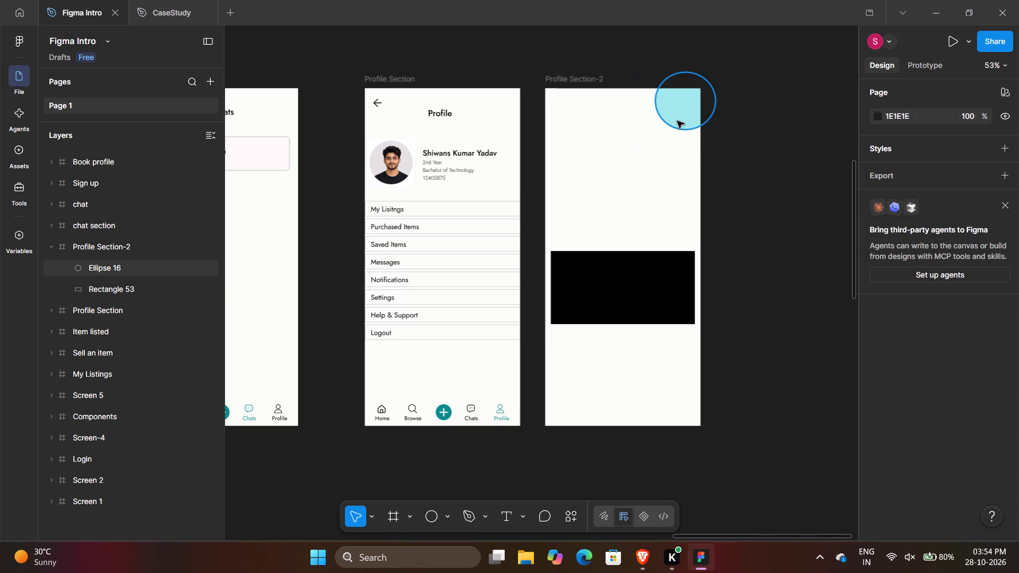
click(677, 121)
key(Delete)
Look through the other CampusCart screens, from My Listings back past Browse, Sign up and Login to Screen 1.
scroll(765, 165, up, 3)
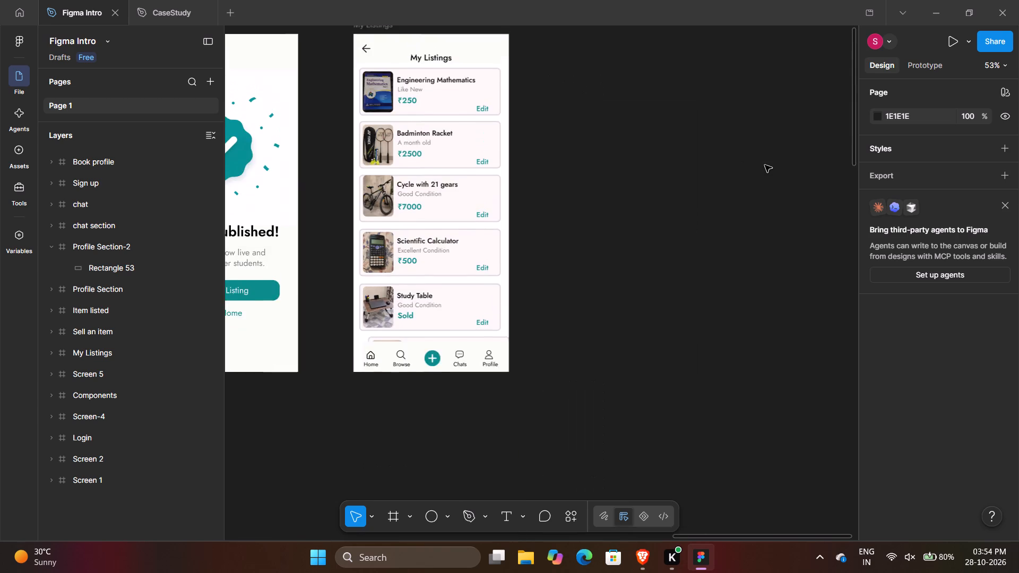
scroll(765, 165, up, 2)
scroll(765, 165, right, 2)
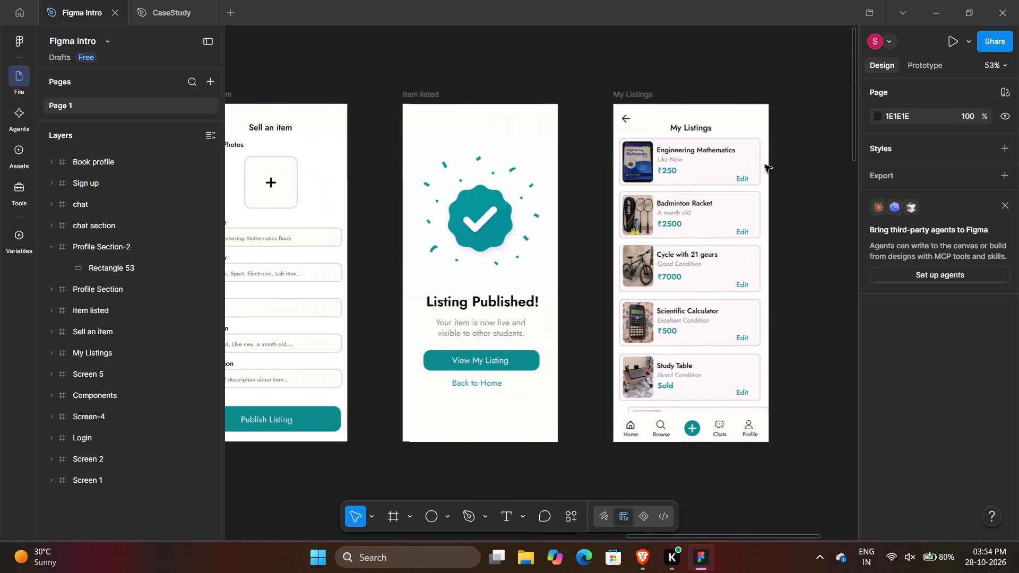
scroll(765, 165, right, 1)
scroll(583, 198, right, 5)
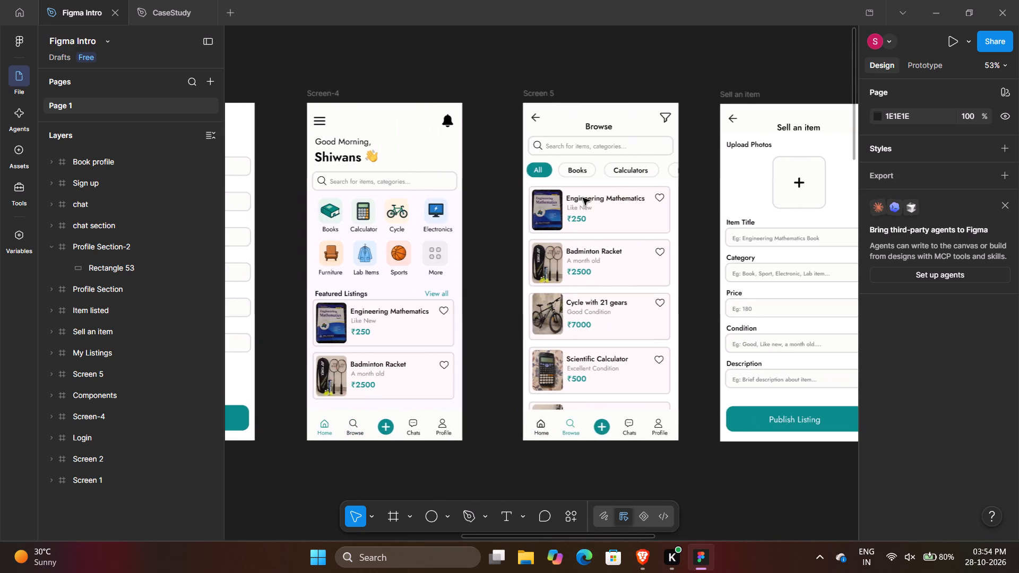
scroll(583, 198, right, 4)
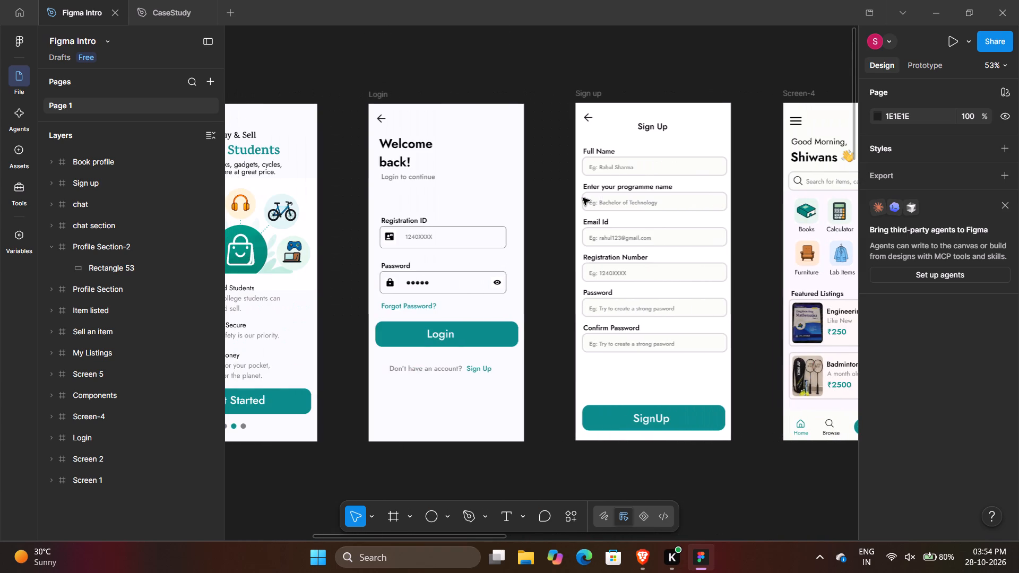
scroll(583, 198, right, 3)
scroll(583, 198, left, 2)
scroll(583, 198, right, 1)
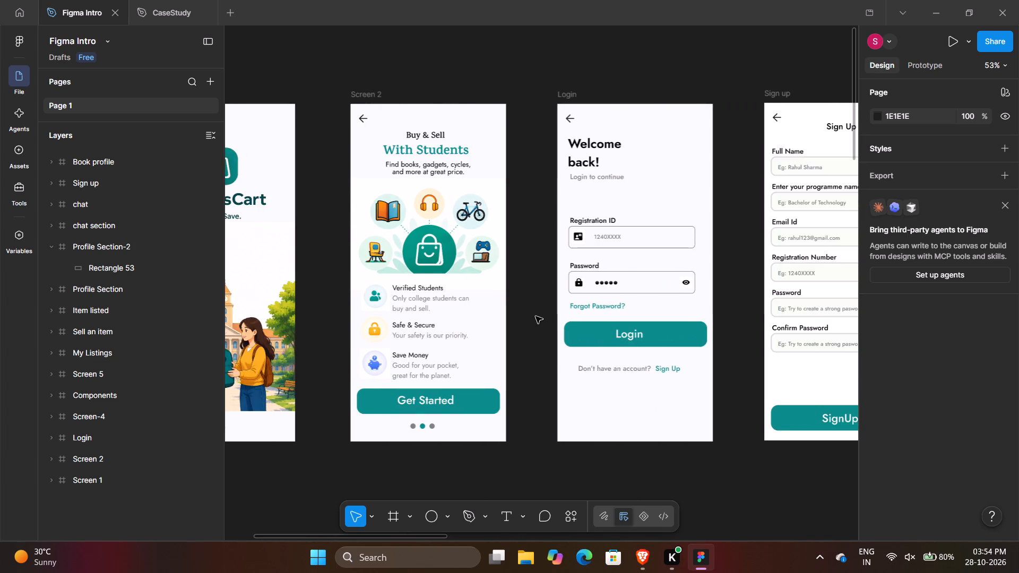
scroll(536, 316, right, 1)
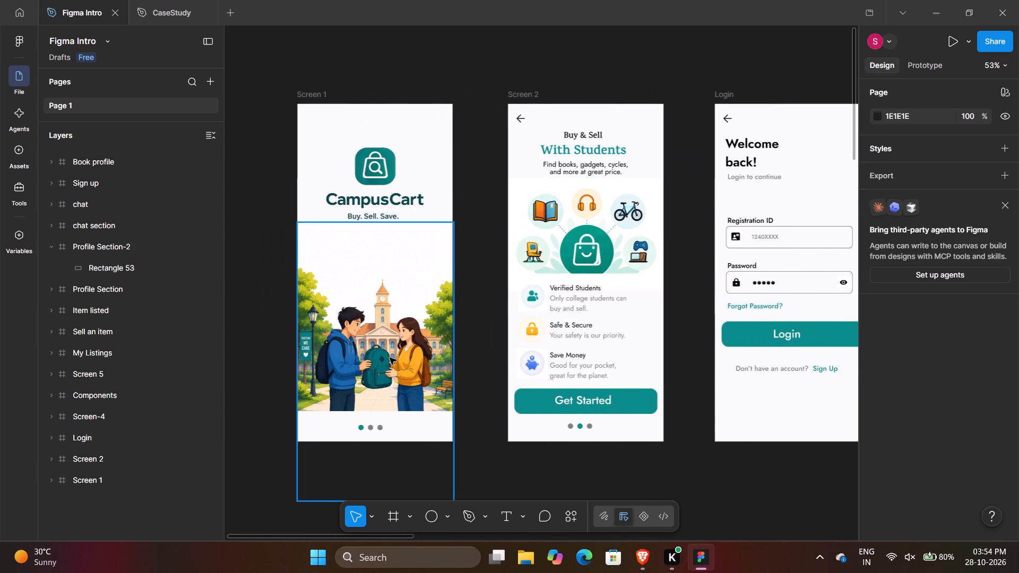
Delete the pale rectangle behind the pagination dots at the bottom of Screen 1, over the hero illustration.
click(390, 358)
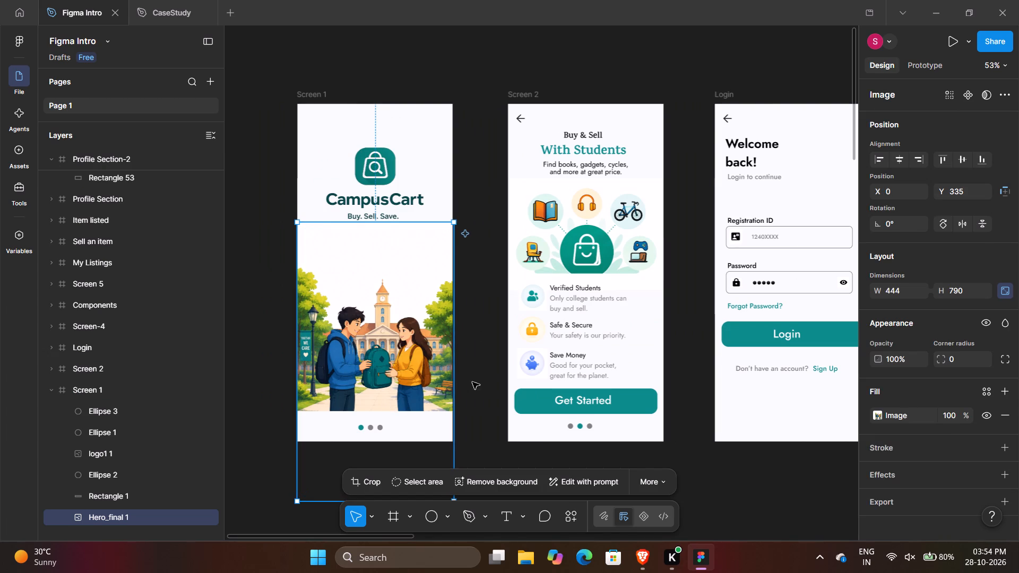
click(488, 367)
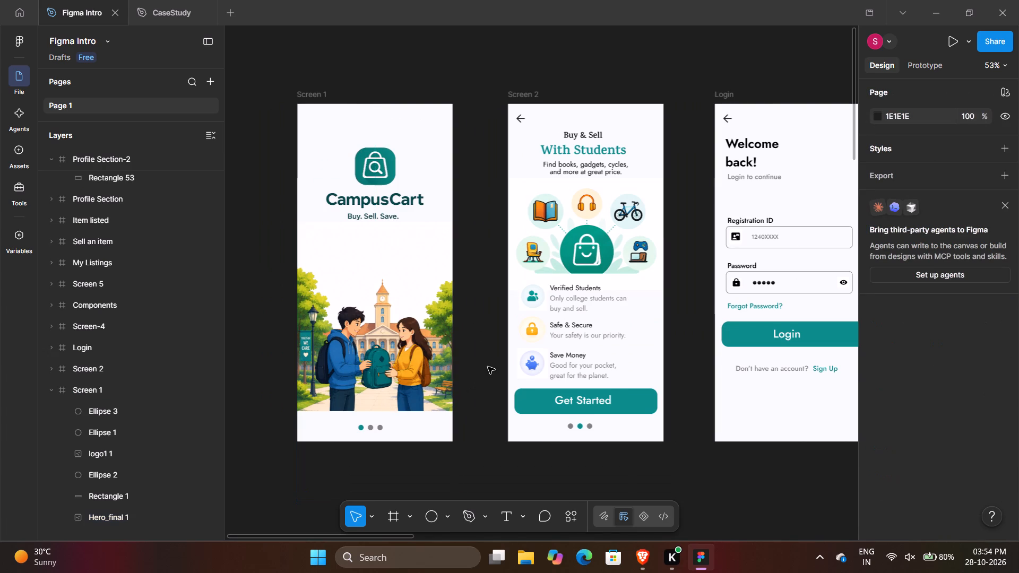
click(427, 419)
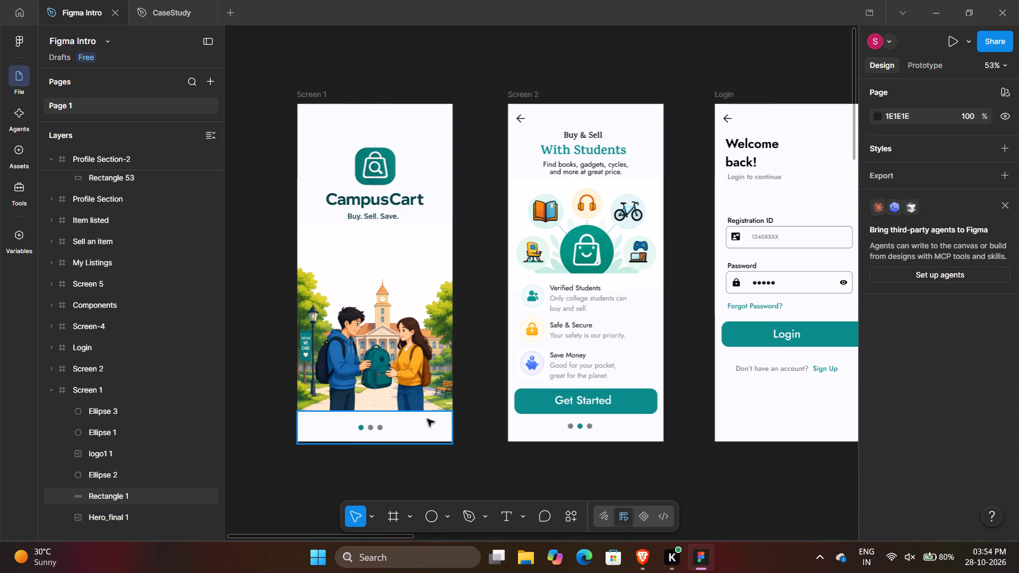
key(Delete)
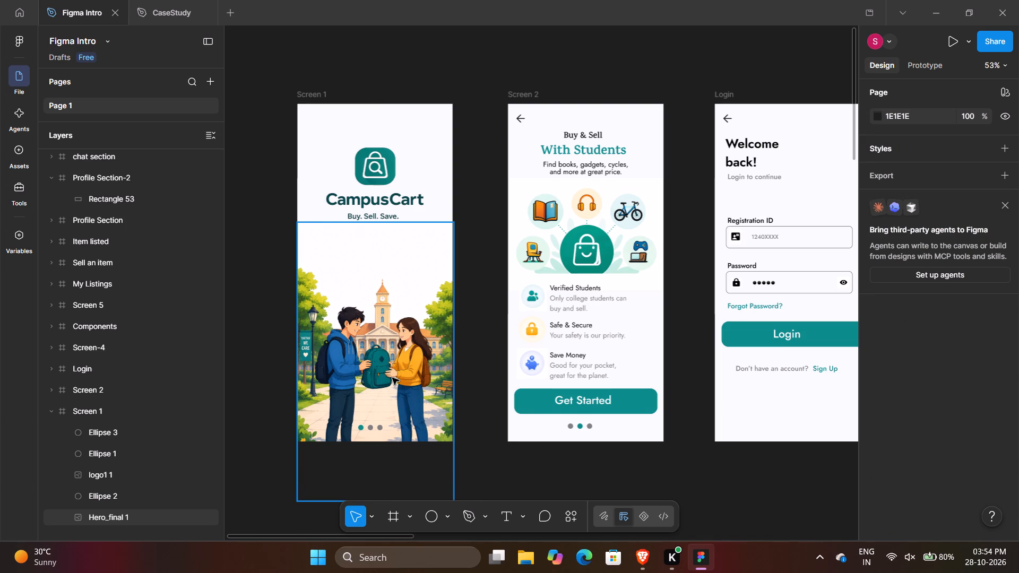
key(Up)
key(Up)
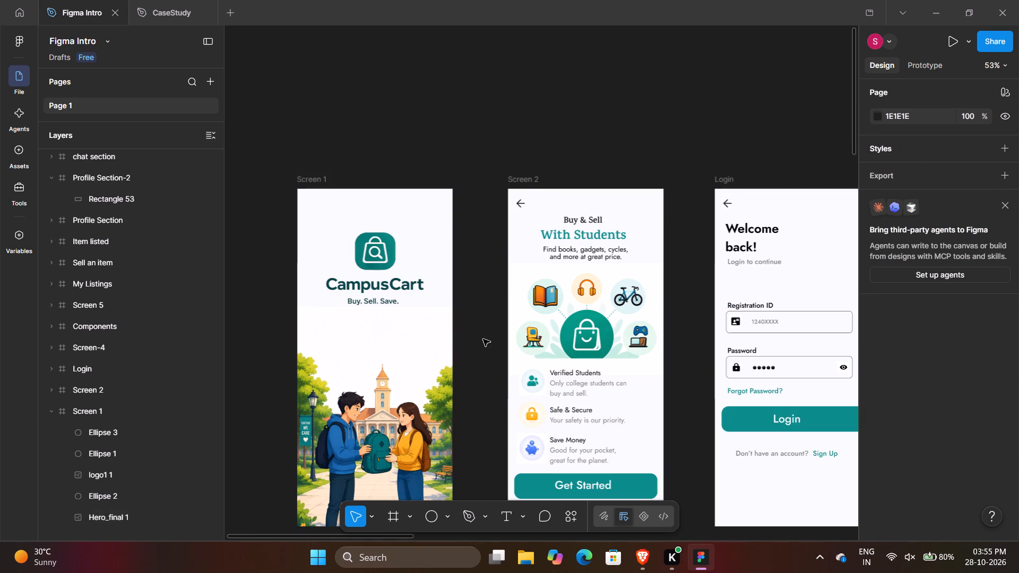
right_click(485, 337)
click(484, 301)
Look through the CampusCart screens from Screen 1 across to Profile Section-2, and select the black rectangle there for inspection.
scroll(484, 301, down, 1)
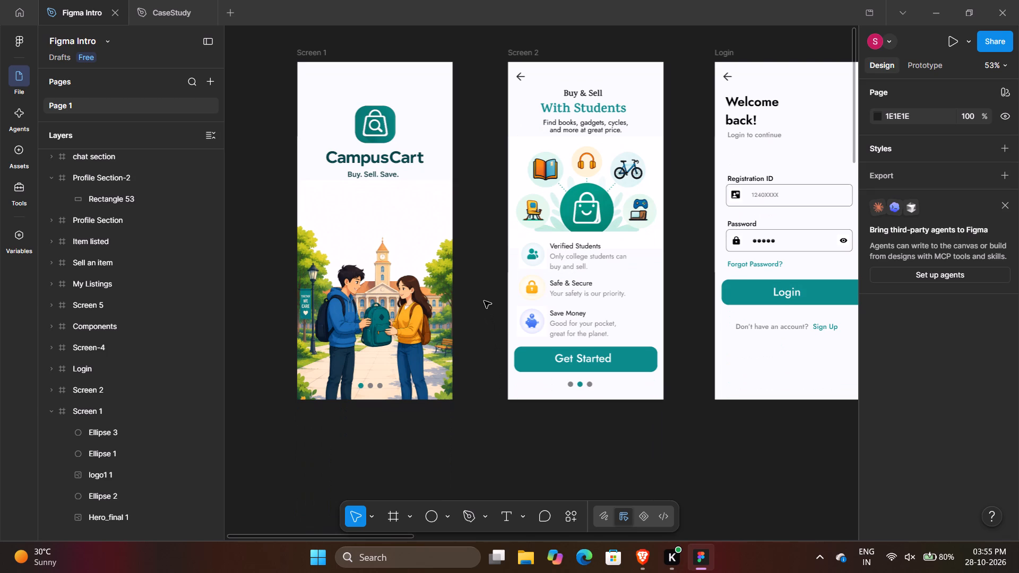
scroll(484, 301, left, 2)
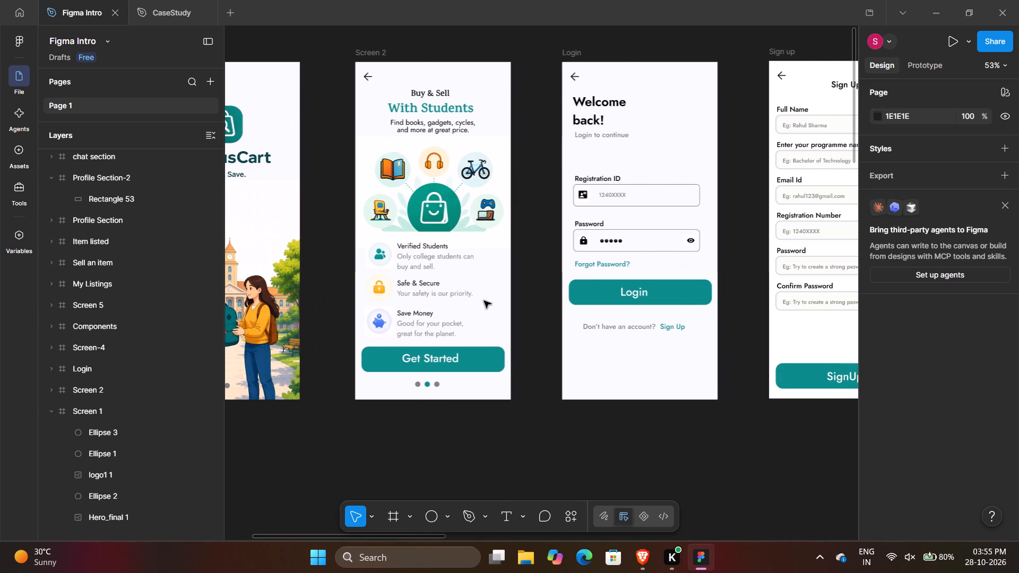
scroll(484, 301, left, 1)
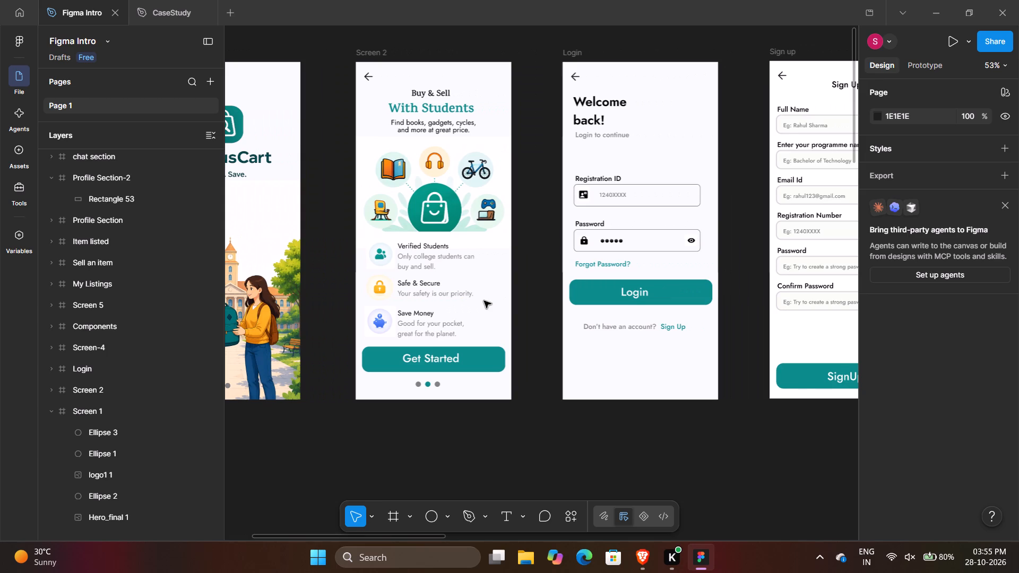
scroll(484, 301, left, 1)
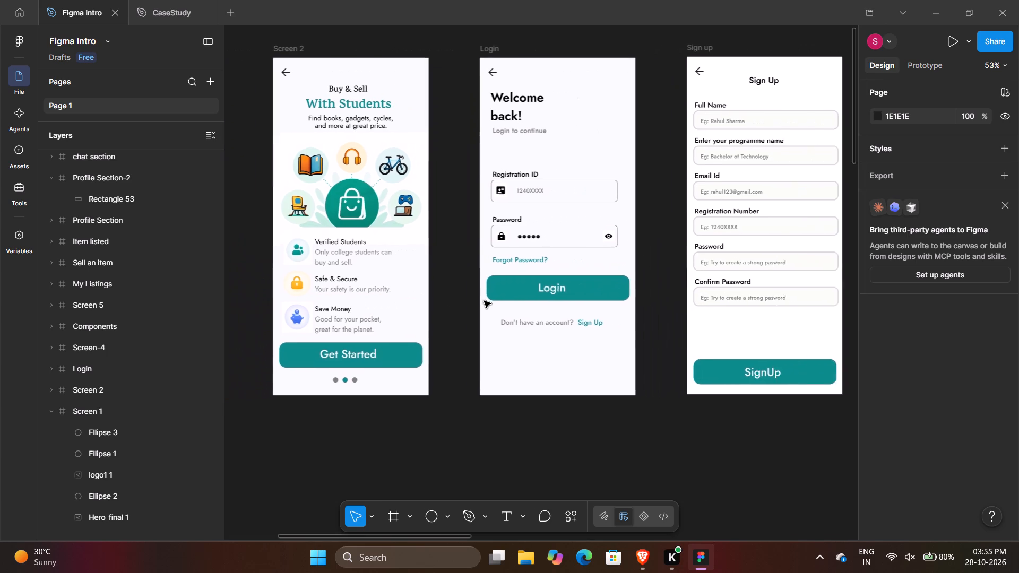
scroll(484, 301, left, 4)
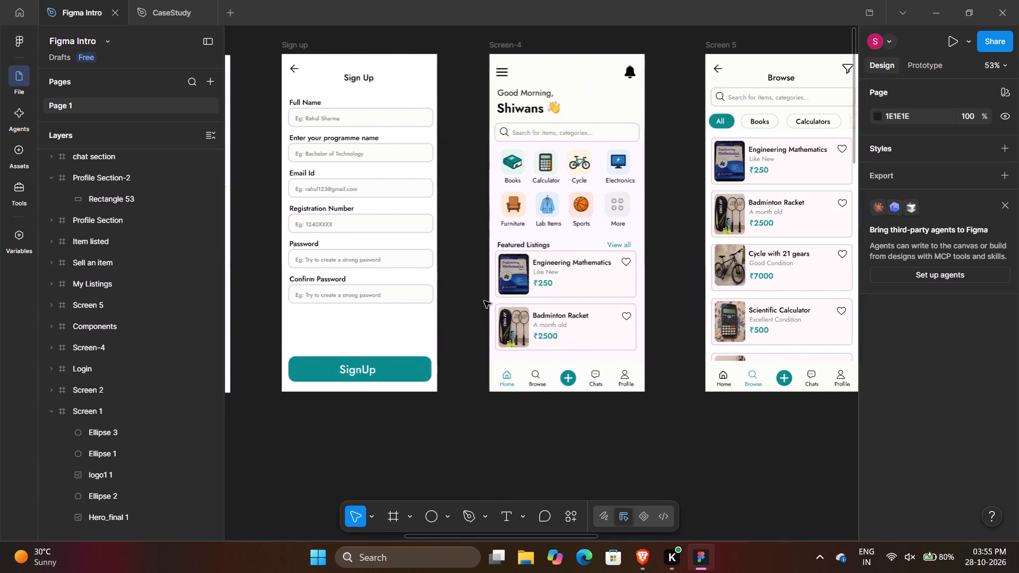
scroll(484, 301, left, 2)
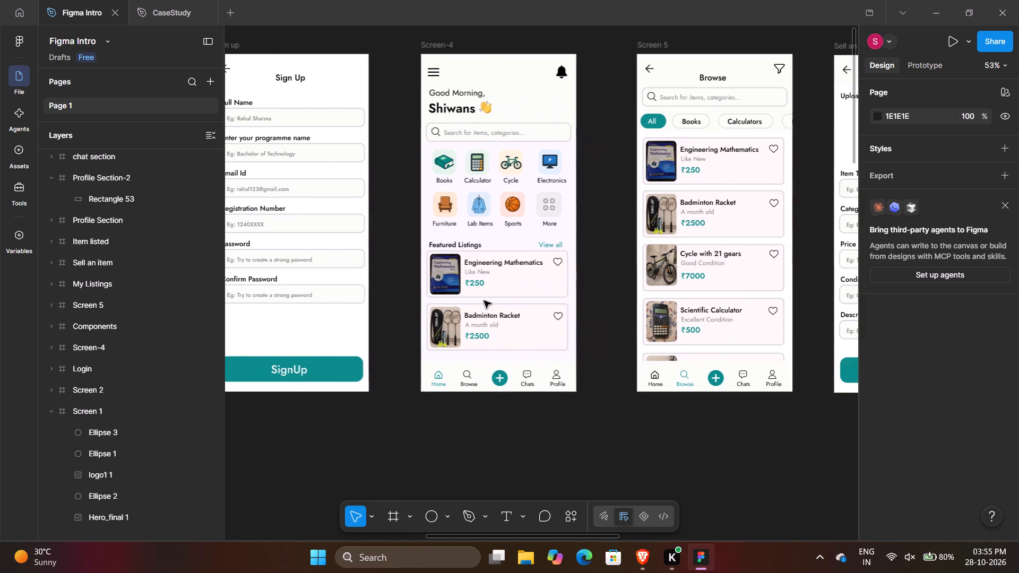
scroll(484, 301, left, 1)
scroll(484, 301, right, 1)
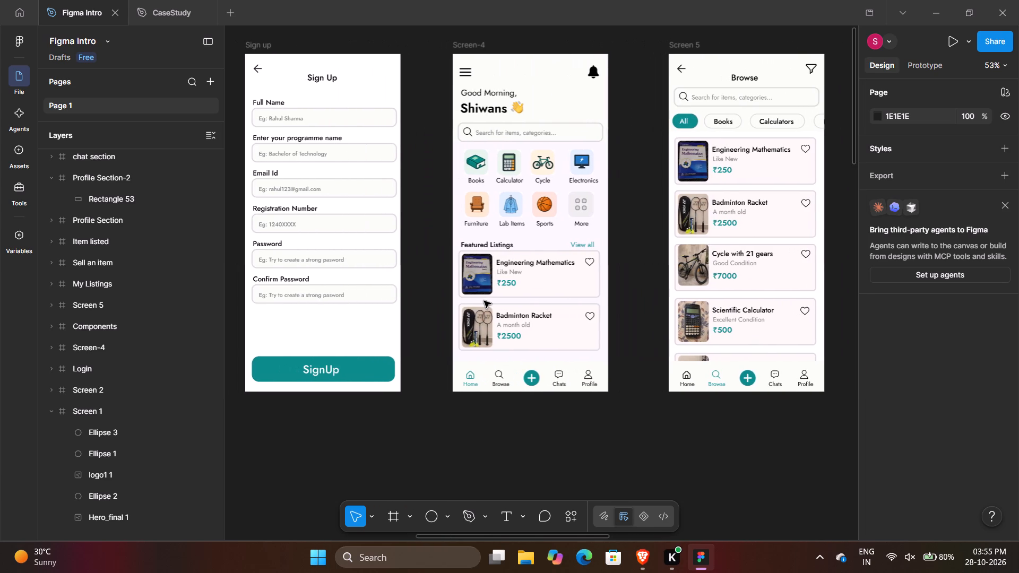
scroll(484, 301, left, 4)
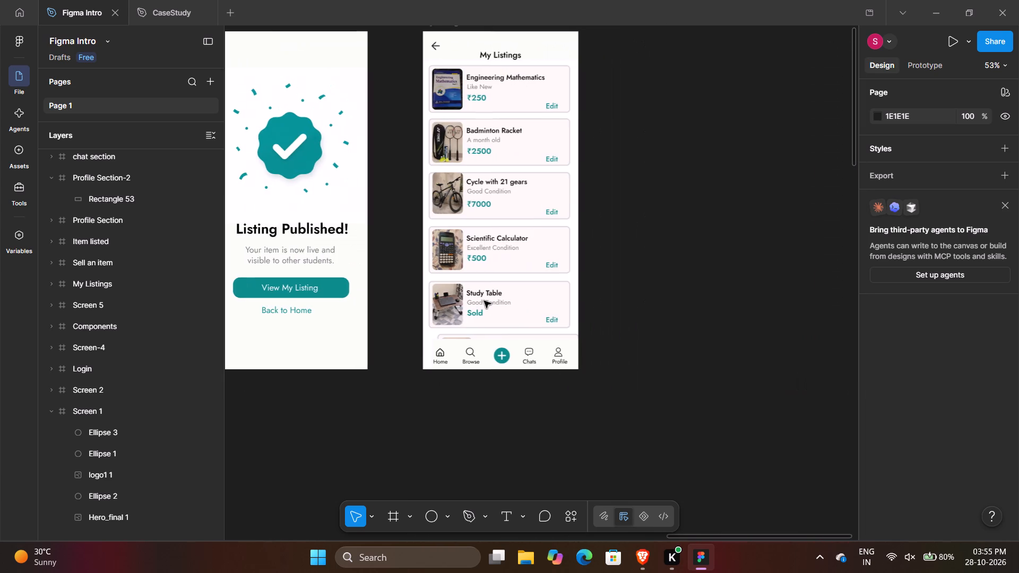
scroll(484, 301, left, 1)
scroll(484, 301, down, 3)
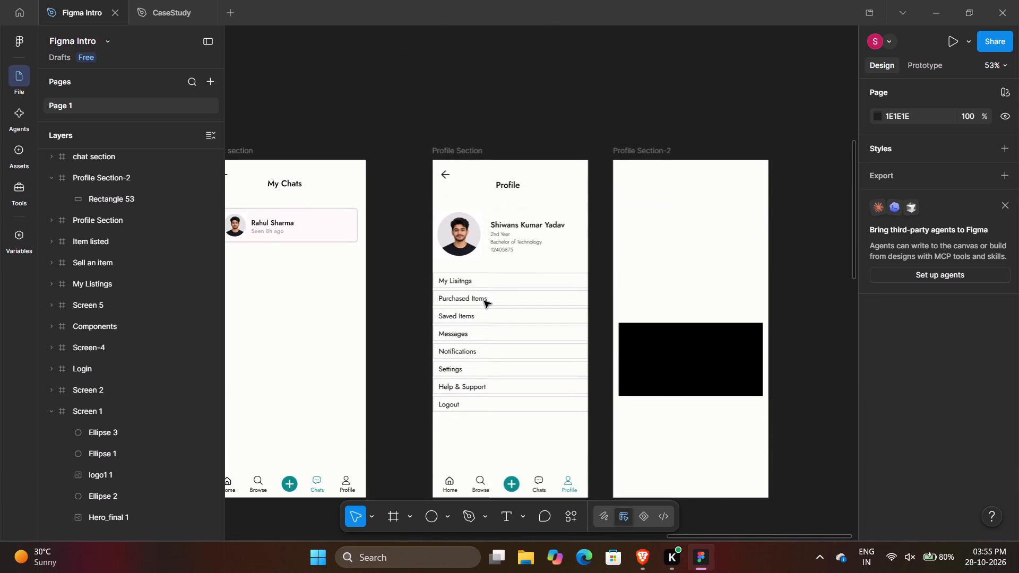
click(702, 360)
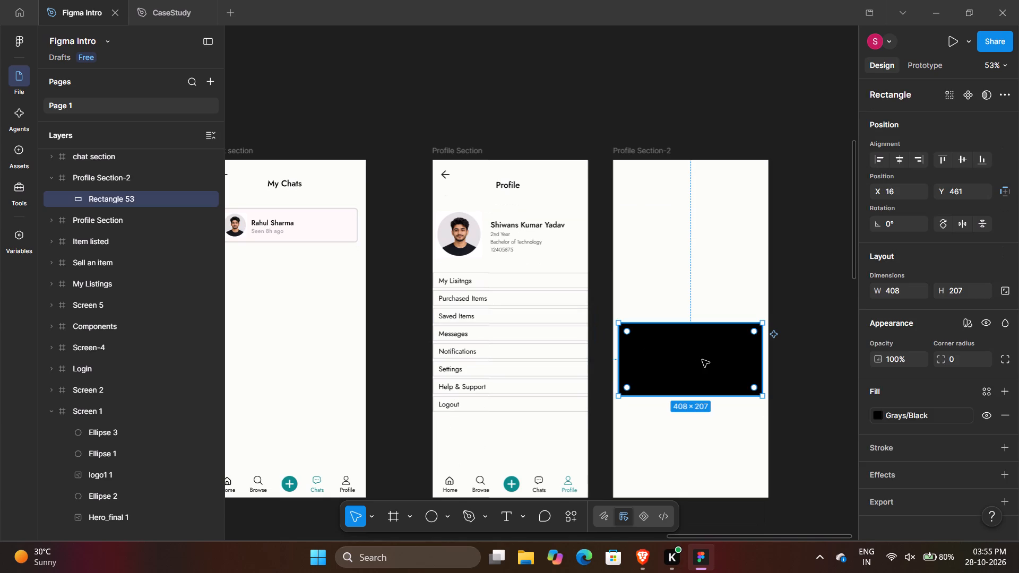
scroll(273, 215, left, 1)
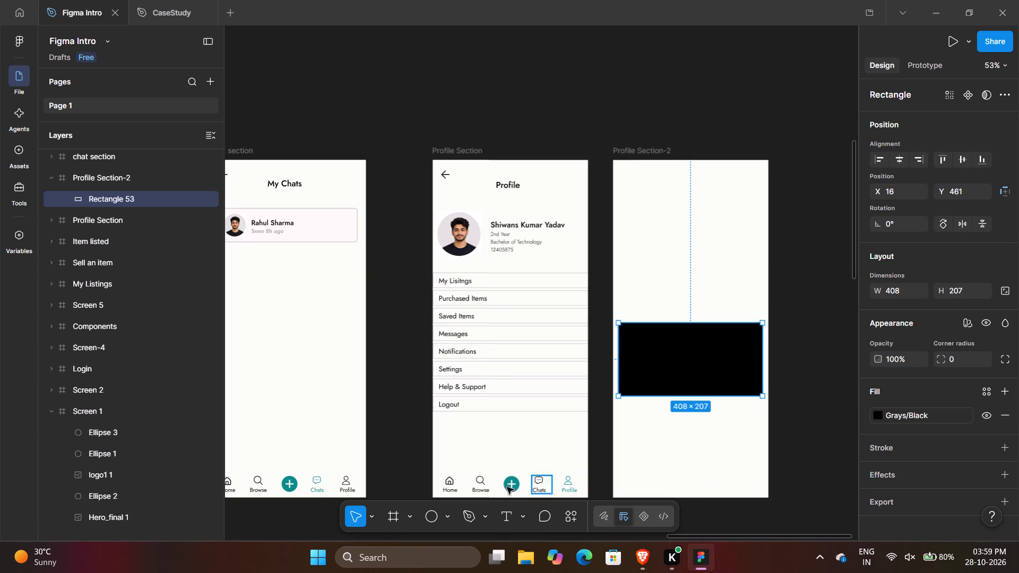
click(431, 522)
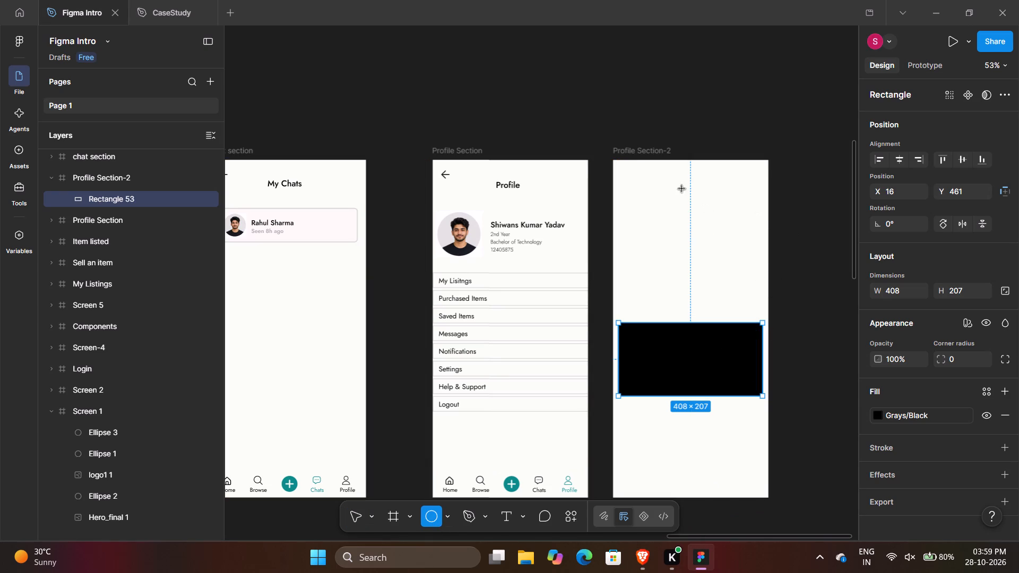
drag(679, 185, 762, 263)
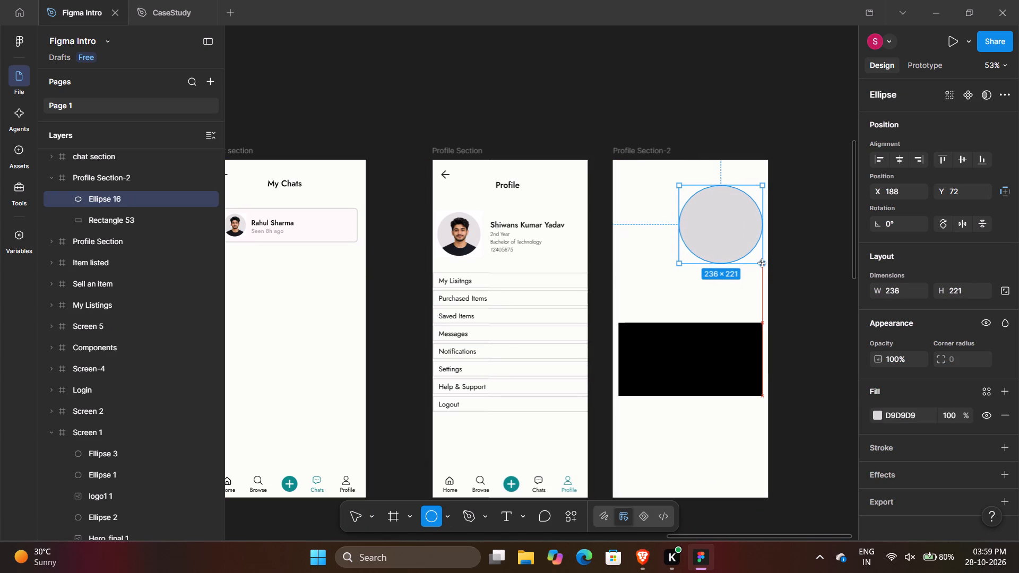
drag(762, 263, 729, 235)
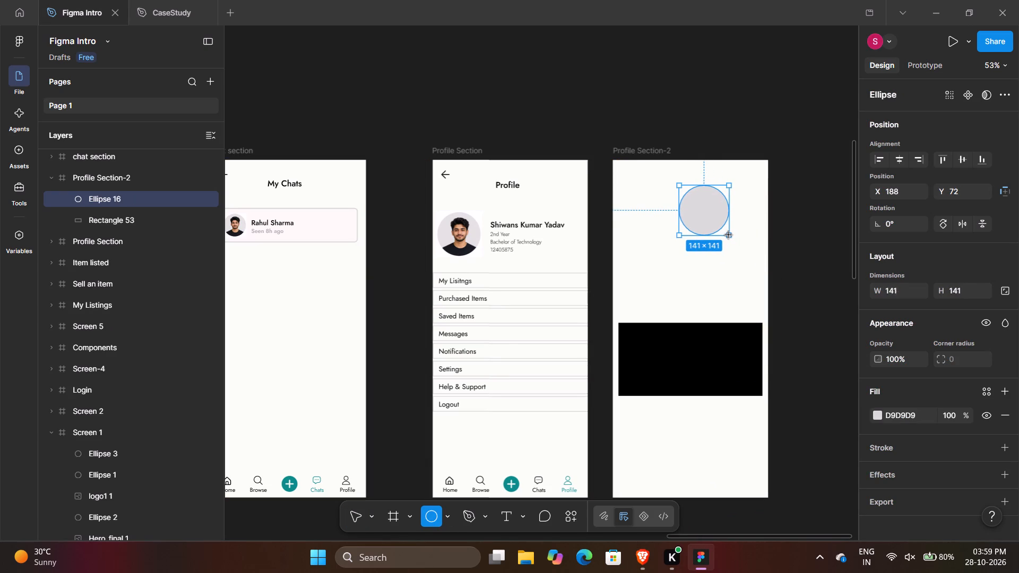
drag(729, 235, 722, 234)
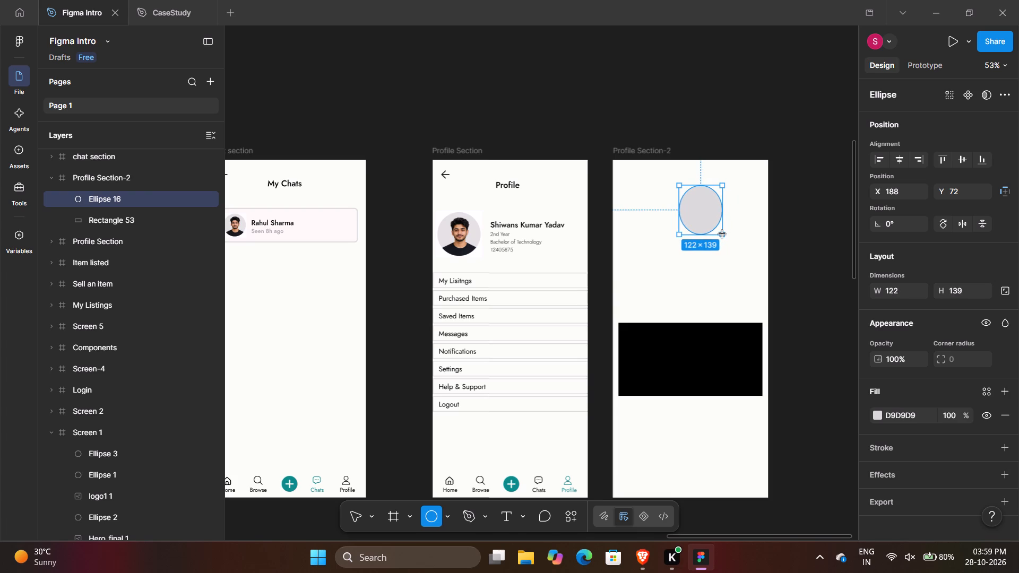
drag(722, 234, 731, 234)
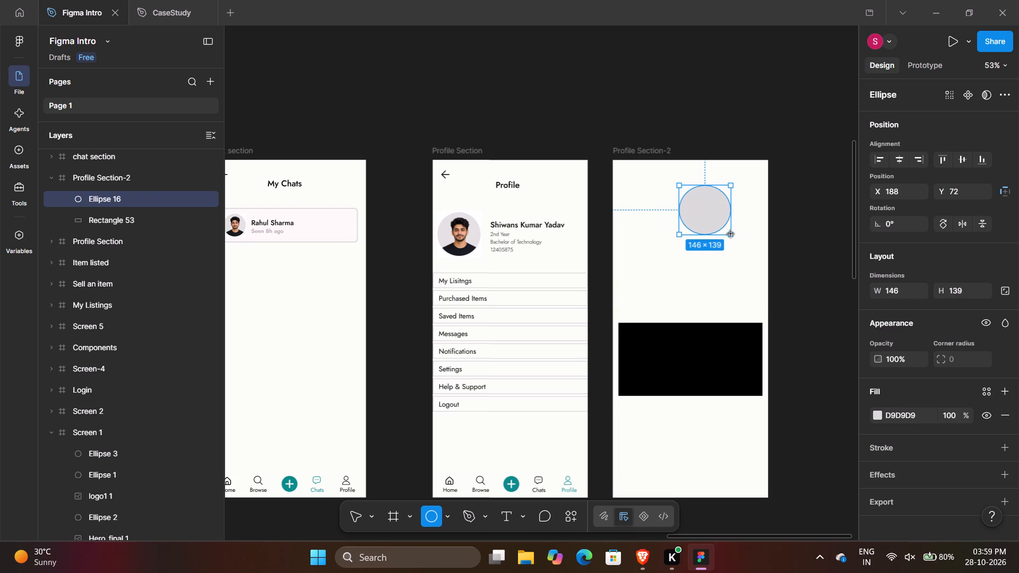
drag(731, 234, 728, 236)
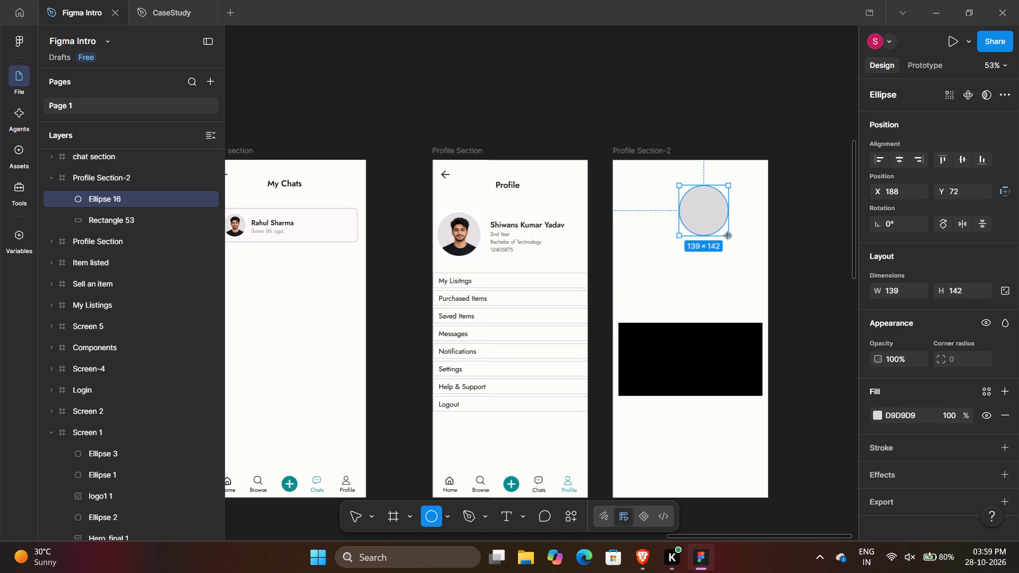
drag(728, 236, 729, 236)
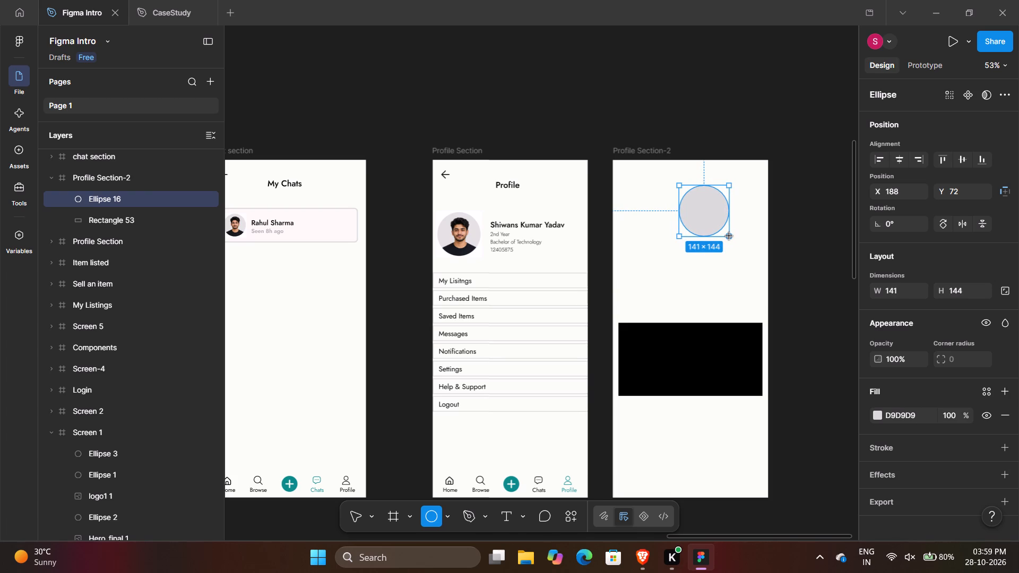
drag(729, 236, 728, 235)
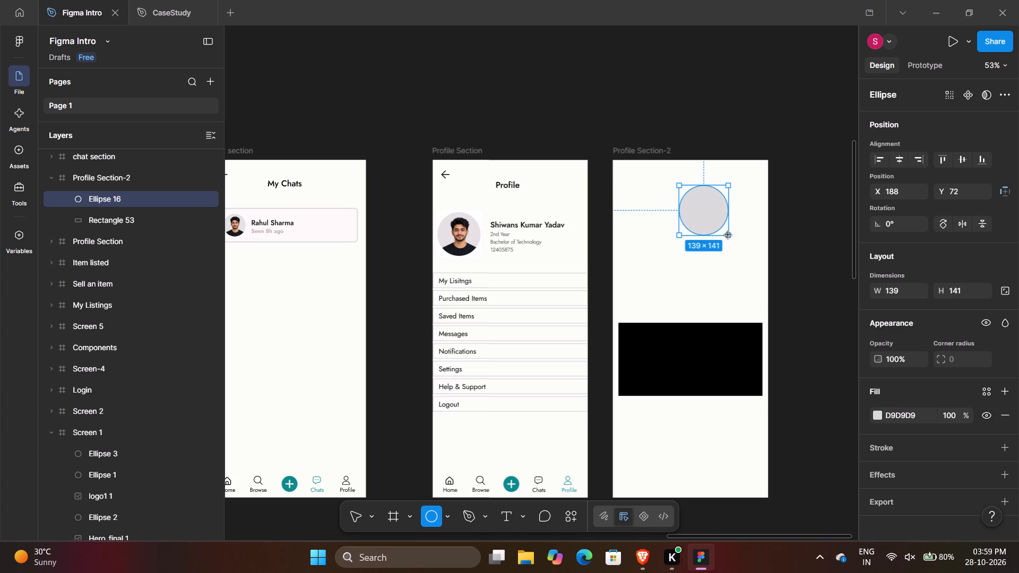
drag(728, 235, 729, 235)
drag(729, 235, 729, 235)
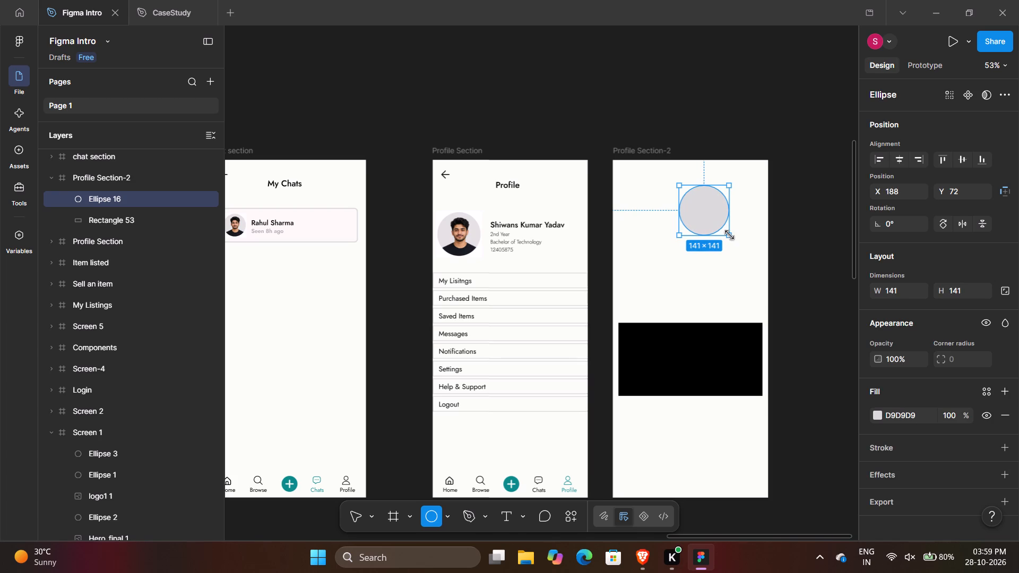
Fill the circle with teal #0C8C8C and lighten that colour to the pale teal A3D6D6.
click(913, 412)
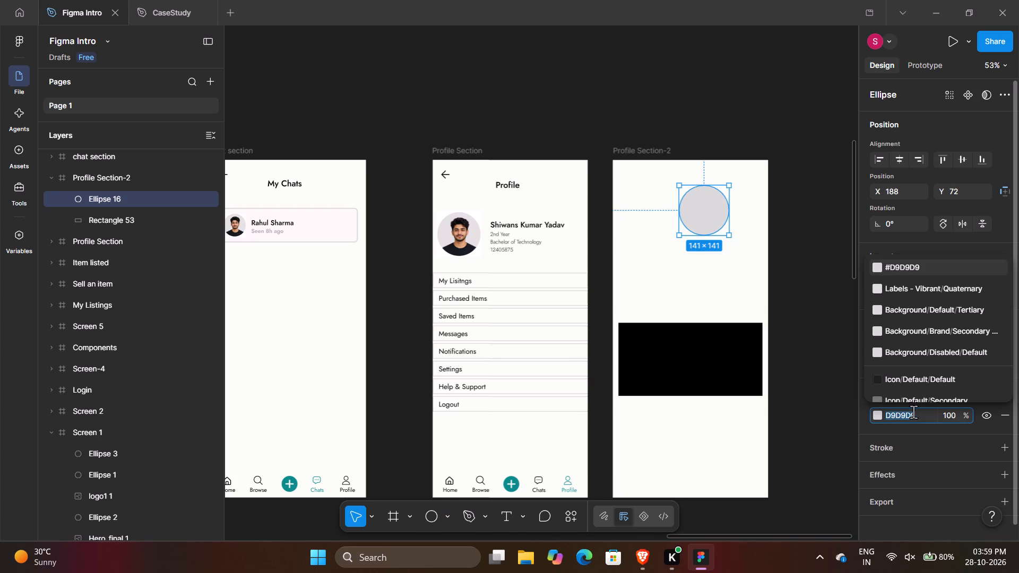
key(BackSpace)
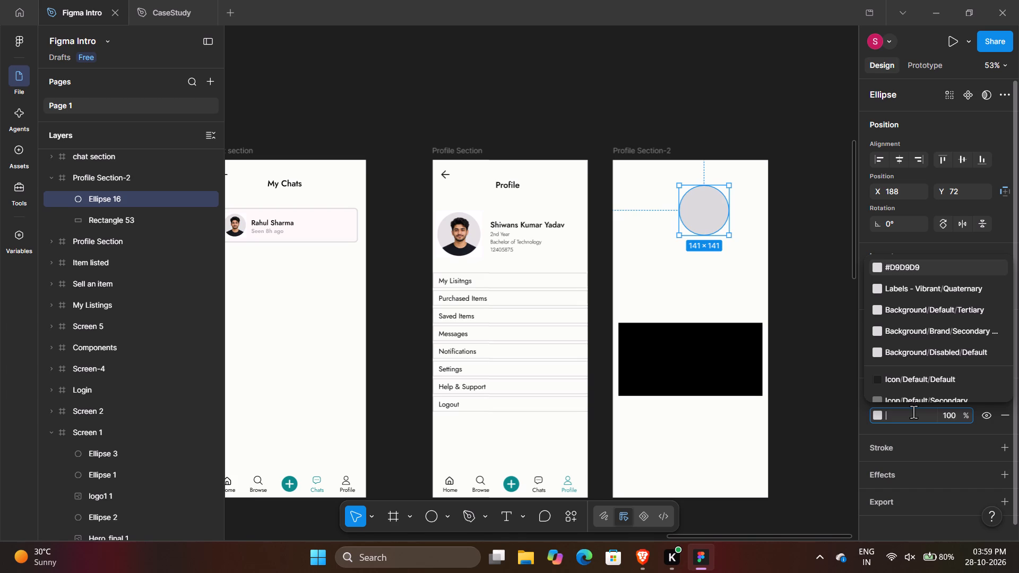
text(#0c8c8c)
key(Return)
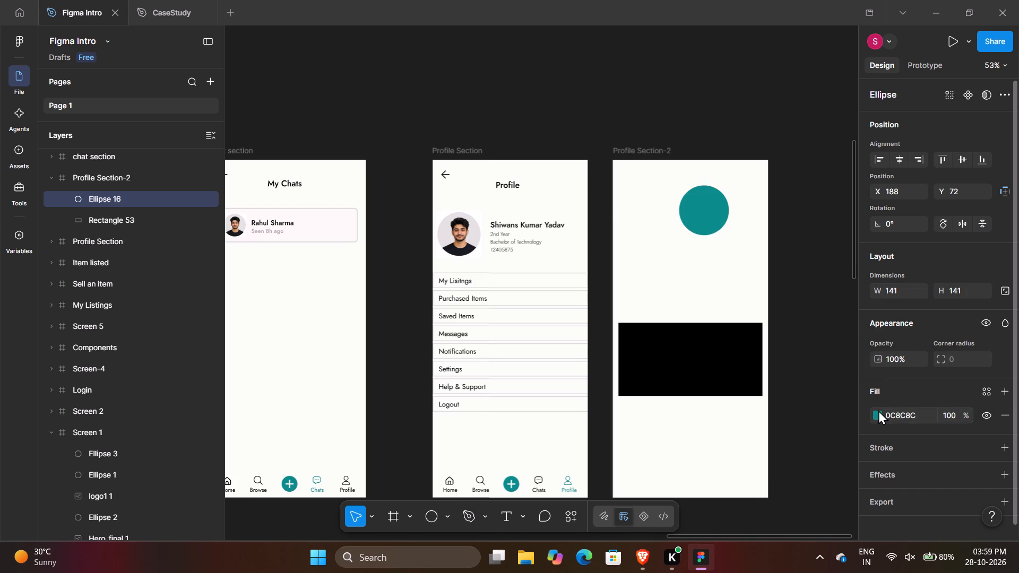
click(878, 410)
drag(810, 302, 779, 270)
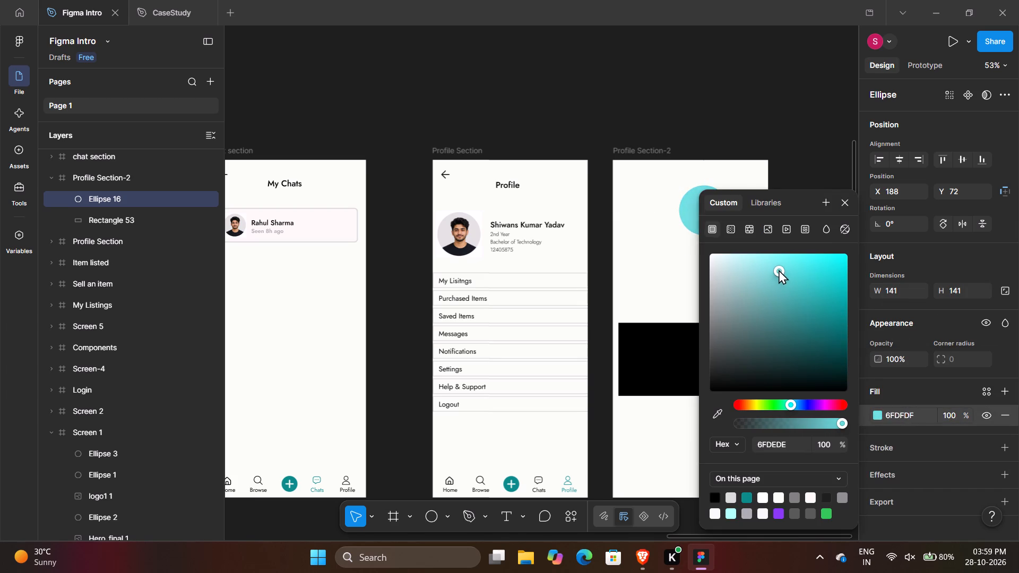
drag(779, 270, 743, 275)
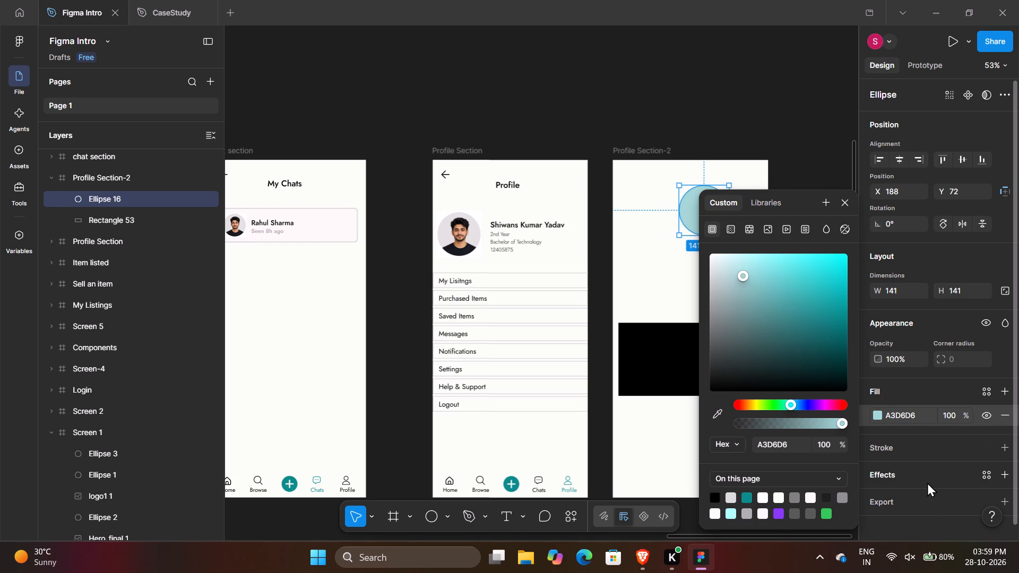
Add a black 000000 inside stroke of weight 1 to the circle and set the circle's opacity to 30%.
click(906, 445)
scroll(909, 447, down, 1)
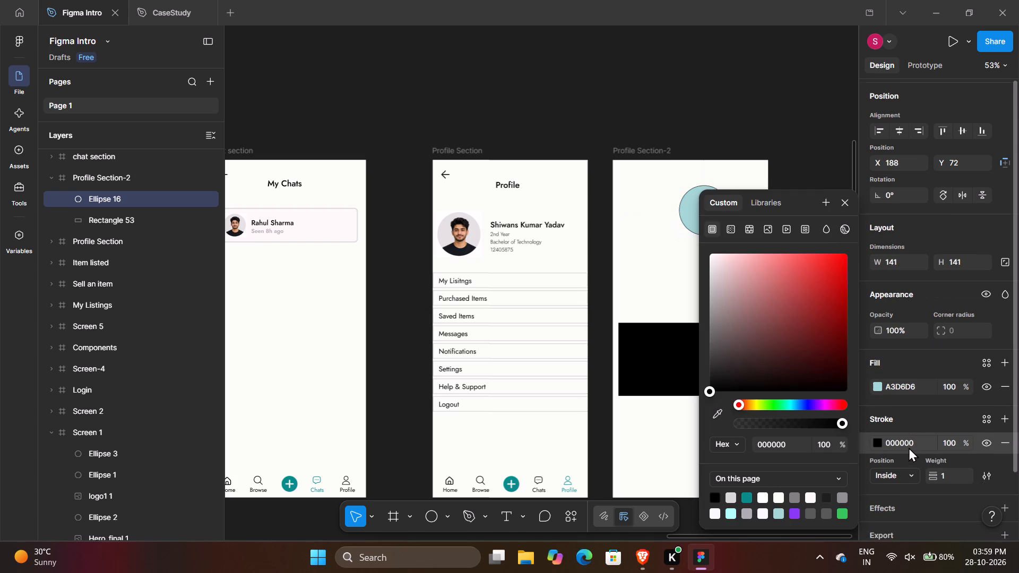
scroll(909, 447, down, 1)
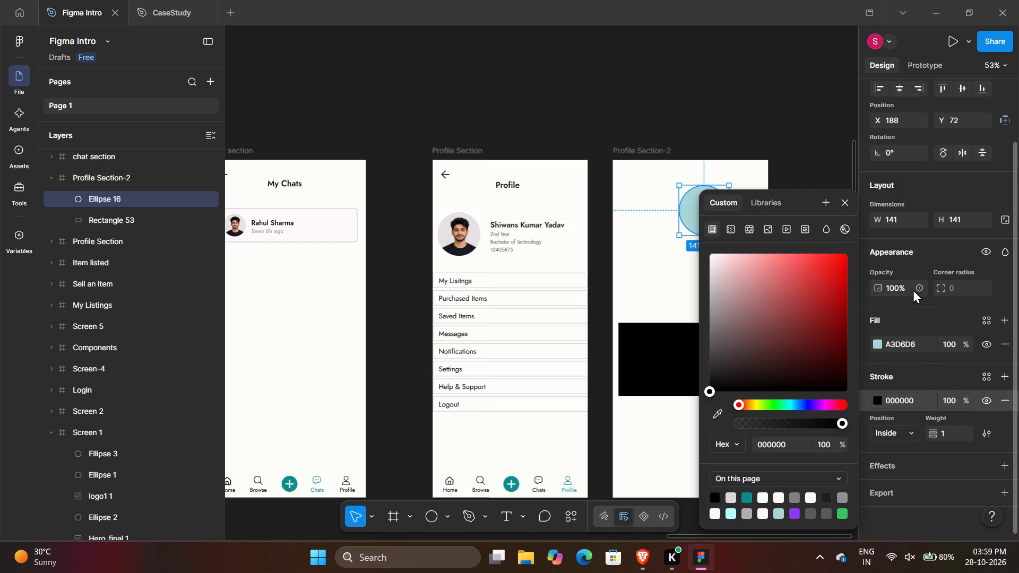
click(903, 290)
key(BackSpace)
text(30)
key(Return)
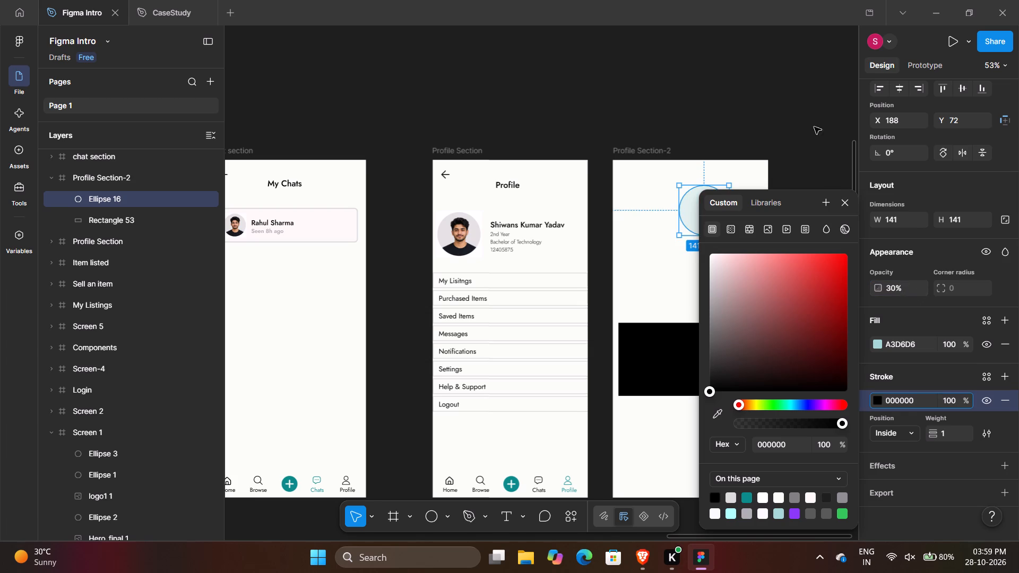
click(804, 114)
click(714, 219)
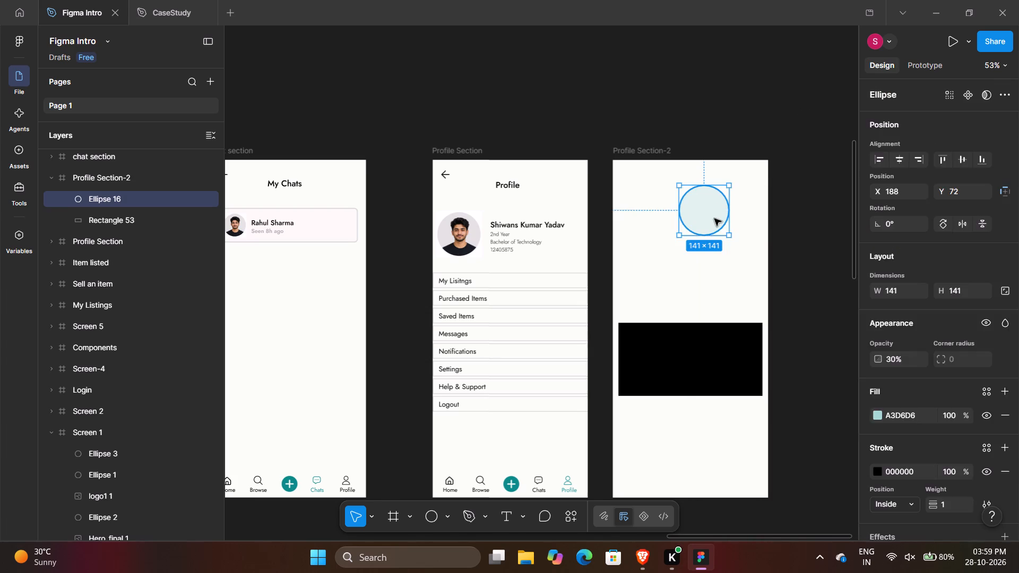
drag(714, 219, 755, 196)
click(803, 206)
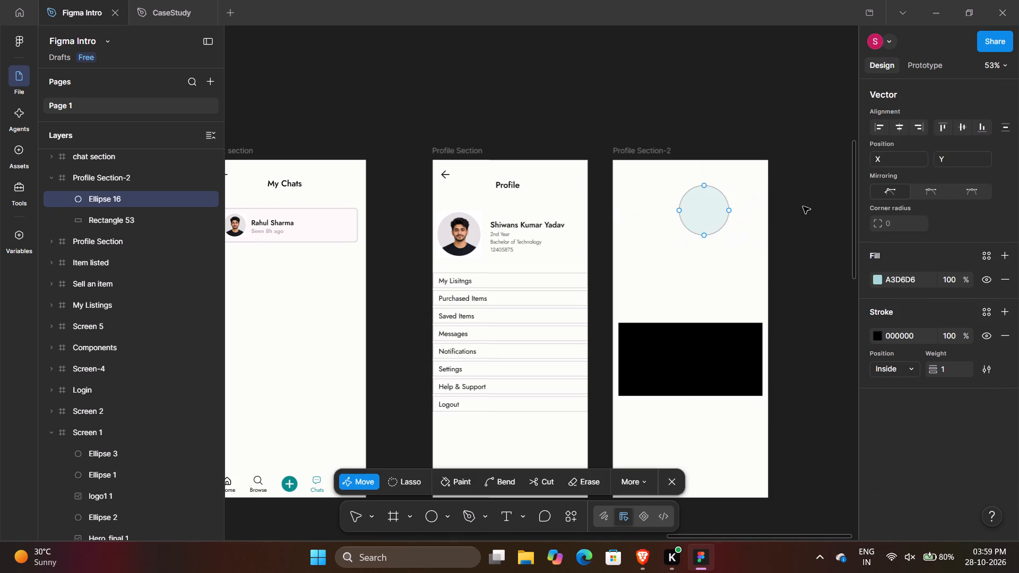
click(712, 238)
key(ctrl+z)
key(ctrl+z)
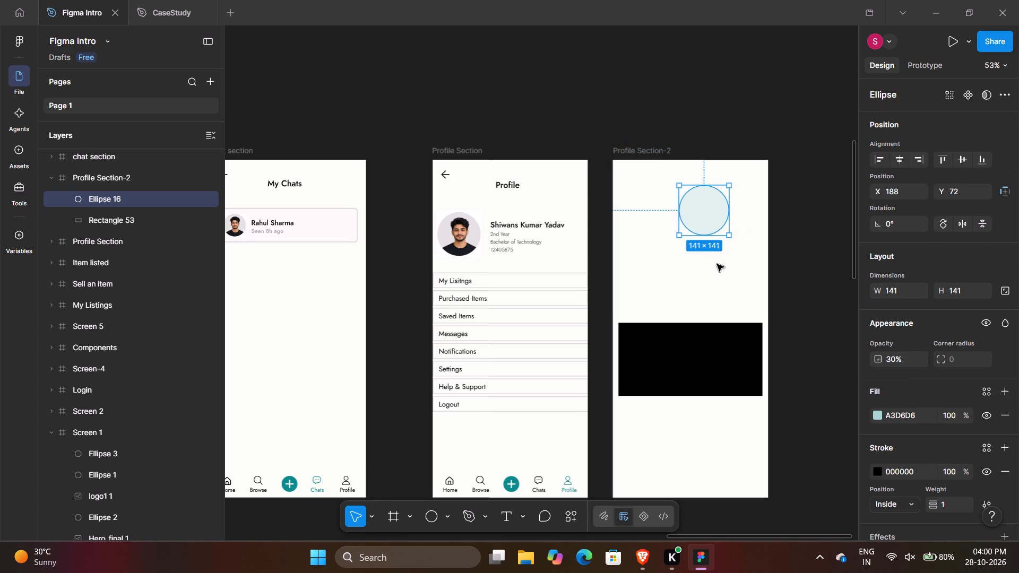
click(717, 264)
Brighten the circle's fill to cyan-teal 23E8E8 and remove its black stroke.
click(714, 222)
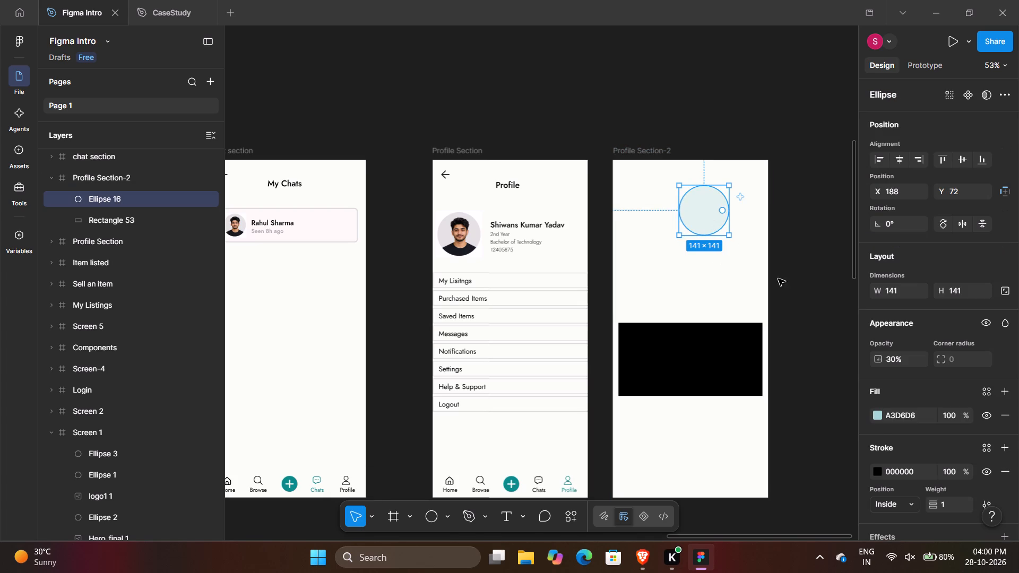
click(875, 407)
click(879, 412)
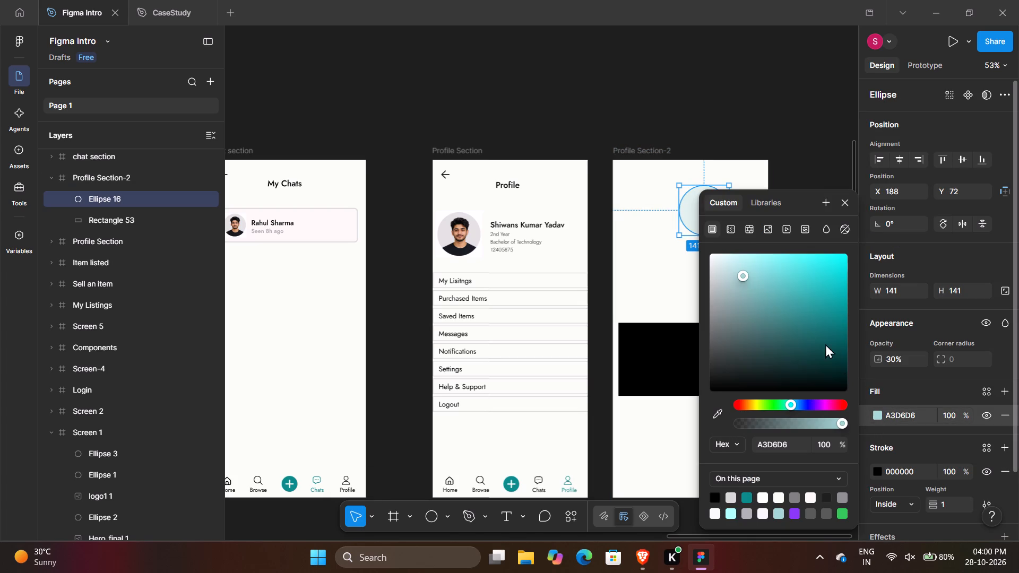
drag(791, 306, 819, 273)
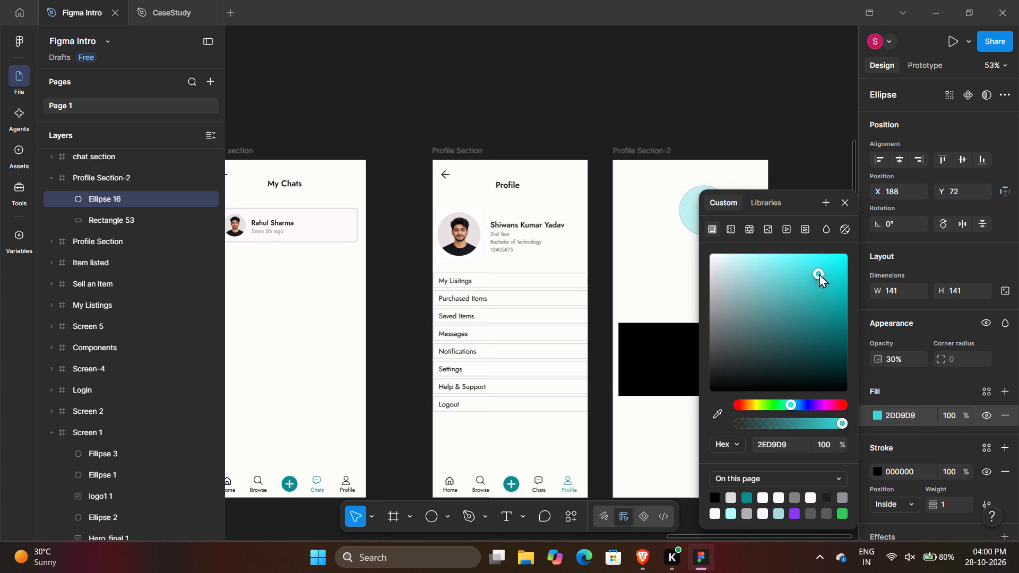
drag(819, 273, 827, 266)
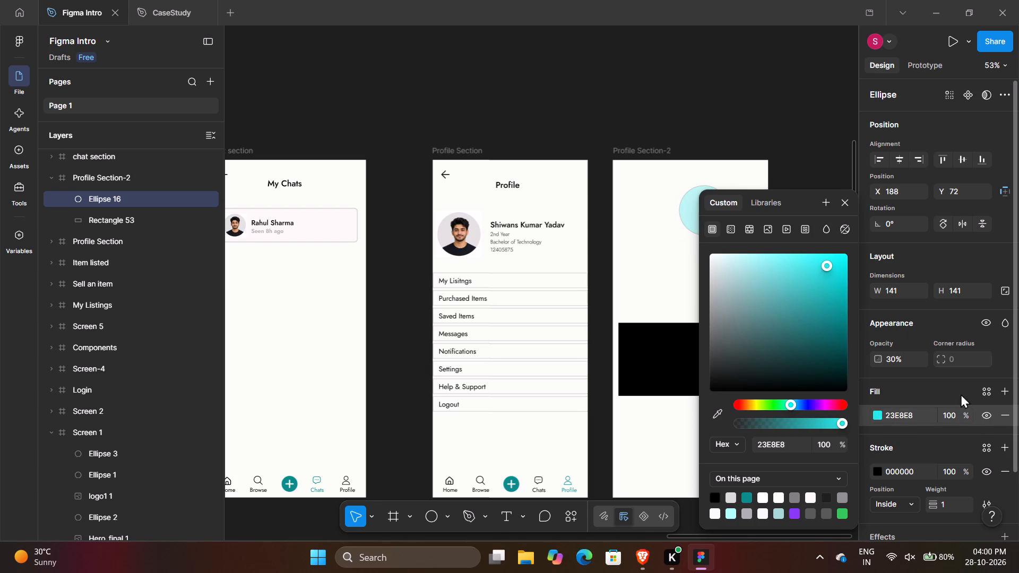
click(999, 469)
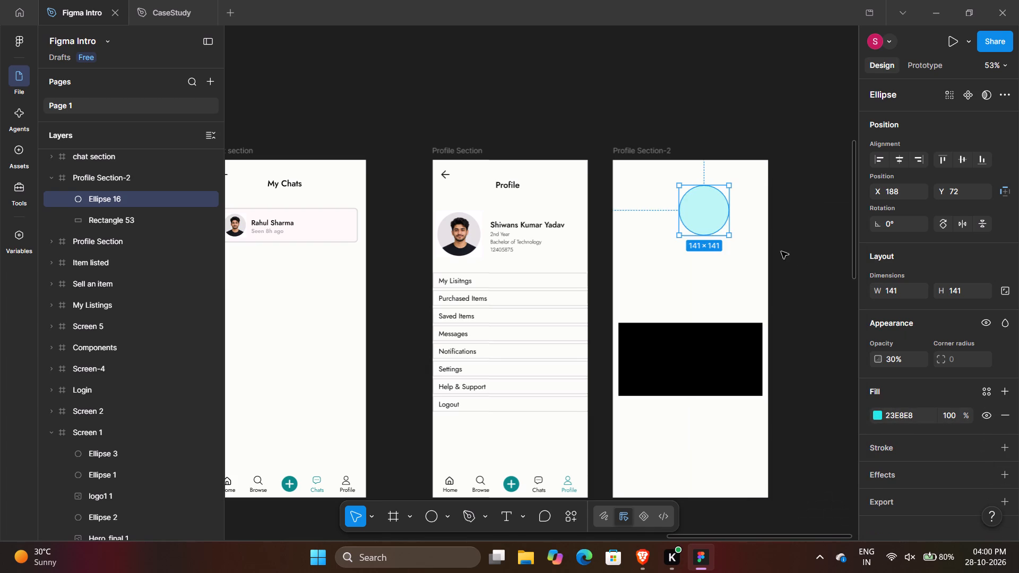
Move the circle to the upper-right corner of the Profile Section-2 frame, at about X 330, Y -22, partly outside the frame.
drag(700, 217, 744, 181)
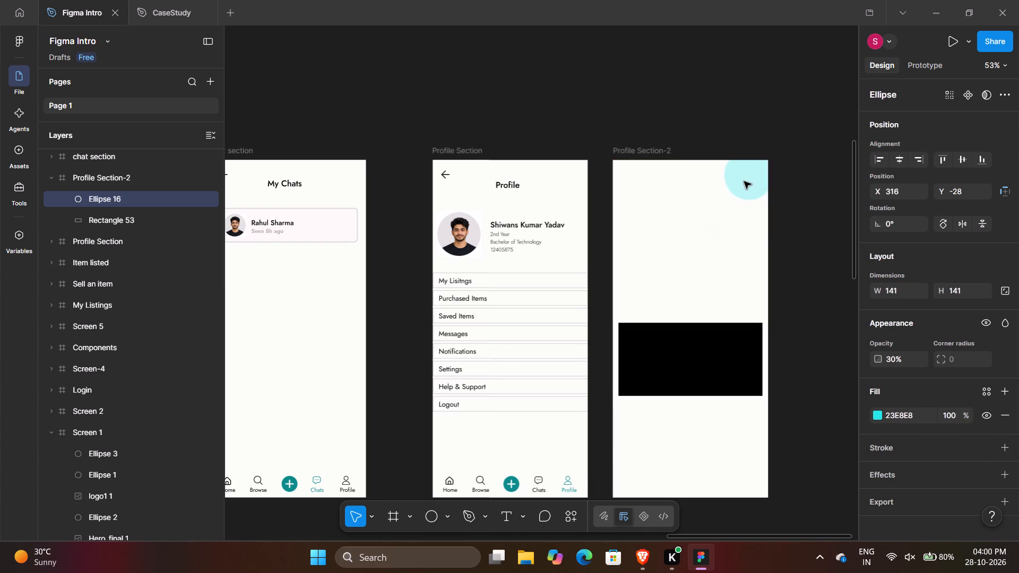
drag(744, 181, 742, 179)
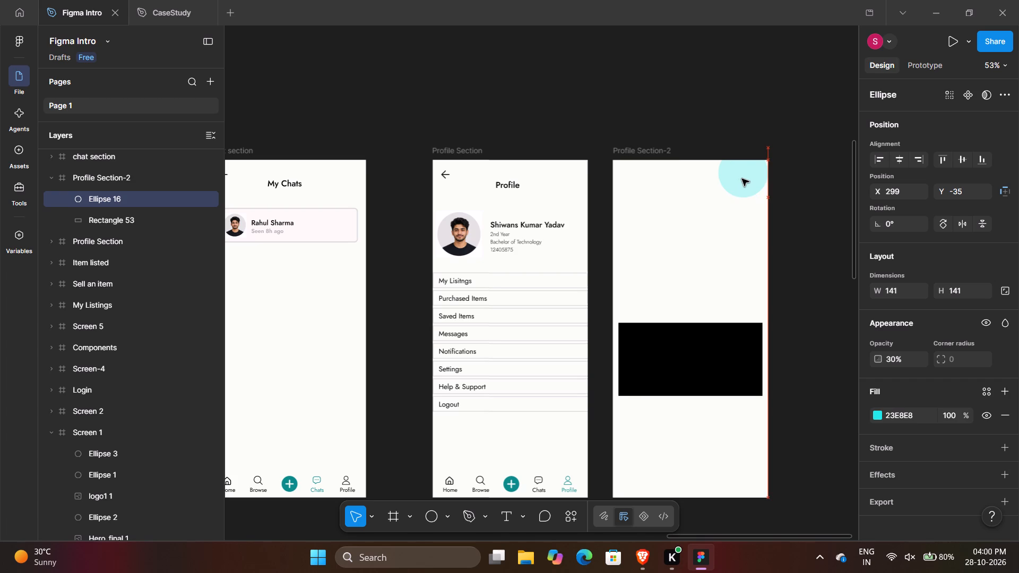
drag(742, 179, 746, 180)
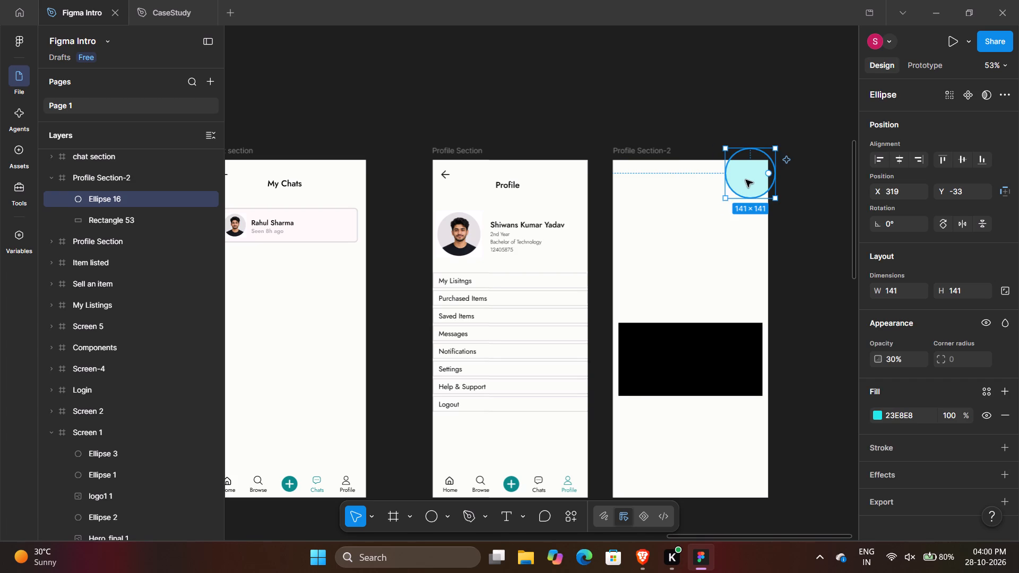
click(746, 180)
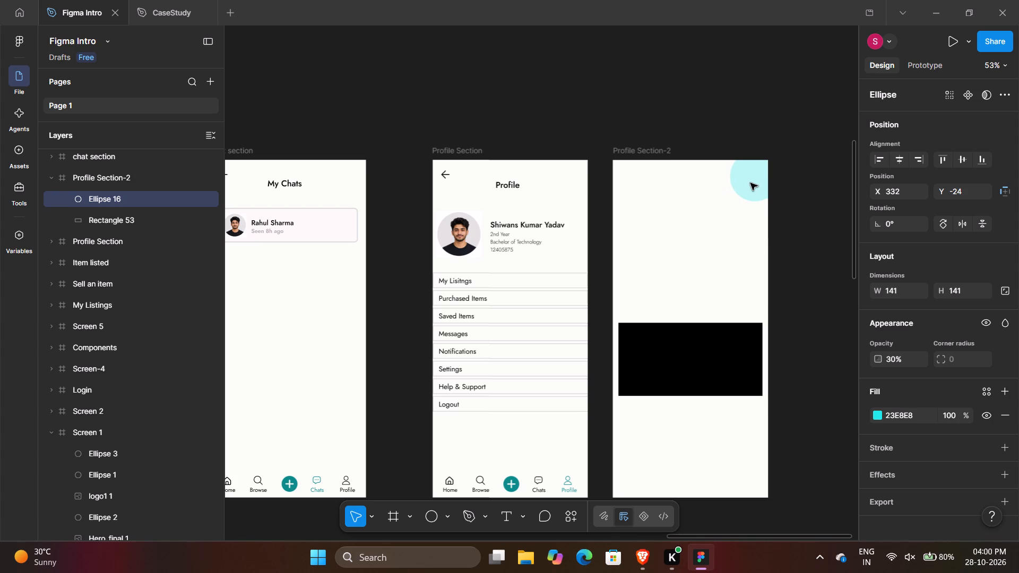
click(791, 241)
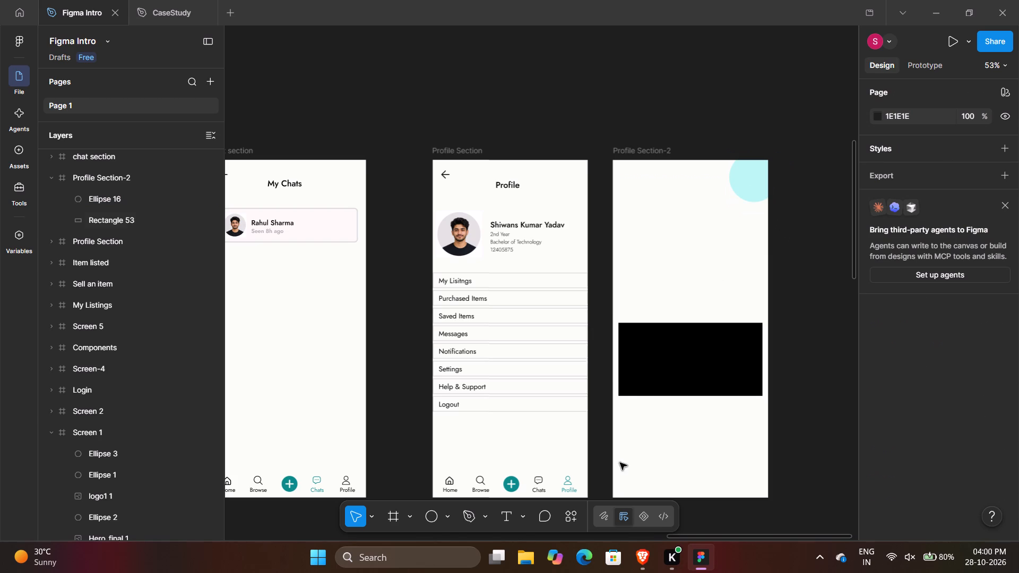
Duplicate the corner circle and place the copy below and left of it, overlapping, at about X 260, Y 31.
click(436, 517)
key(Escape)
click(750, 188)
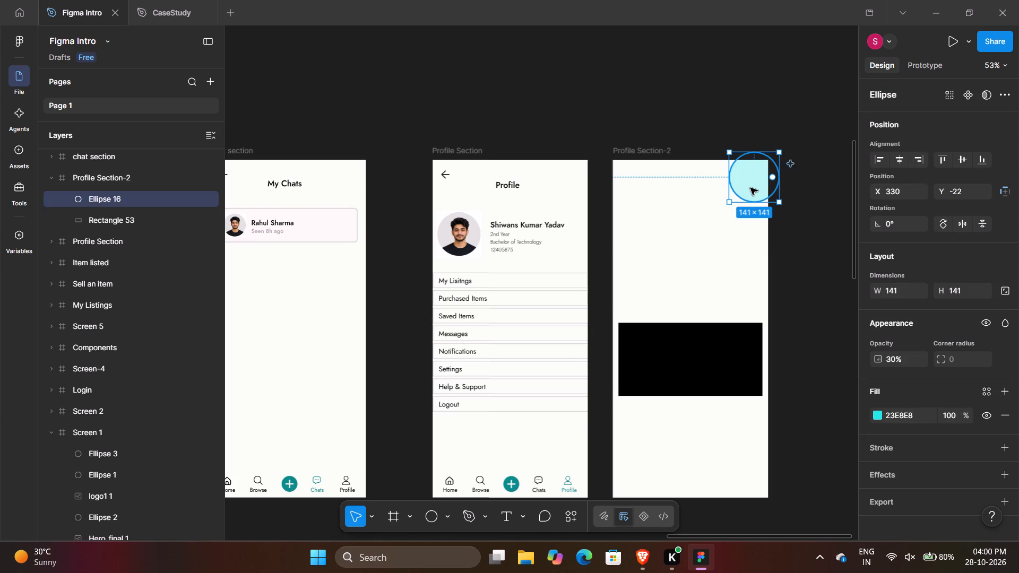
key(ctrl+c)
key(ctrl+v)
click(750, 188)
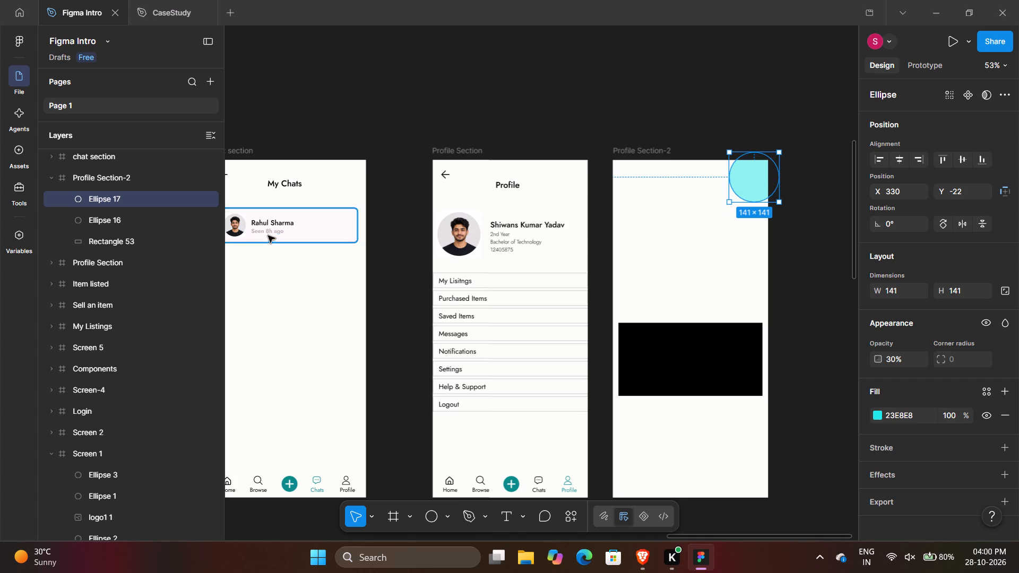
drag(754, 192, 737, 235)
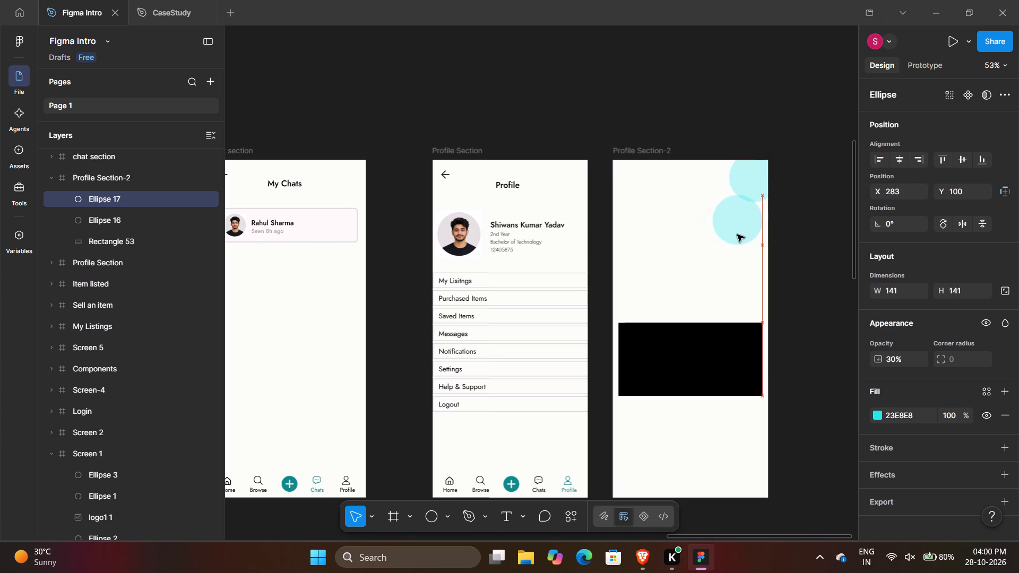
drag(737, 235, 739, 211)
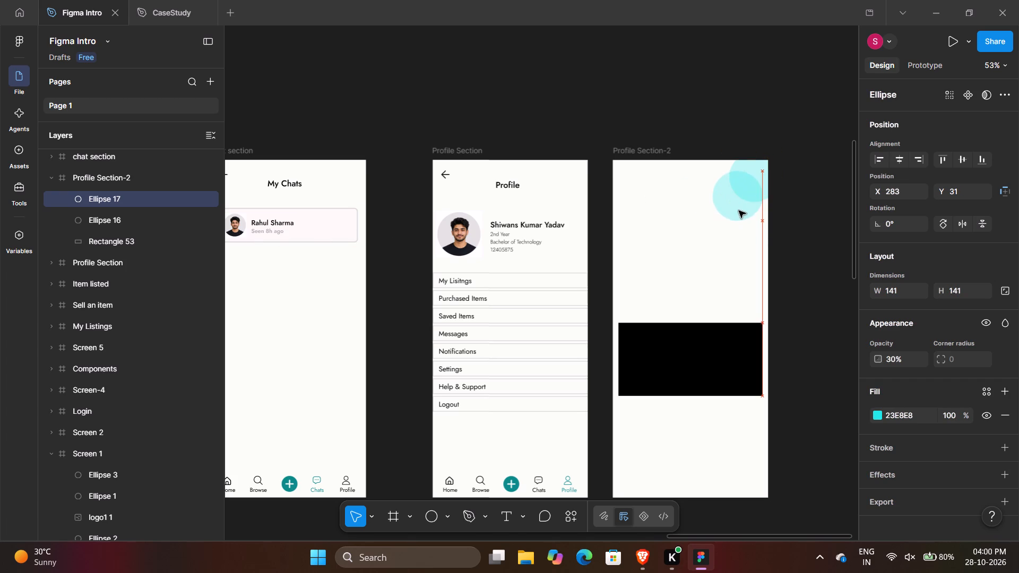
drag(739, 211, 738, 211)
click(821, 253)
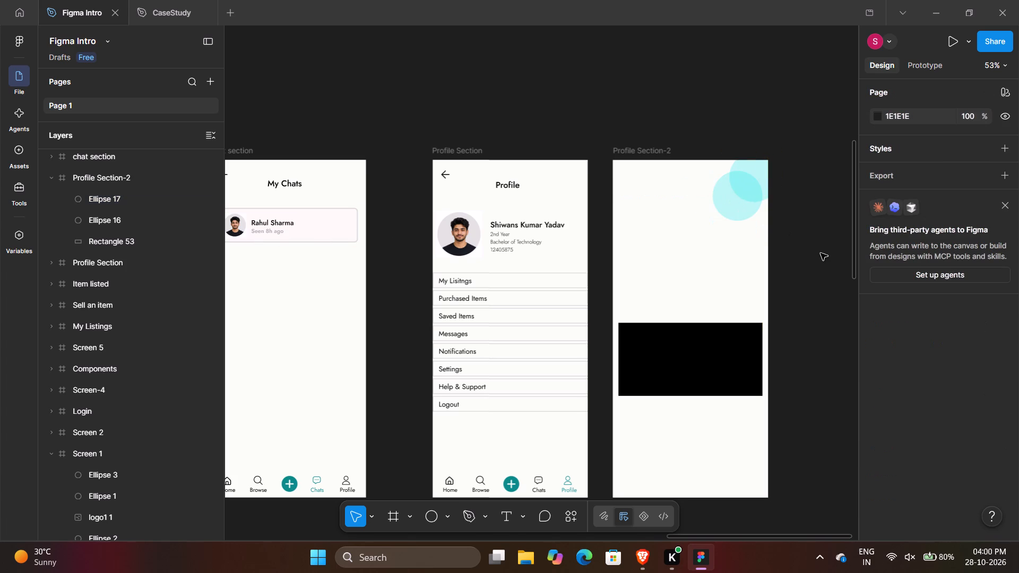
drag(737, 209, 744, 214)
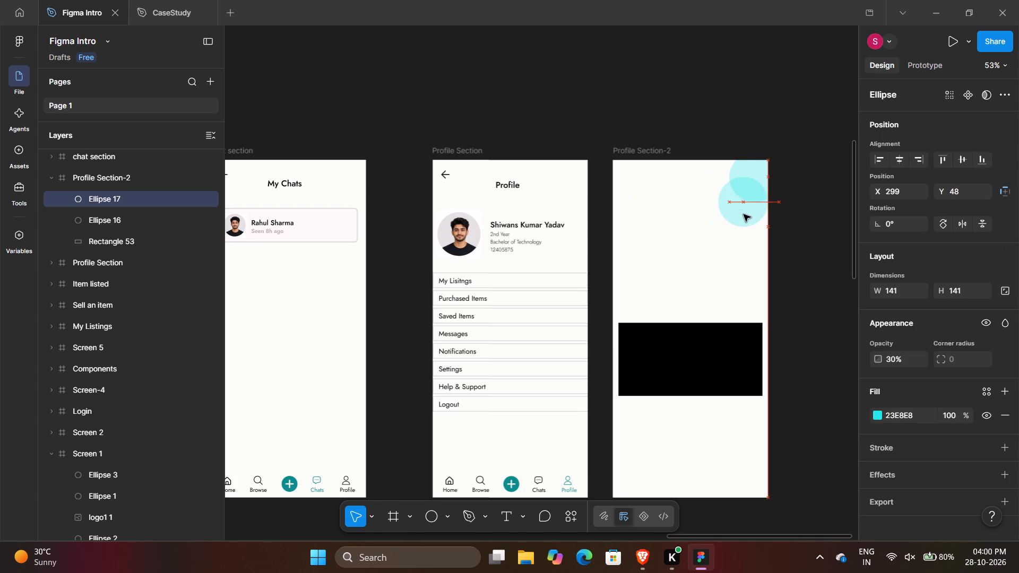
drag(744, 214, 735, 215)
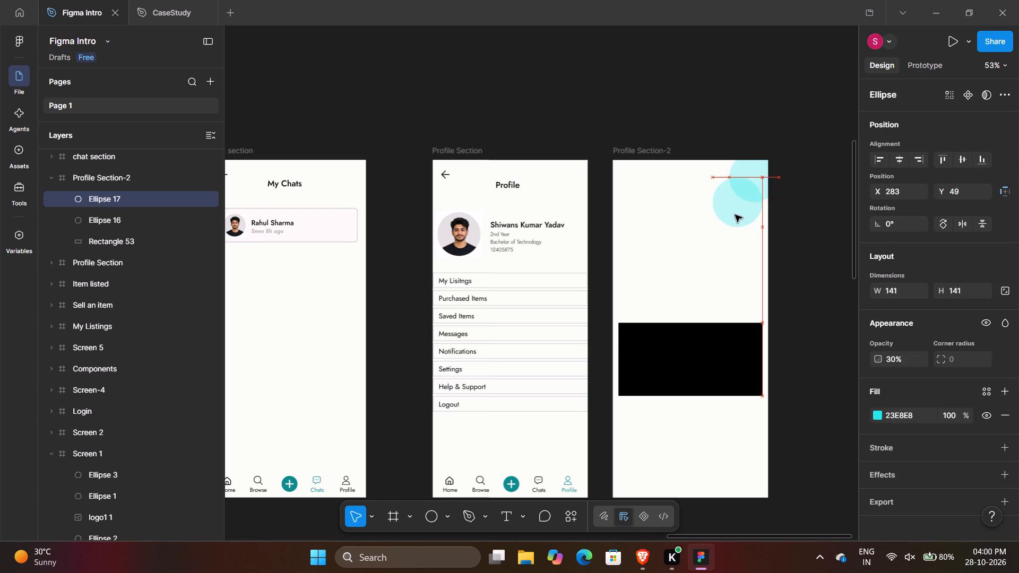
drag(735, 215, 728, 208)
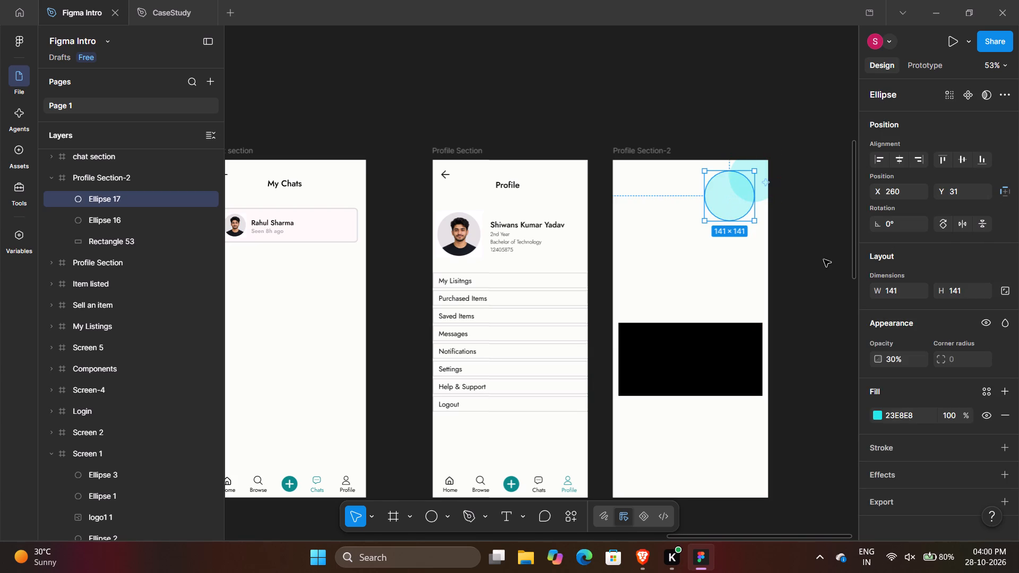
click(824, 259)
Move the black rectangle up in the Profile Section-2 frame to about X 16, Y 119.
drag(710, 368, 707, 248)
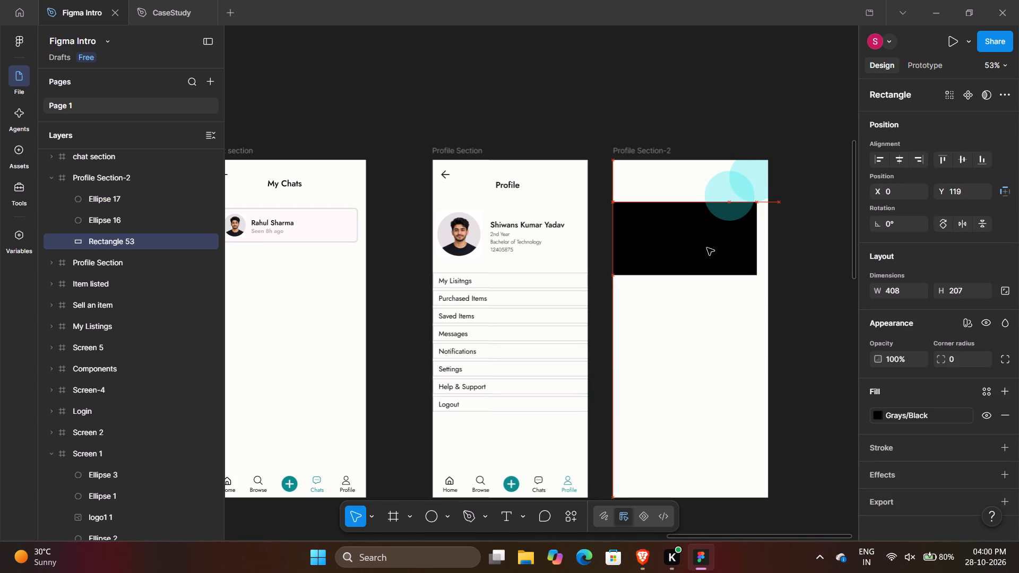
drag(707, 248, 710, 248)
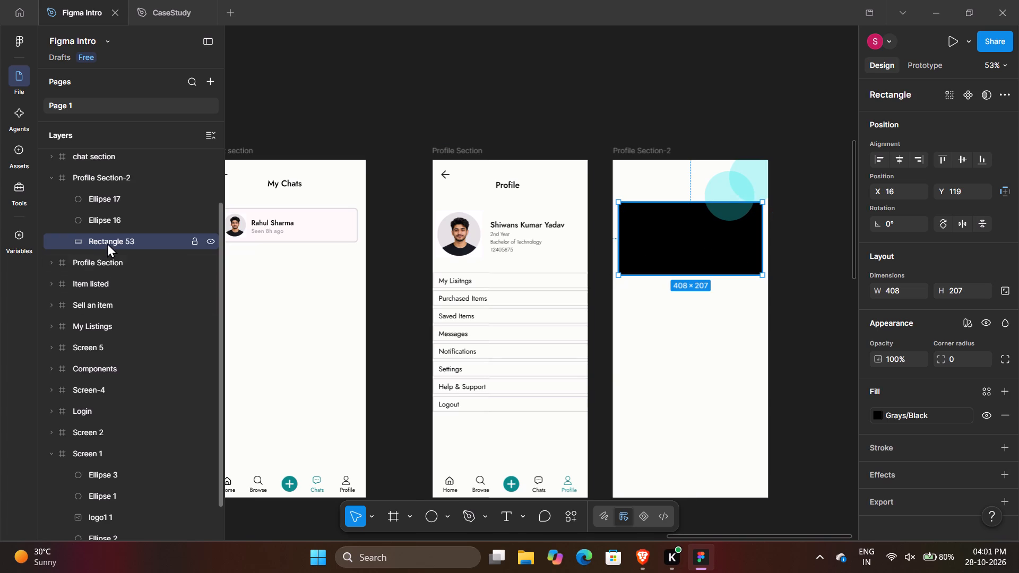
Reorder Rectangle 53 above both ellipses in the Profile Section-2 layer stack.
drag(107, 242, 98, 260)
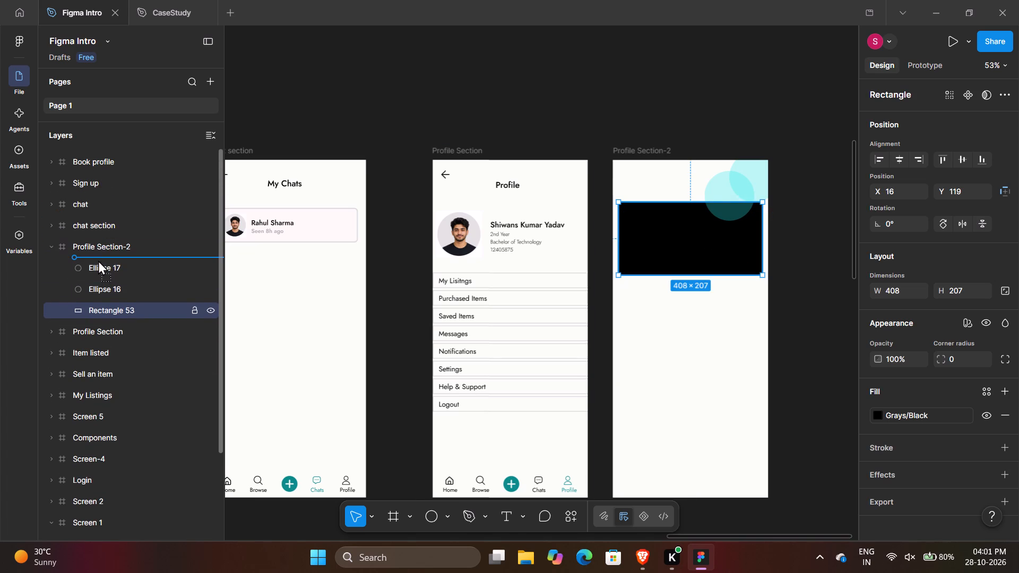
drag(98, 260, 98, 261)
click(809, 347)
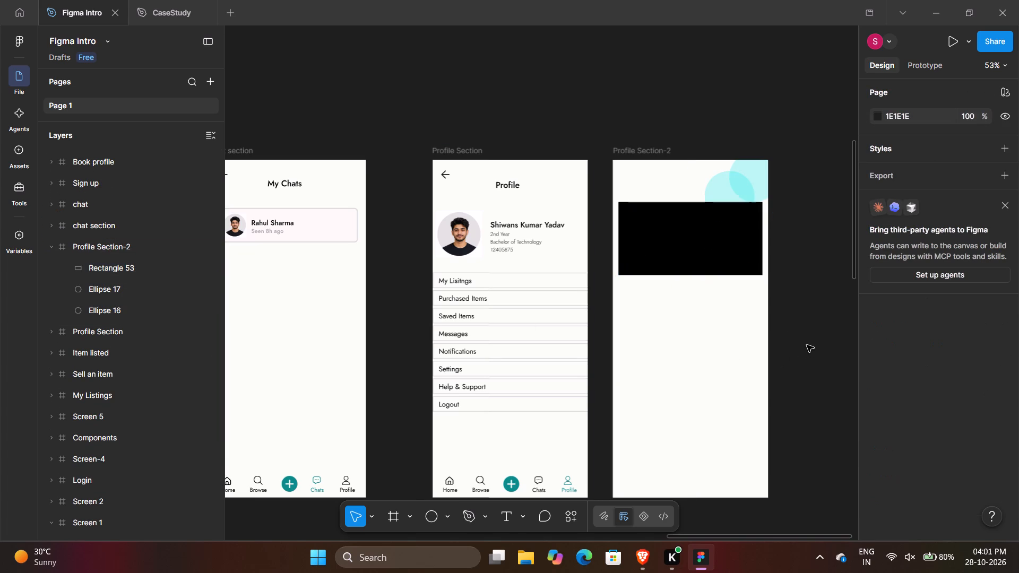
Set the black rectangle's corner radius to 20.
click(737, 239)
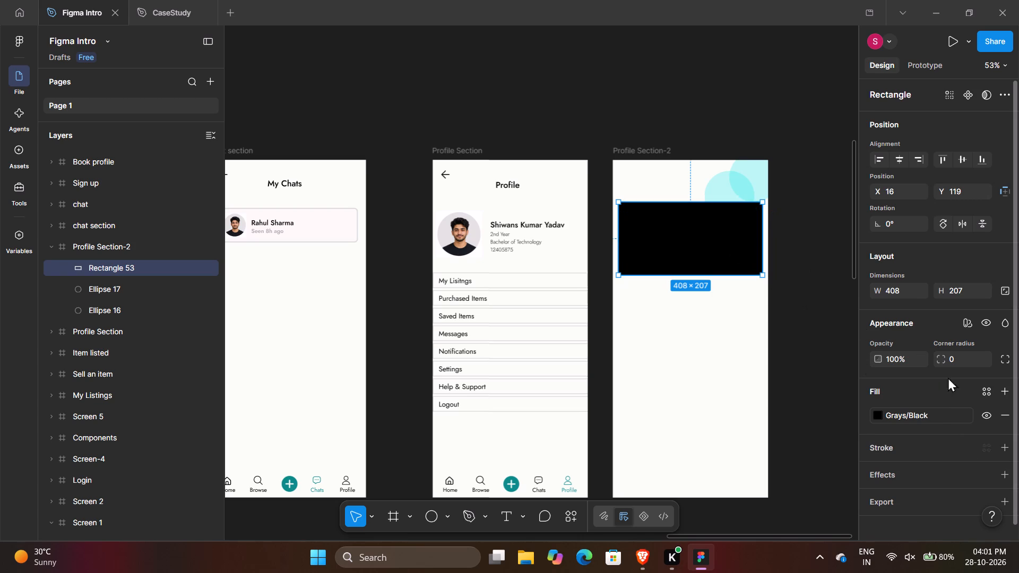
scroll(914, 210, up, 2)
click(963, 362)
text(20)
key(Return)
click(815, 282)
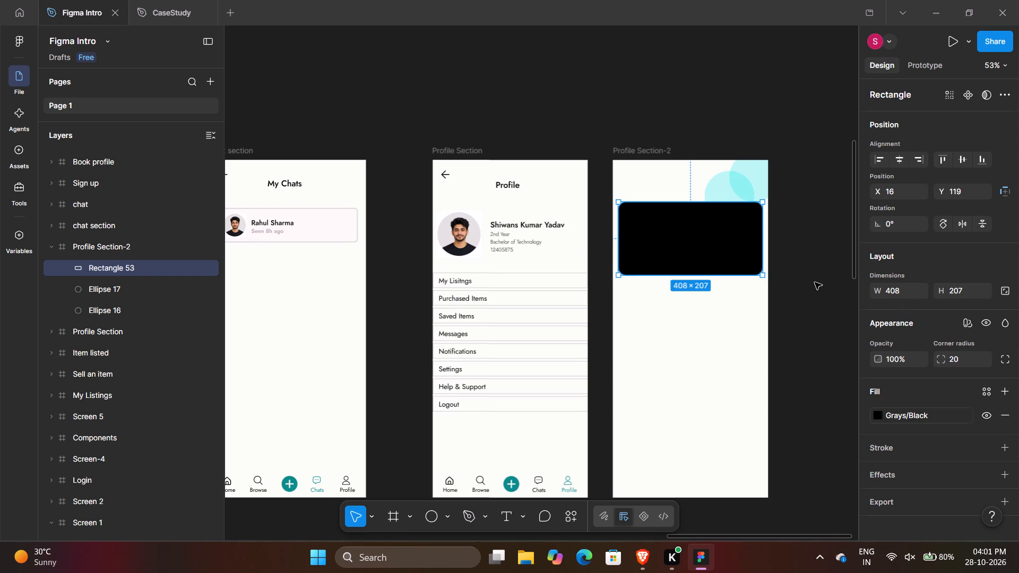
click(707, 242)
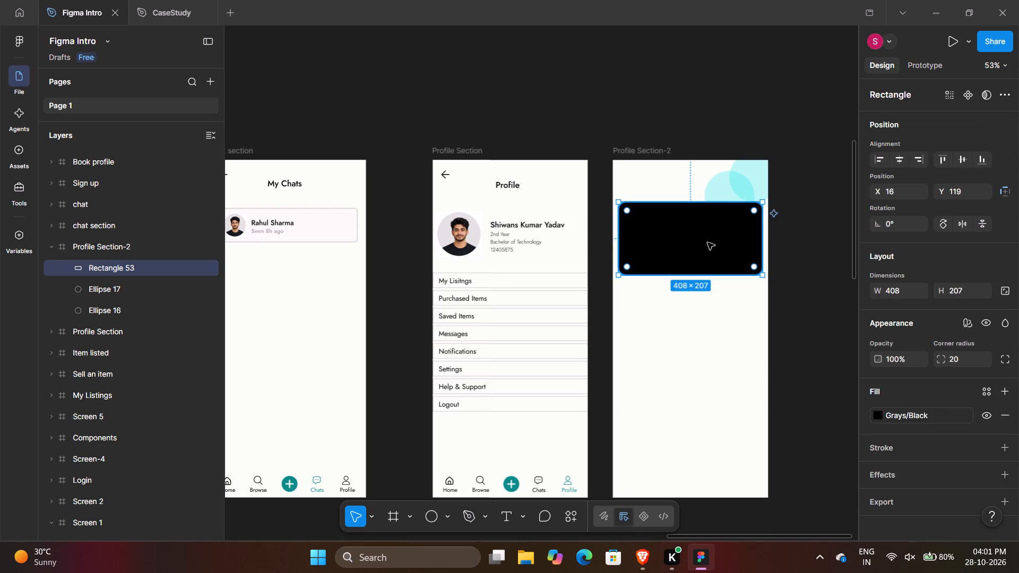
click(806, 266)
Resize the black rectangle in the Profile Section-2 frame to about 408 × 240.
scroll(806, 266, down, 1)
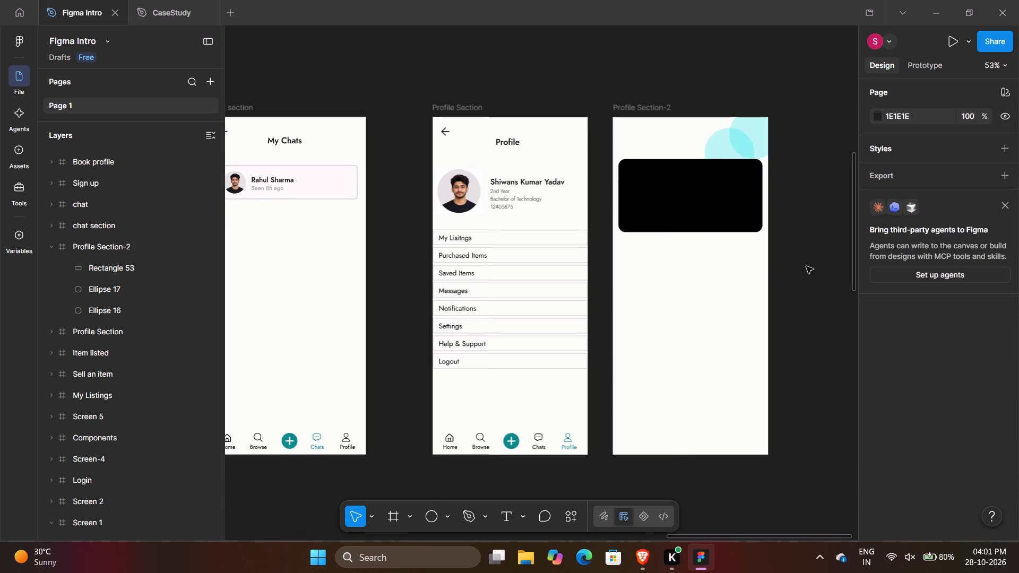
click(711, 202)
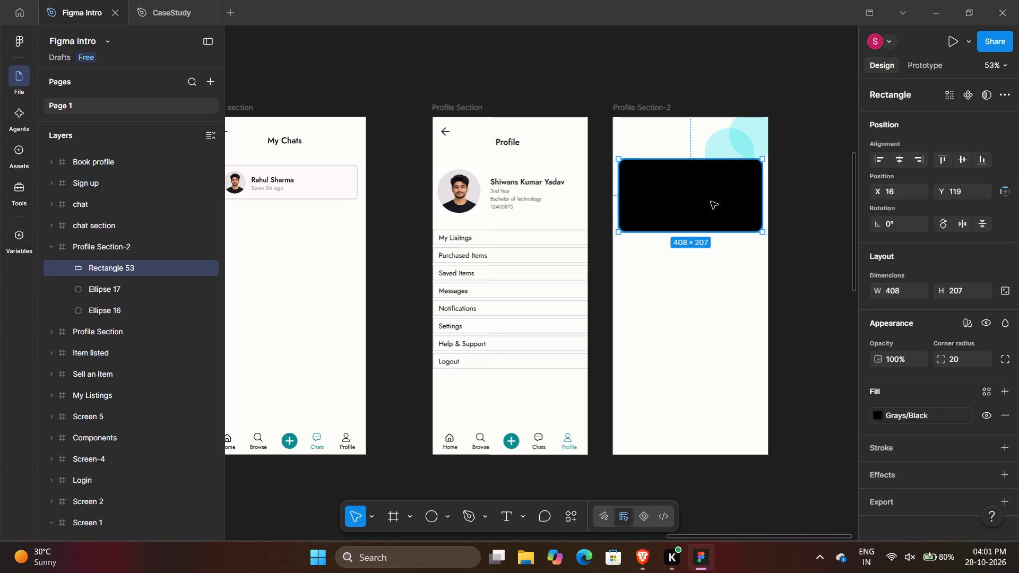
click(762, 232)
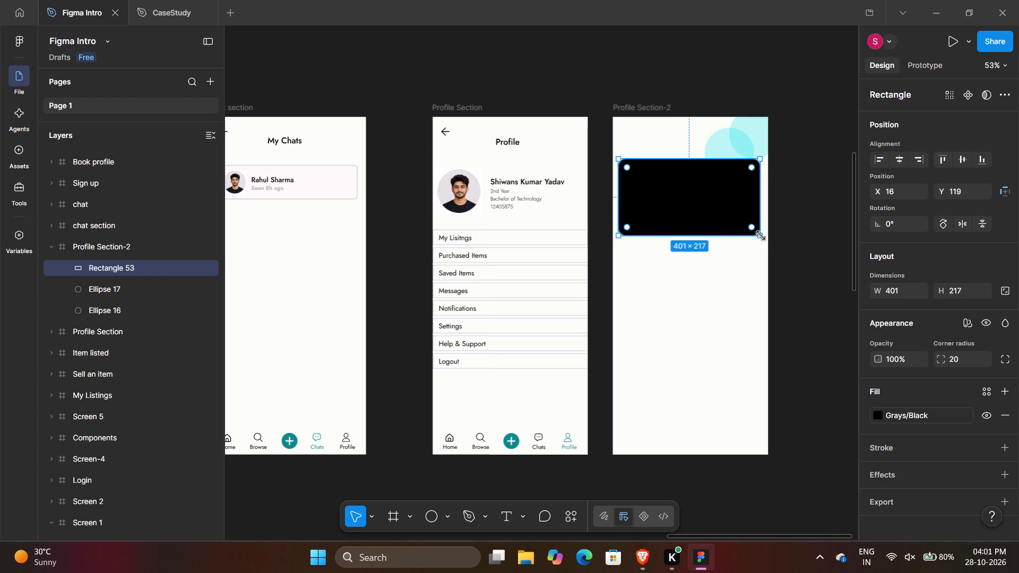
drag(759, 235, 764, 244)
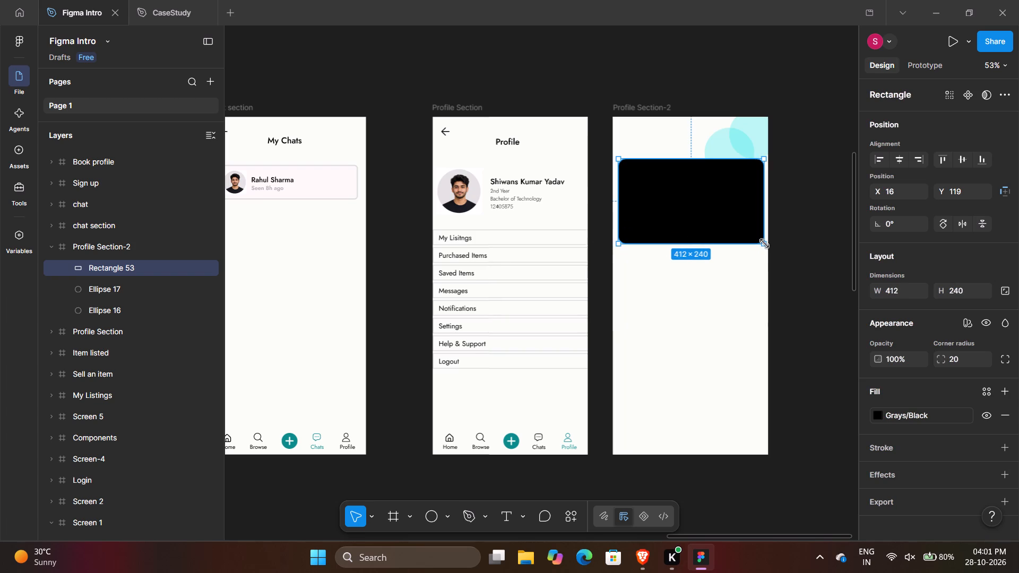
drag(764, 244, 763, 244)
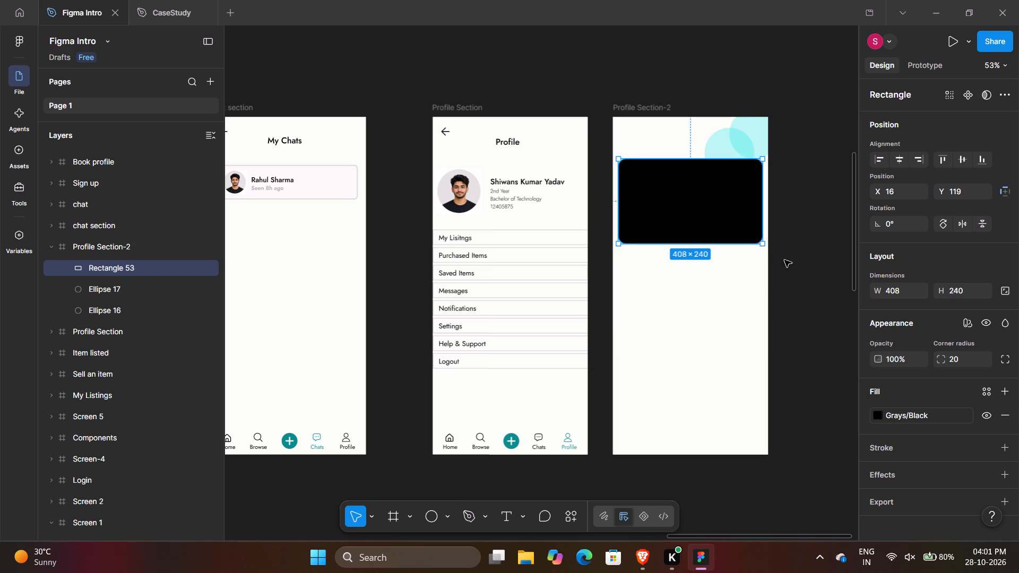
click(823, 264)
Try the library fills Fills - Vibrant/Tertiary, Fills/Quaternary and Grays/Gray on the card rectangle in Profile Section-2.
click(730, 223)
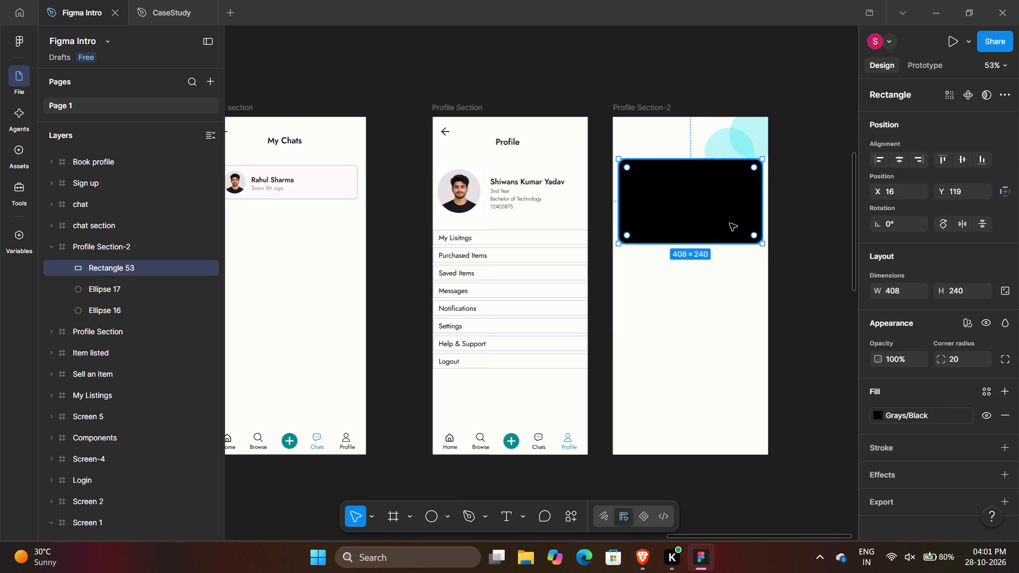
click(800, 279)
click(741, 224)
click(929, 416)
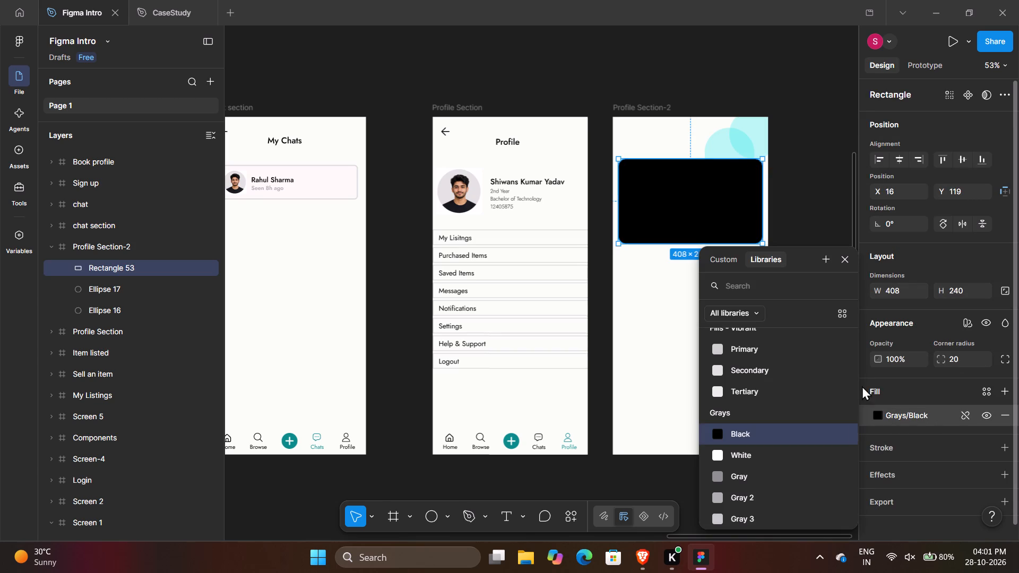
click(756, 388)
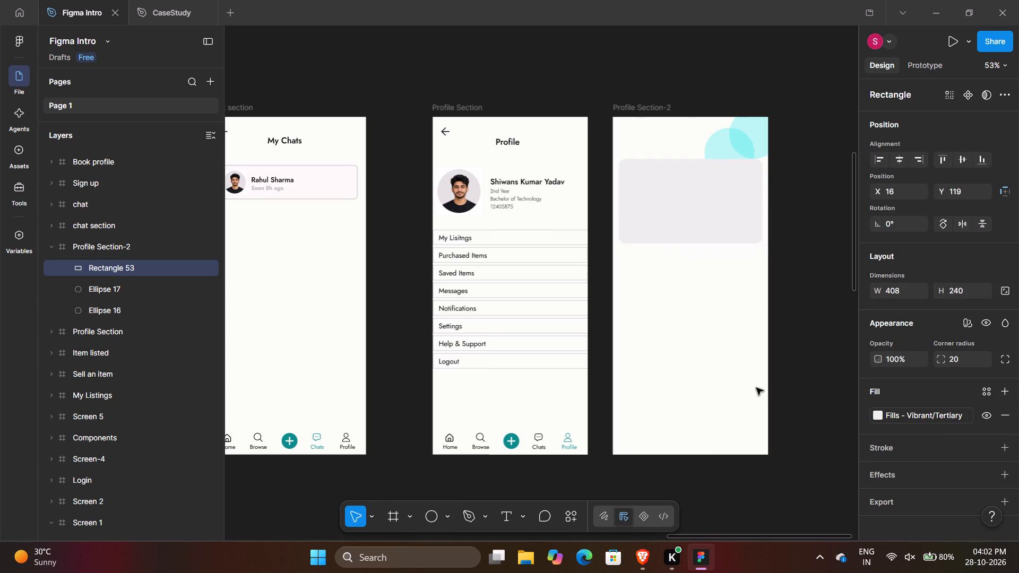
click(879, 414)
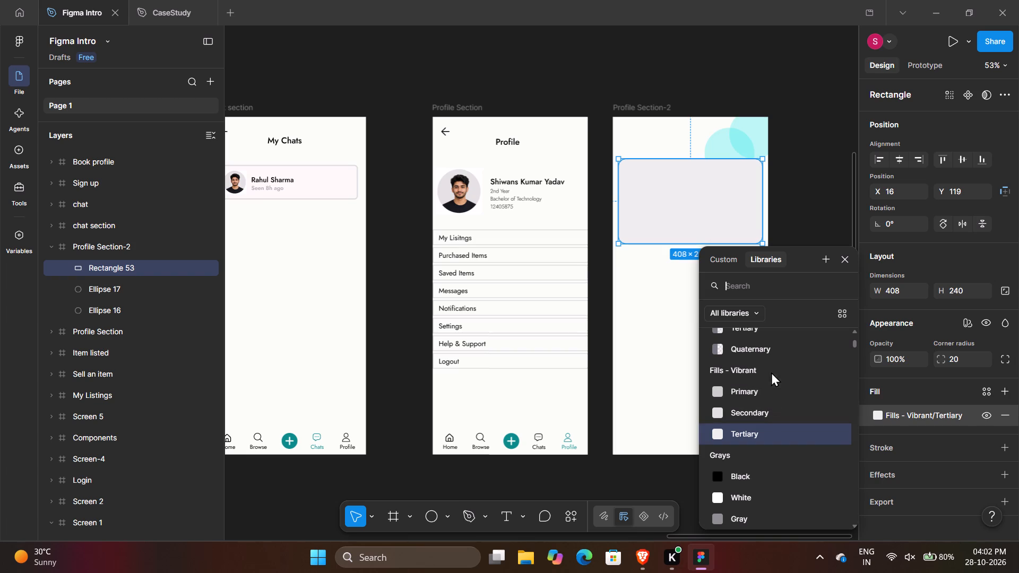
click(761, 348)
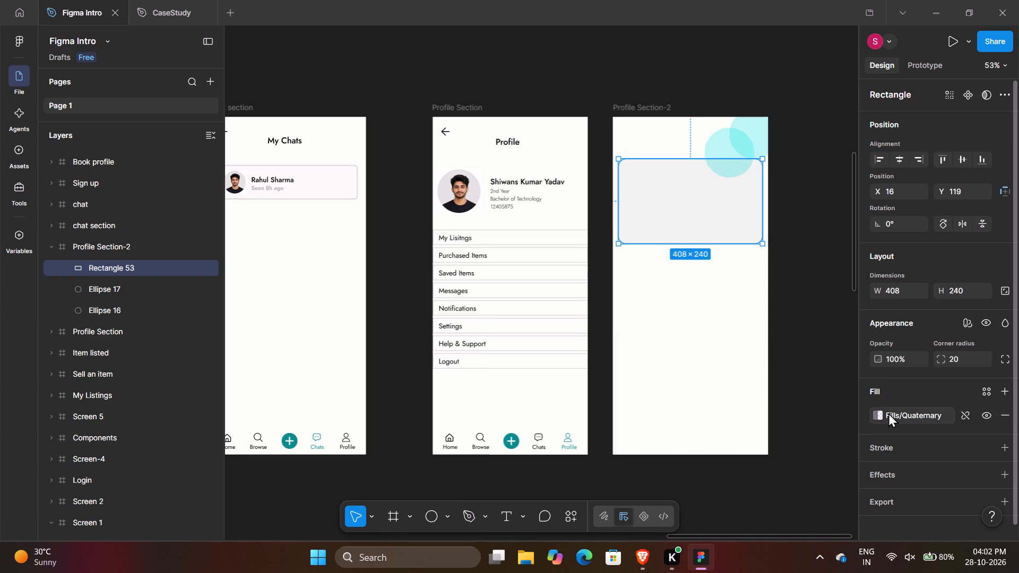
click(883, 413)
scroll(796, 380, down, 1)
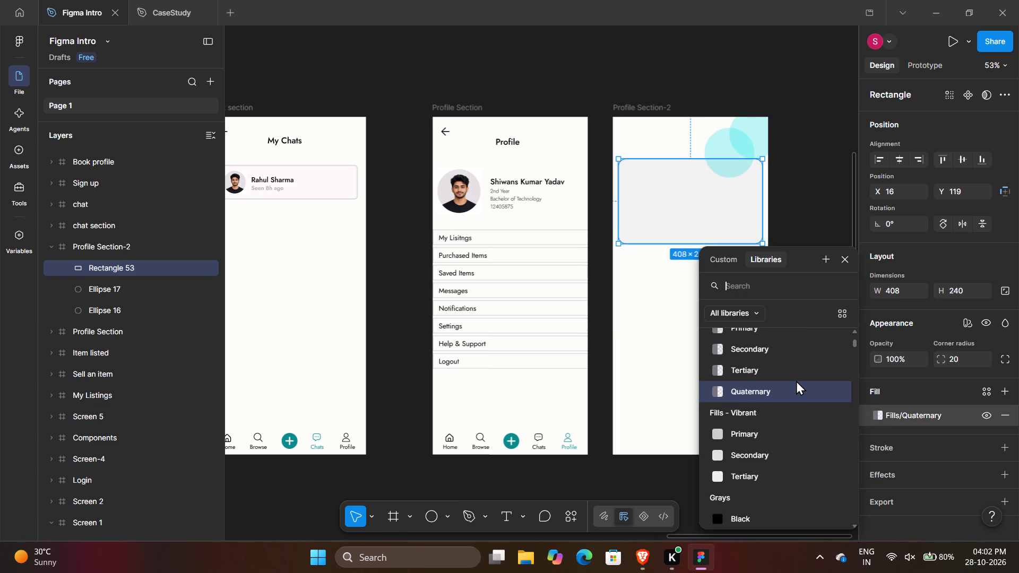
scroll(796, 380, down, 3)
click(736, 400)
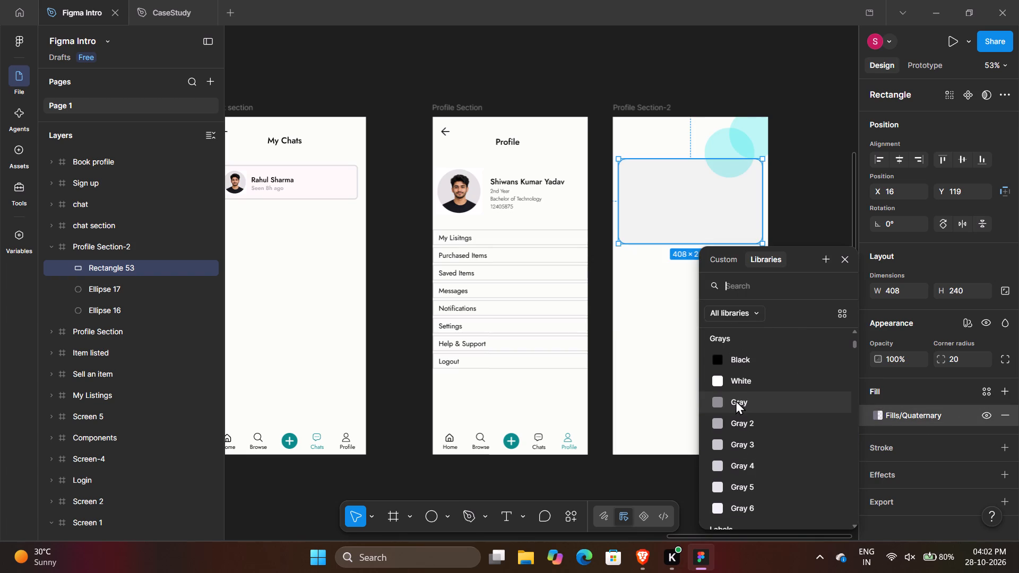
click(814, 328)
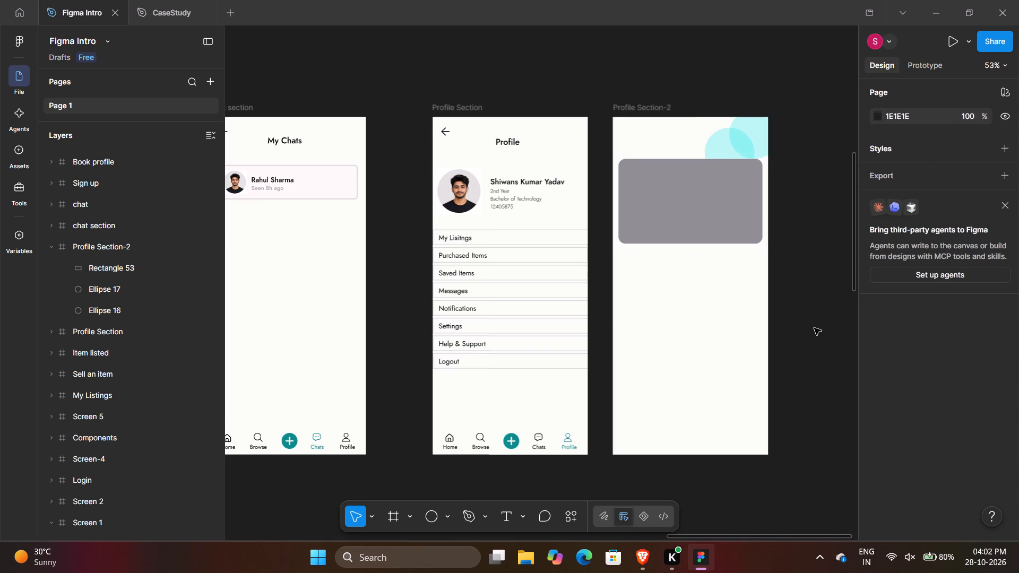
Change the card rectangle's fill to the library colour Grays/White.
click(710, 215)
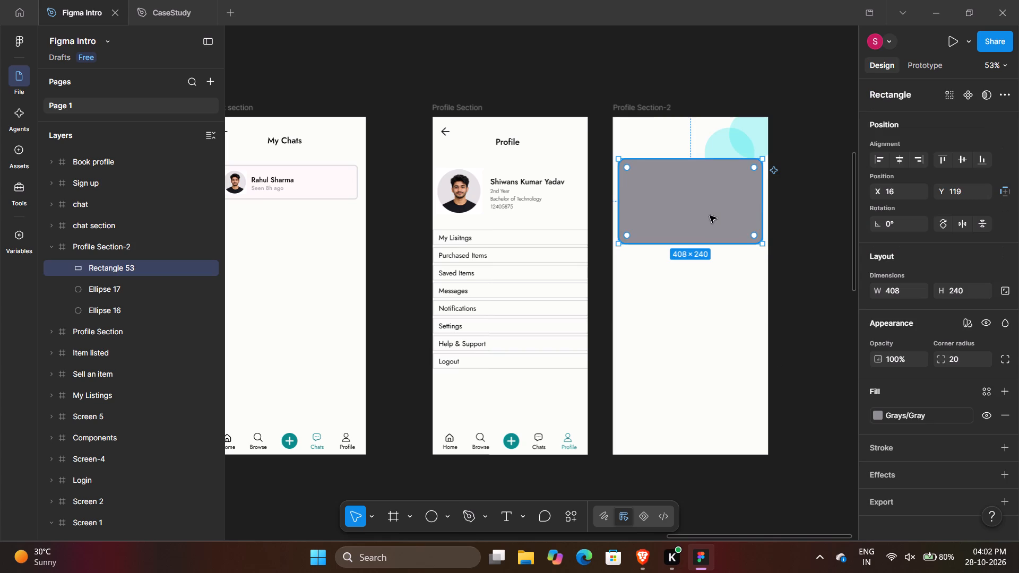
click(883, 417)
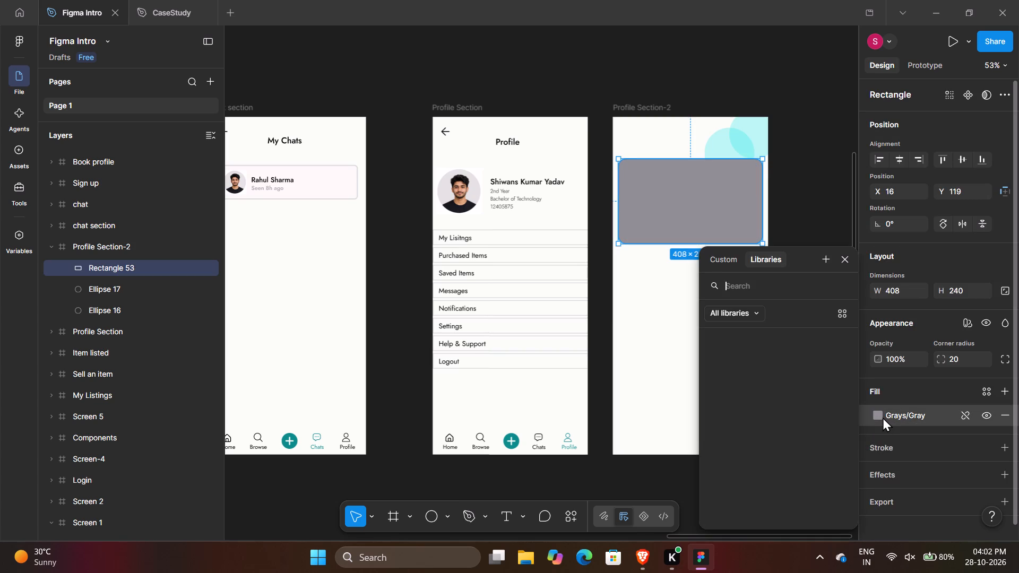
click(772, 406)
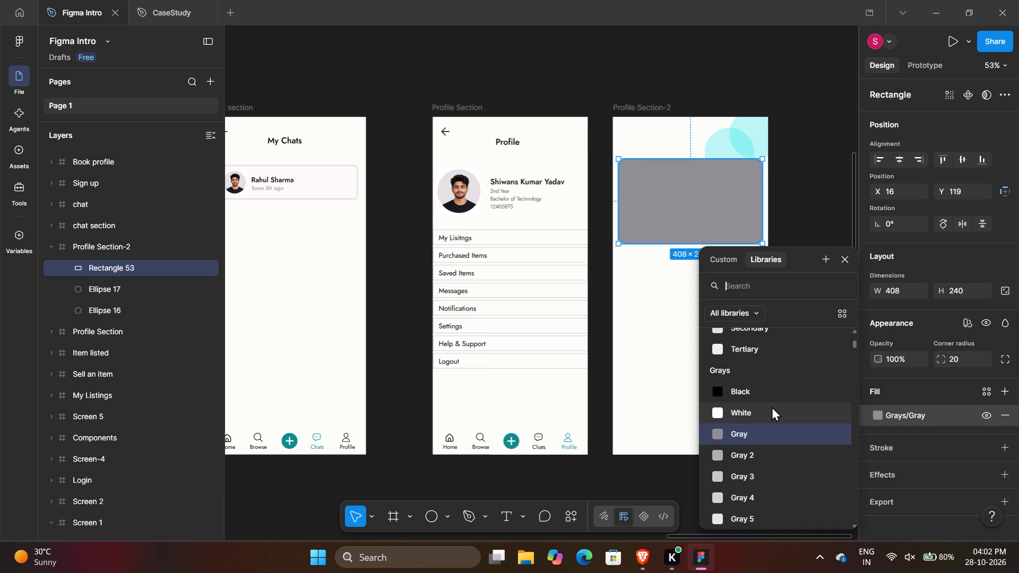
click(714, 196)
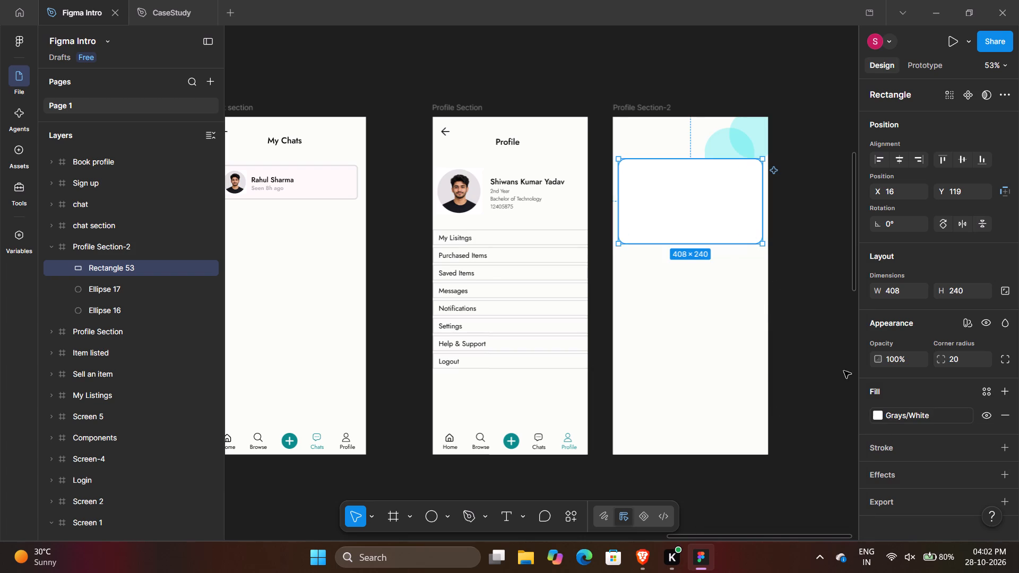
Add an inside stroke of weight 1 to the card rectangle, coloured with the Grays/Black library style.
click(906, 450)
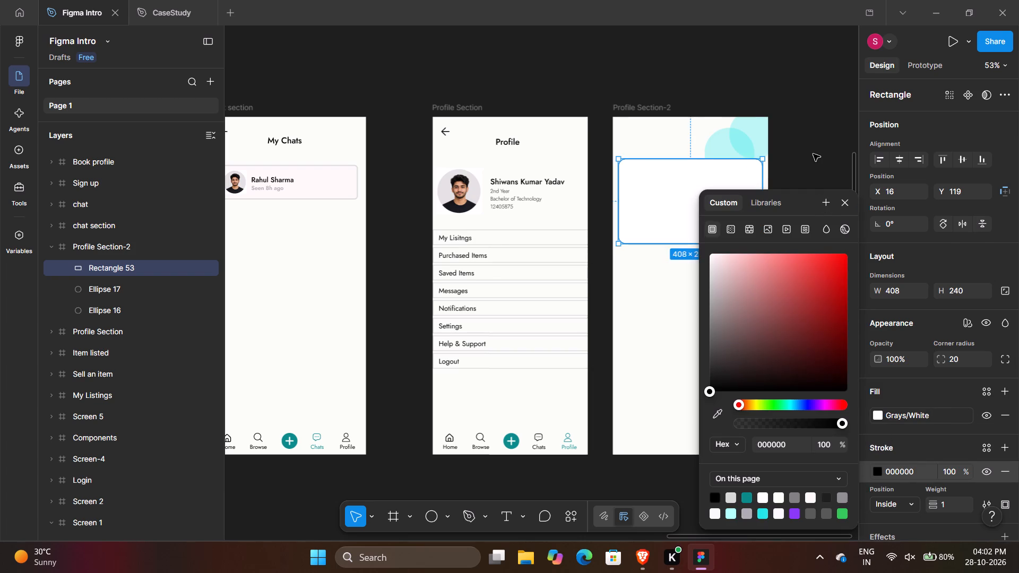
click(813, 154)
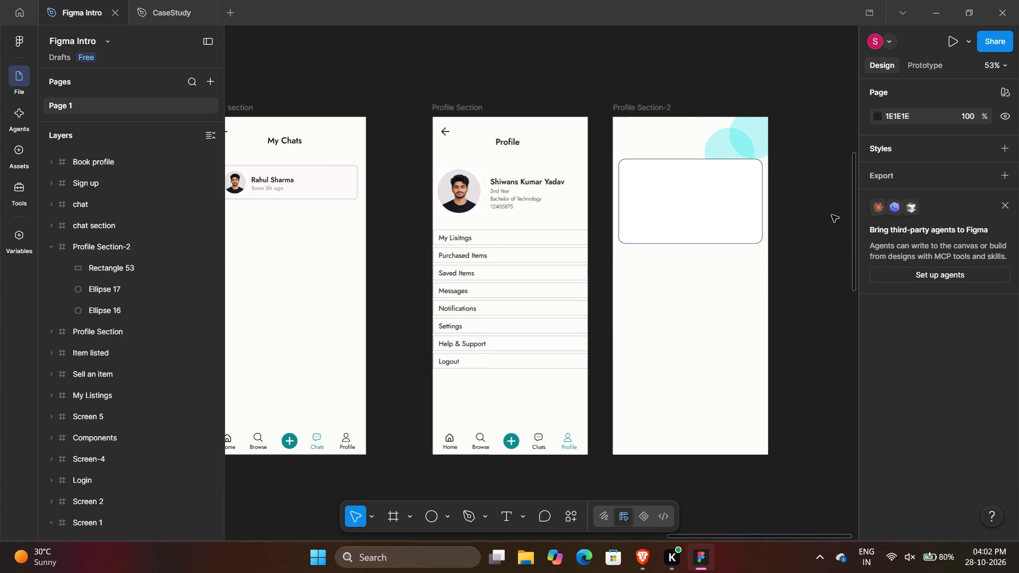
click(743, 194)
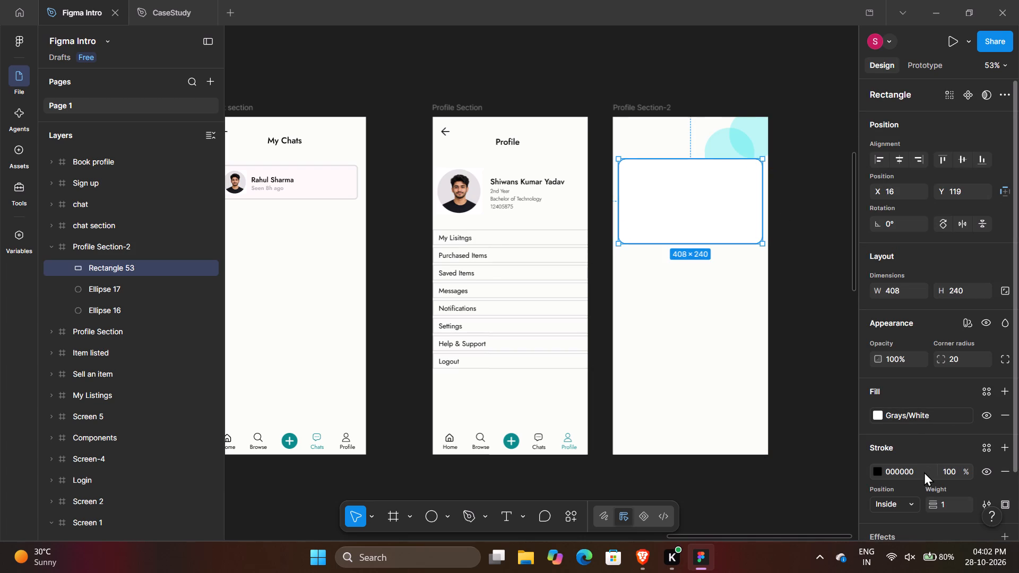
click(891, 473)
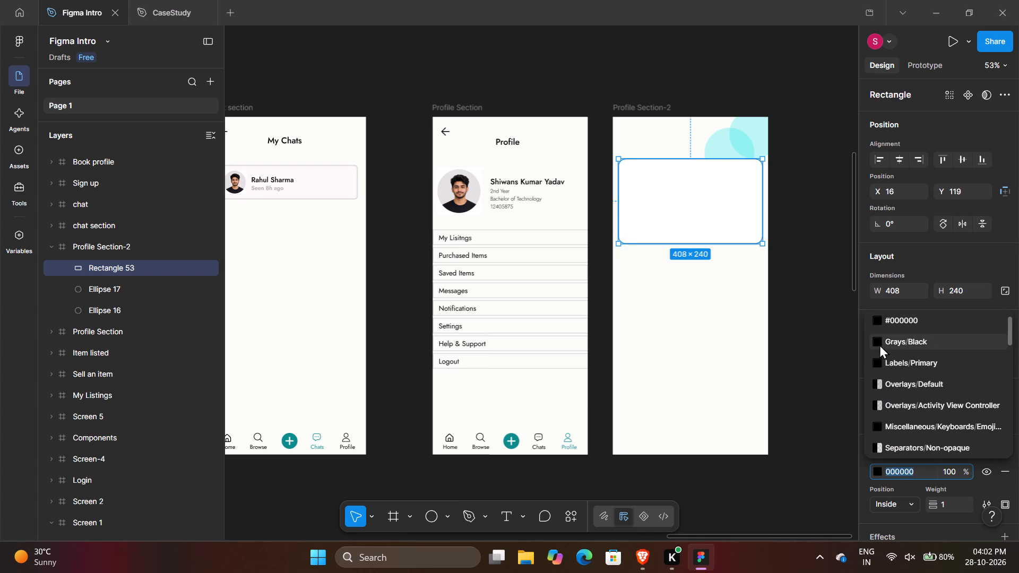
click(879, 345)
click(810, 316)
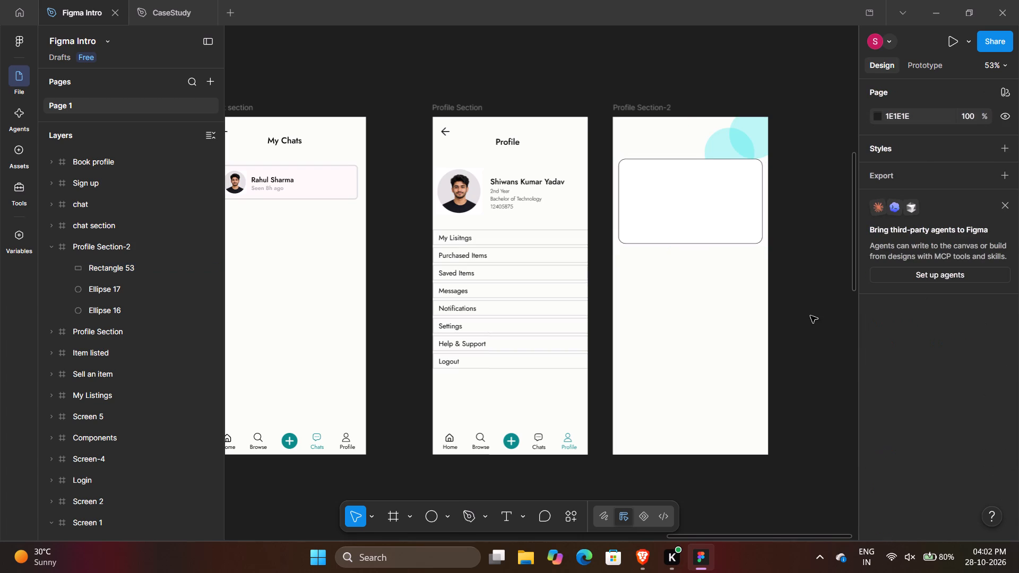
Replace the card rectangle's Grays/White library fill with a new custom solid fill, D9D9D9.
click(709, 190)
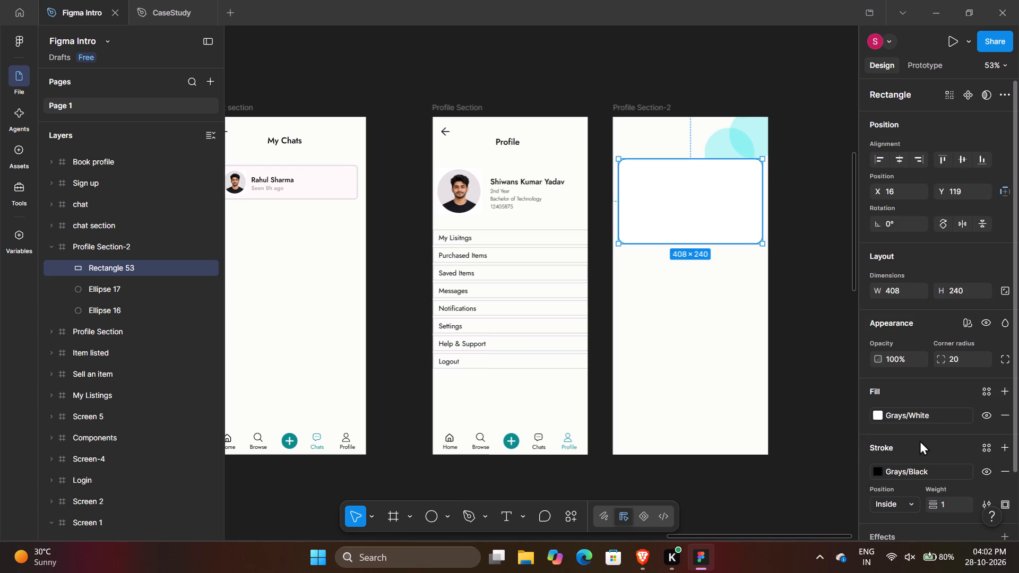
click(877, 416)
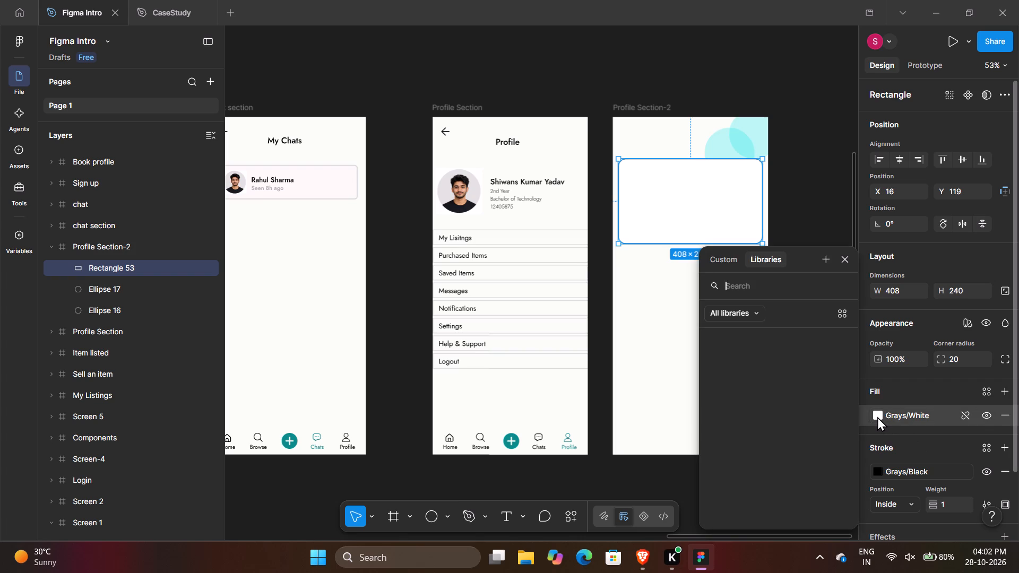
click(877, 416)
click(877, 416)
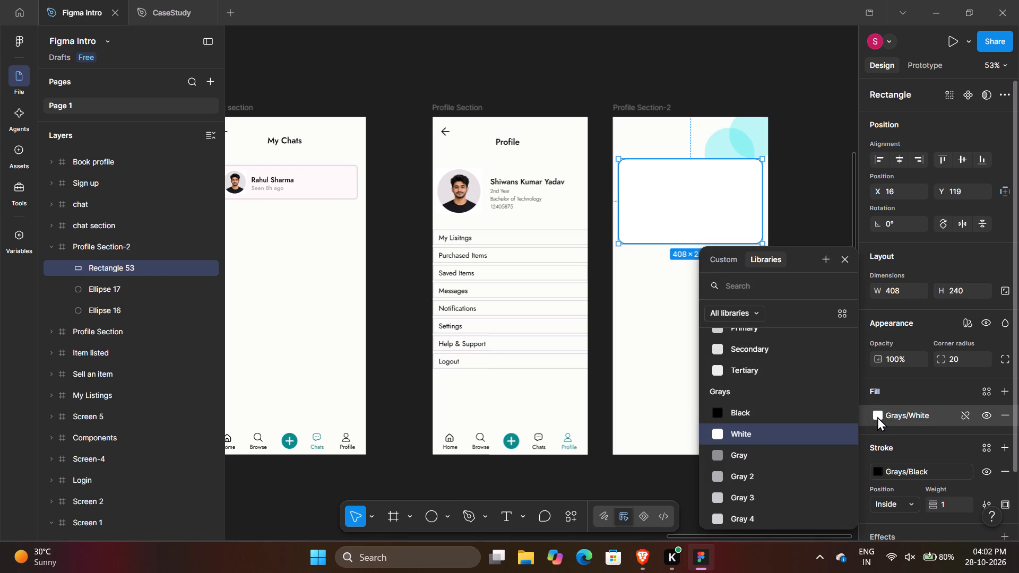
click(896, 416)
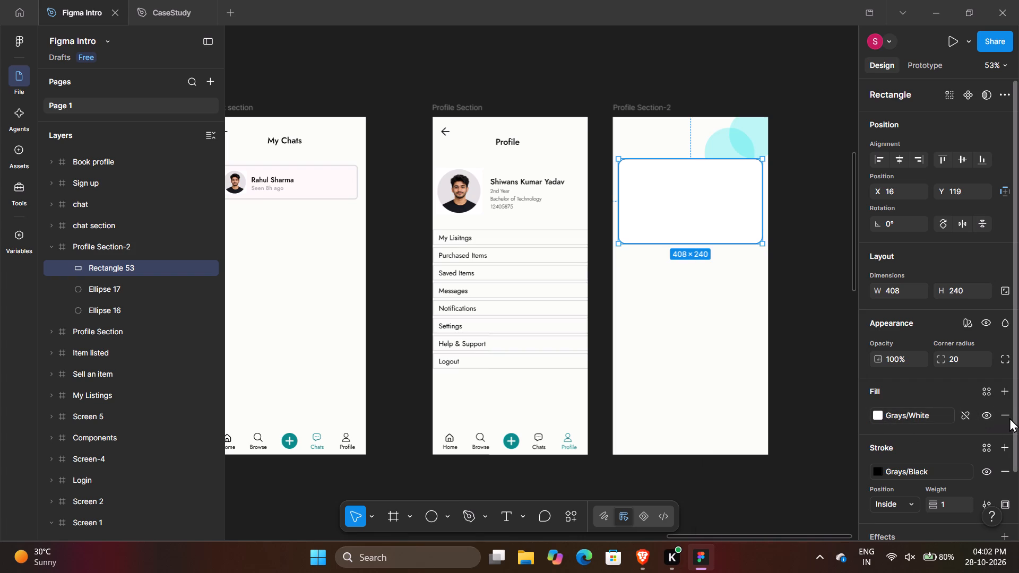
click(1007, 414)
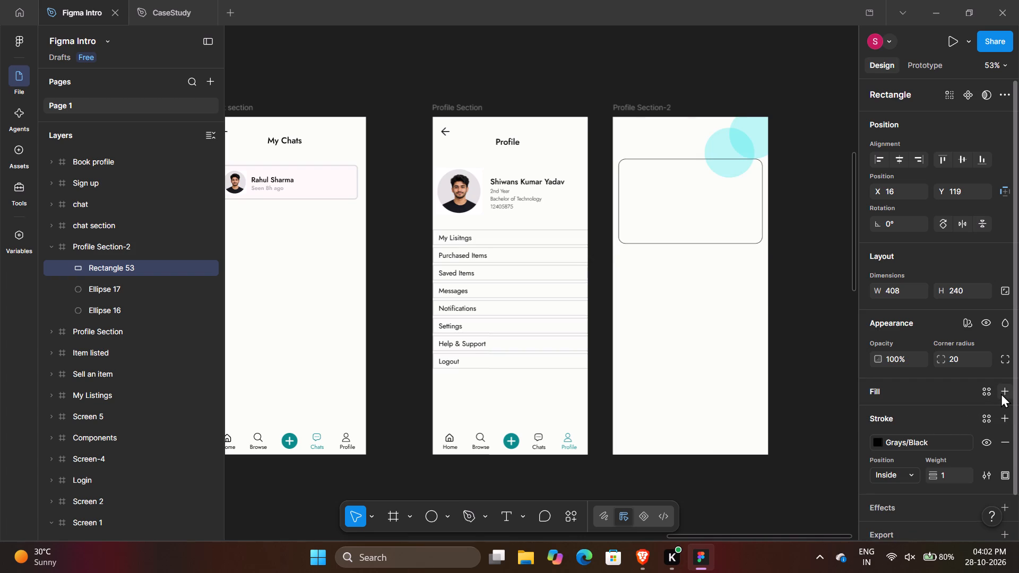
click(1001, 393)
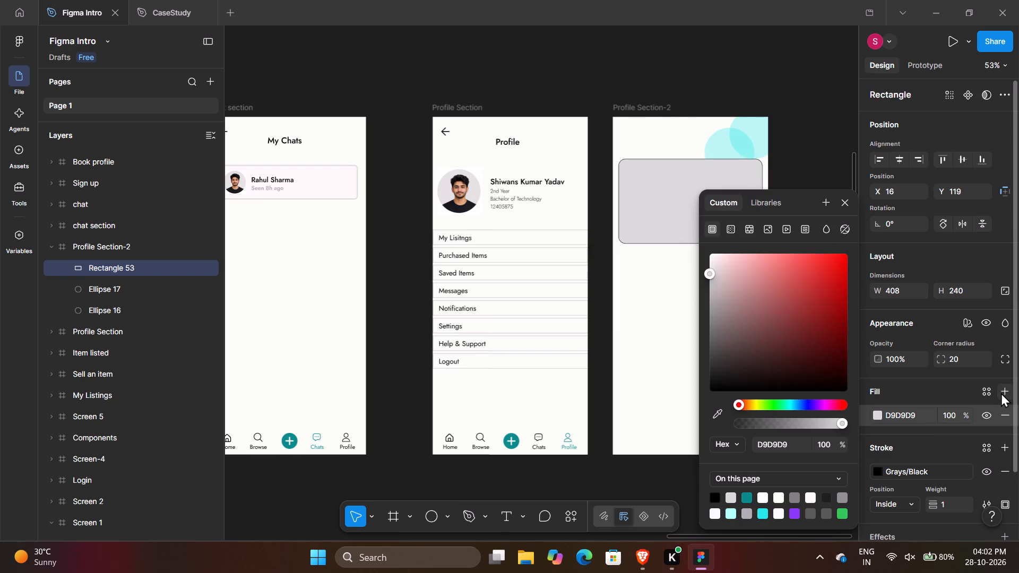
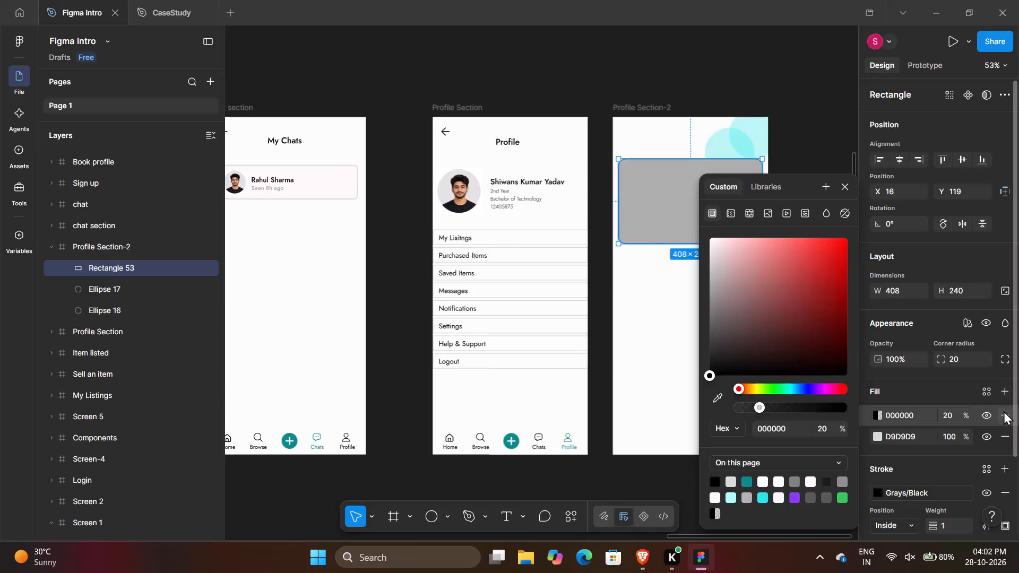
Clear the card rectangle's stacked fills in Profile Section-2 and add a single solid D9D9D9 fill.
click(1004, 411)
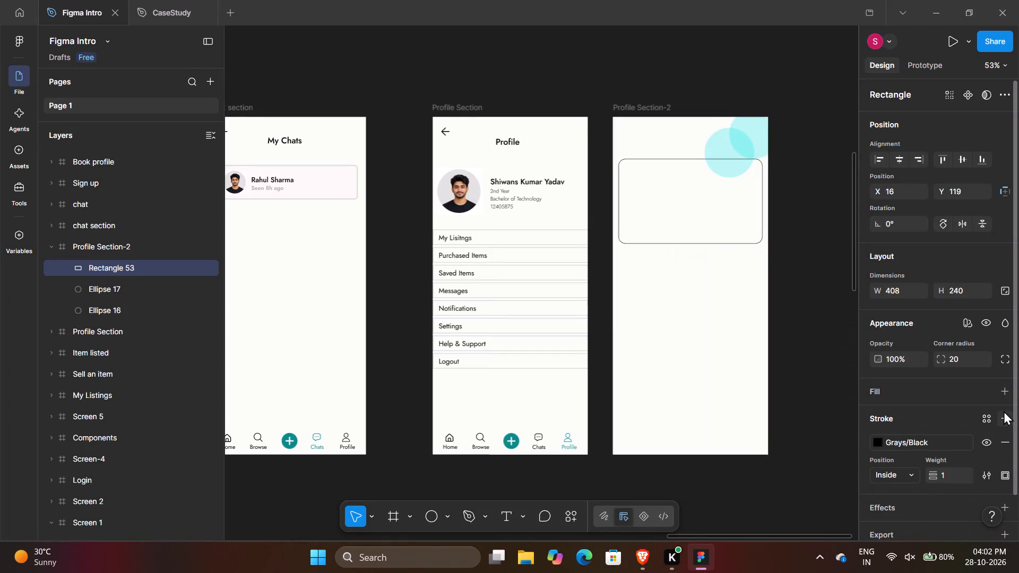
click(890, 389)
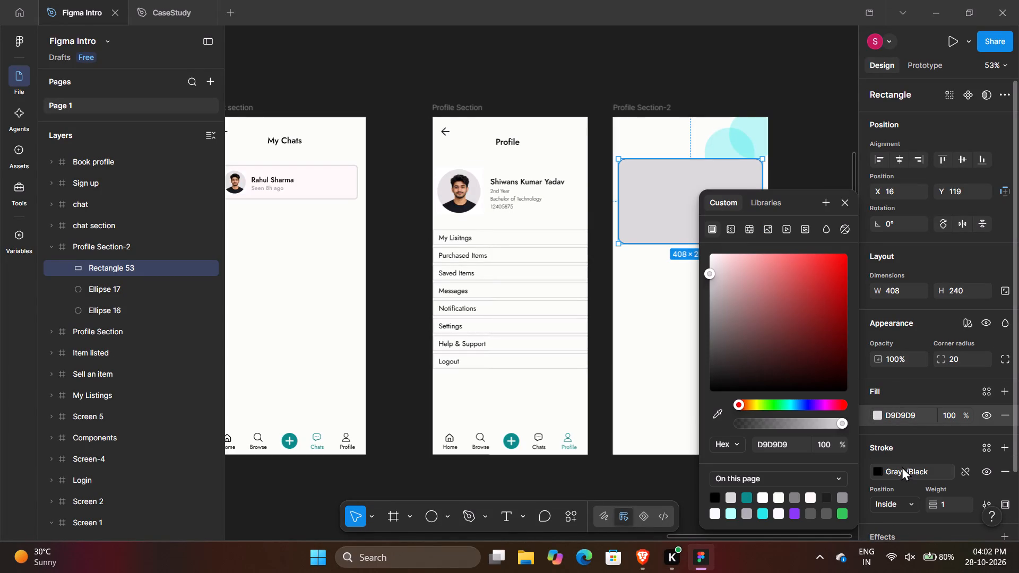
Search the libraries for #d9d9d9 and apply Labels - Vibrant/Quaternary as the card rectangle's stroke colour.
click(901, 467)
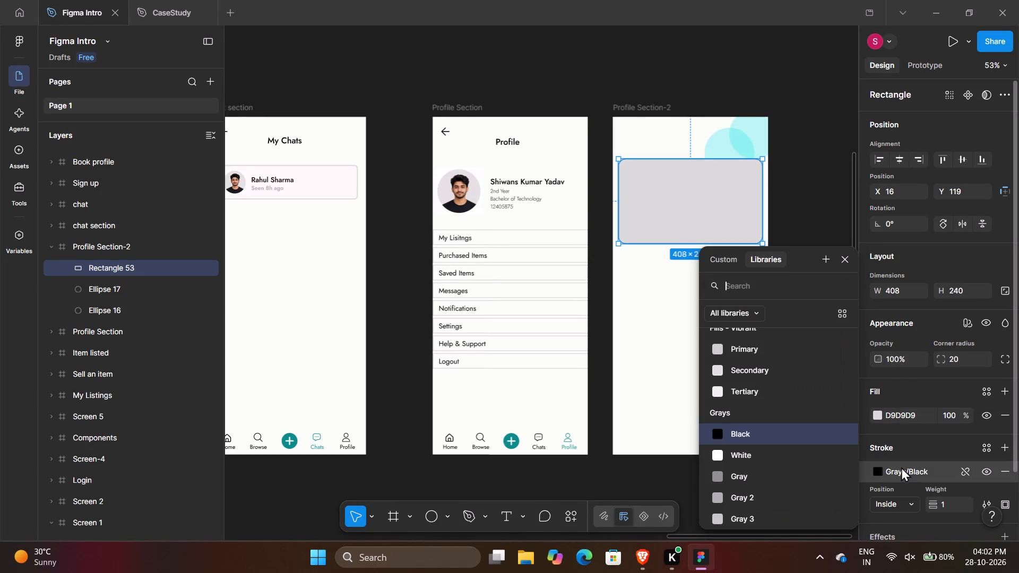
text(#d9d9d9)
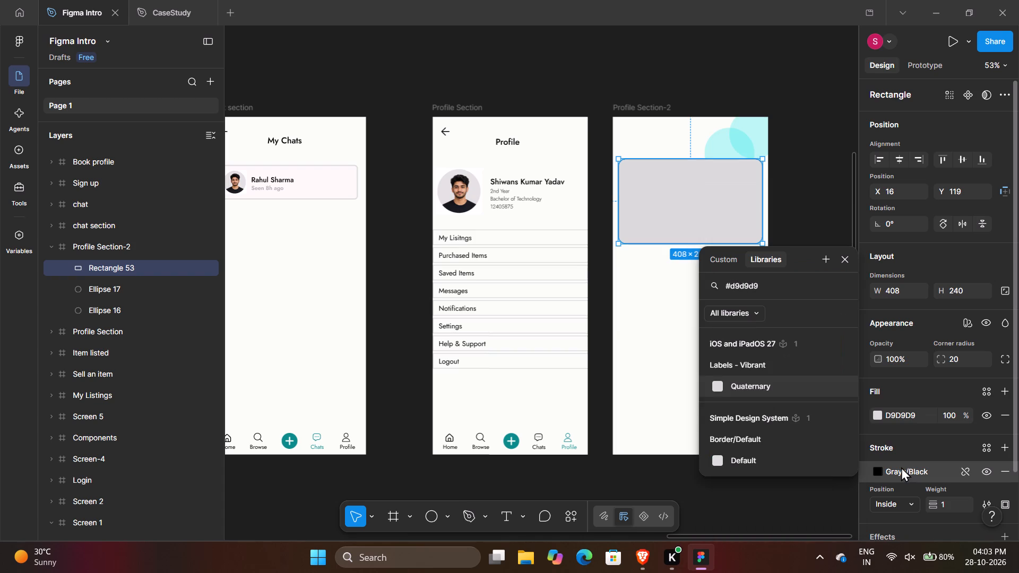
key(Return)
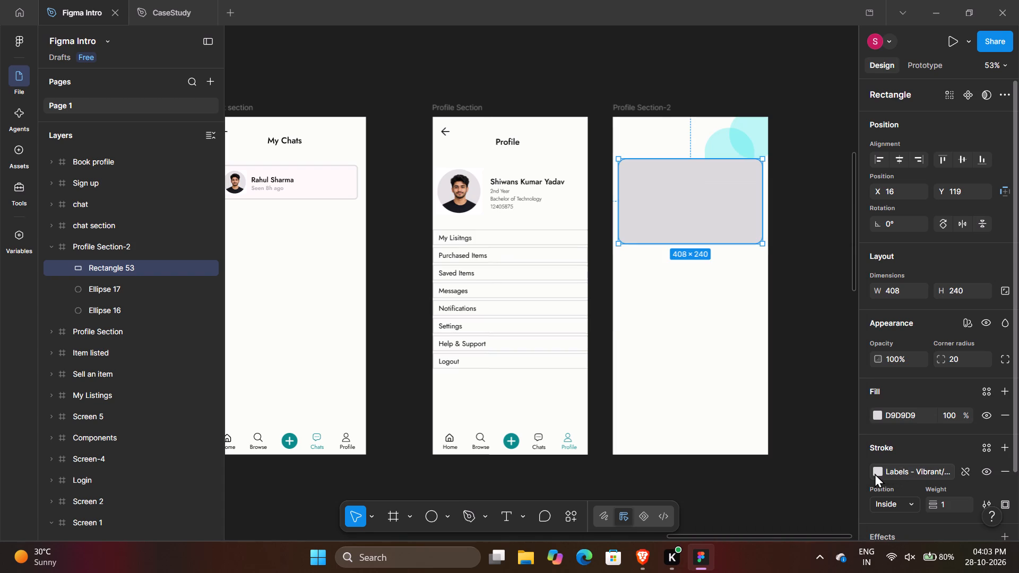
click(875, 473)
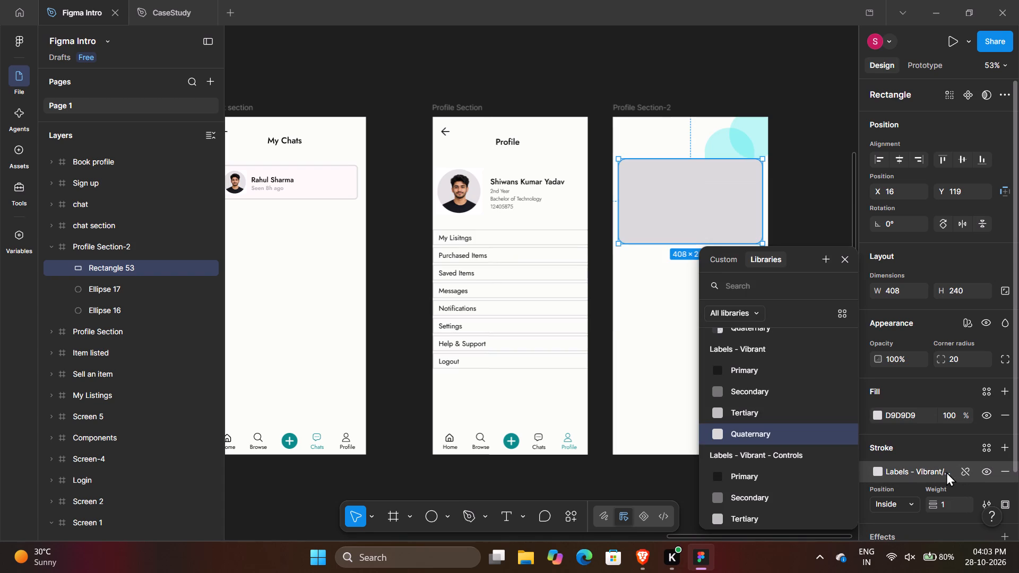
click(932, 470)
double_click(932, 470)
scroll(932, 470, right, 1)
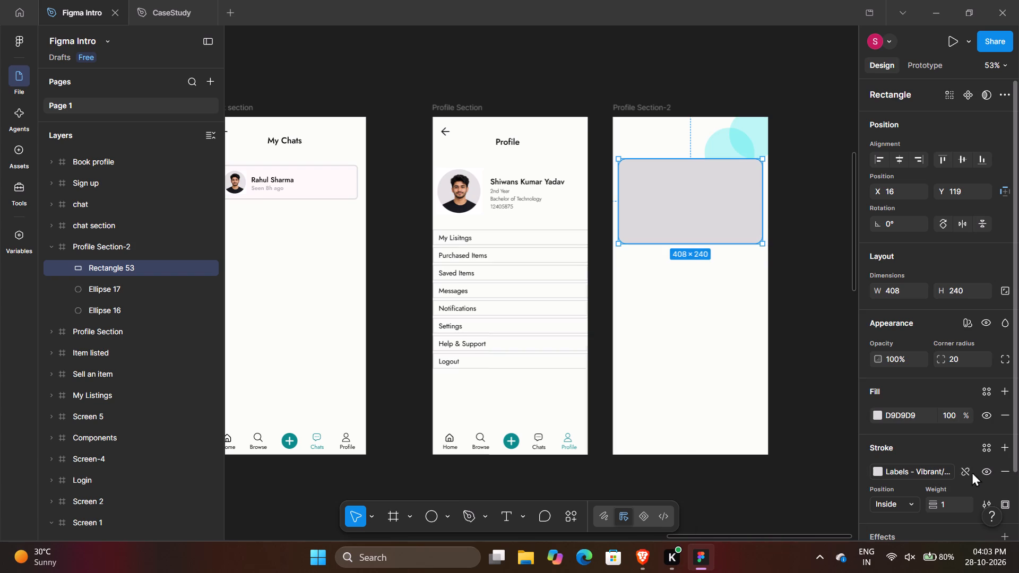
Replace the card rectangle's library stroke with a new custom stroke in mid grey 8C8C8C.
click(998, 468)
click(904, 453)
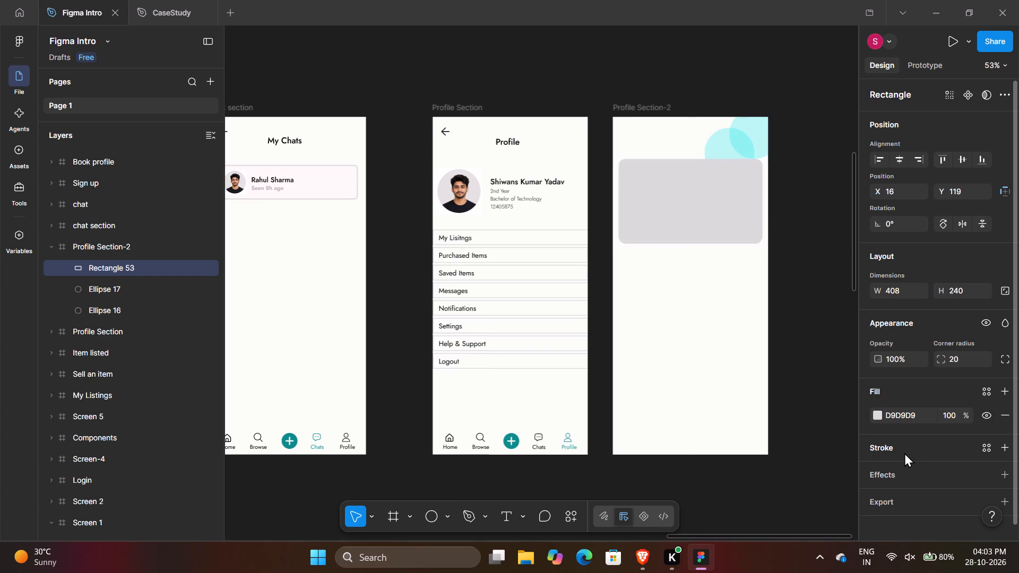
click(910, 468)
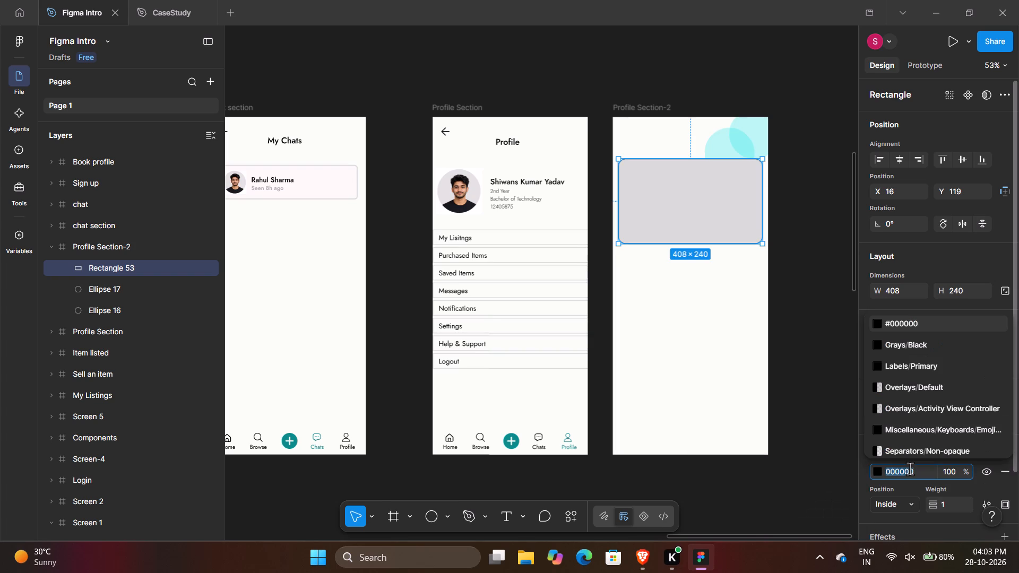
click(882, 472)
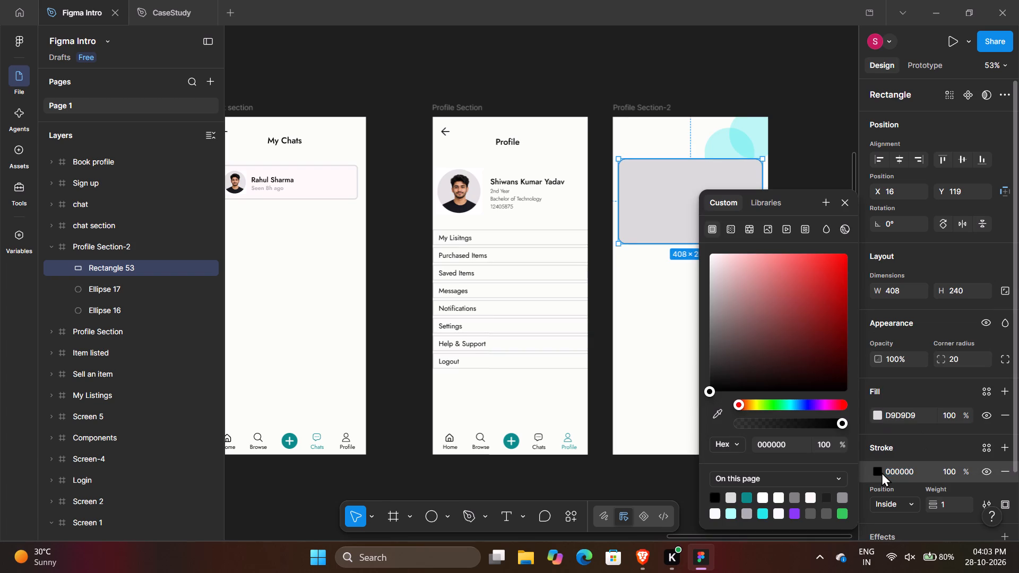
drag(727, 376, 711, 344)
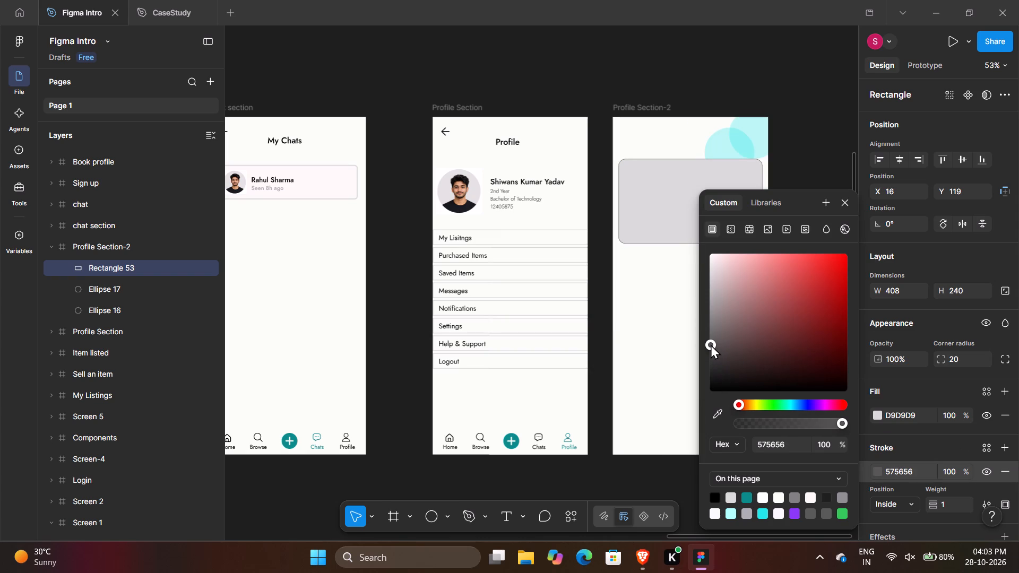
drag(711, 344, 708, 331)
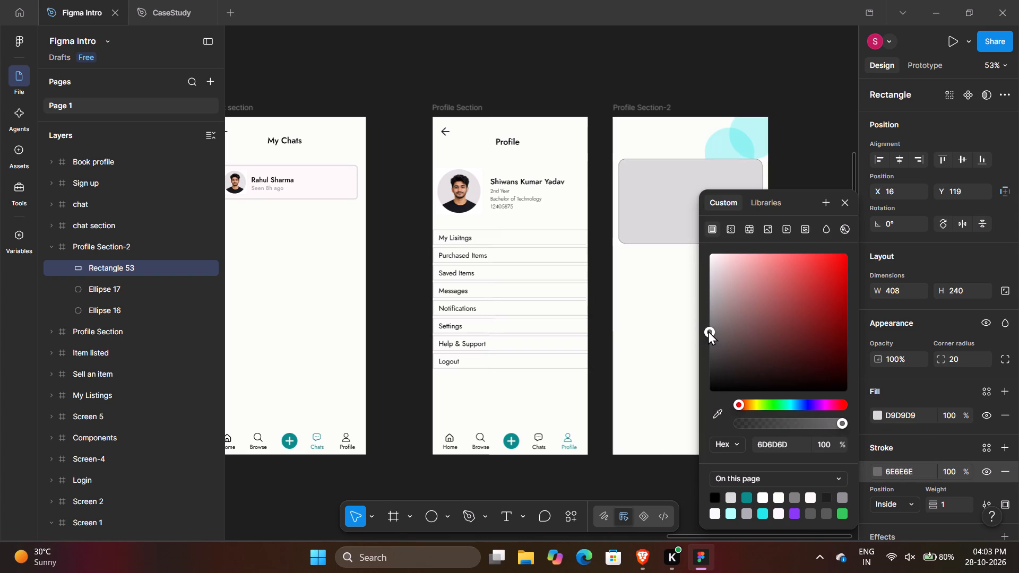
drag(708, 331, 698, 289)
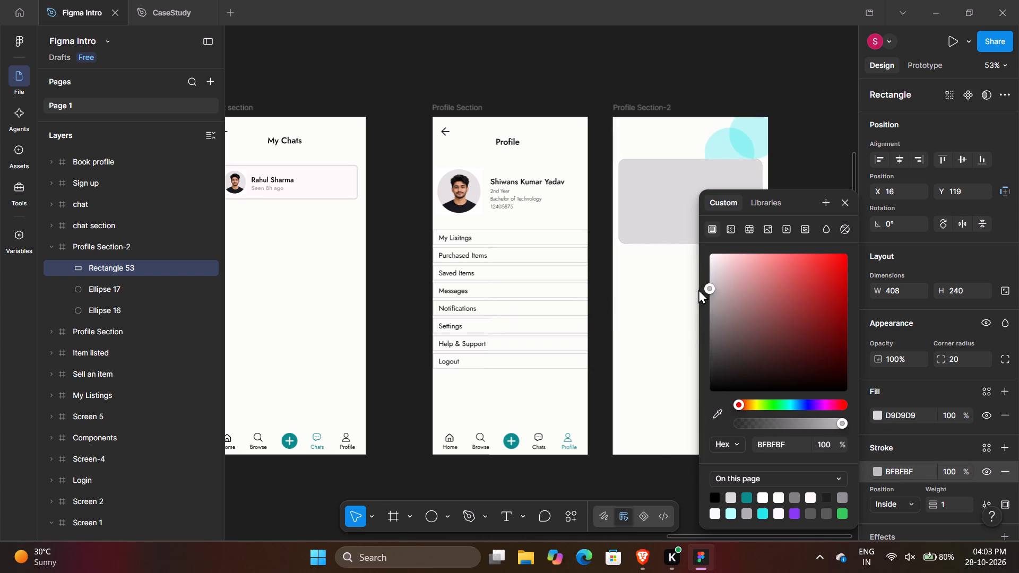
drag(698, 289, 699, 316)
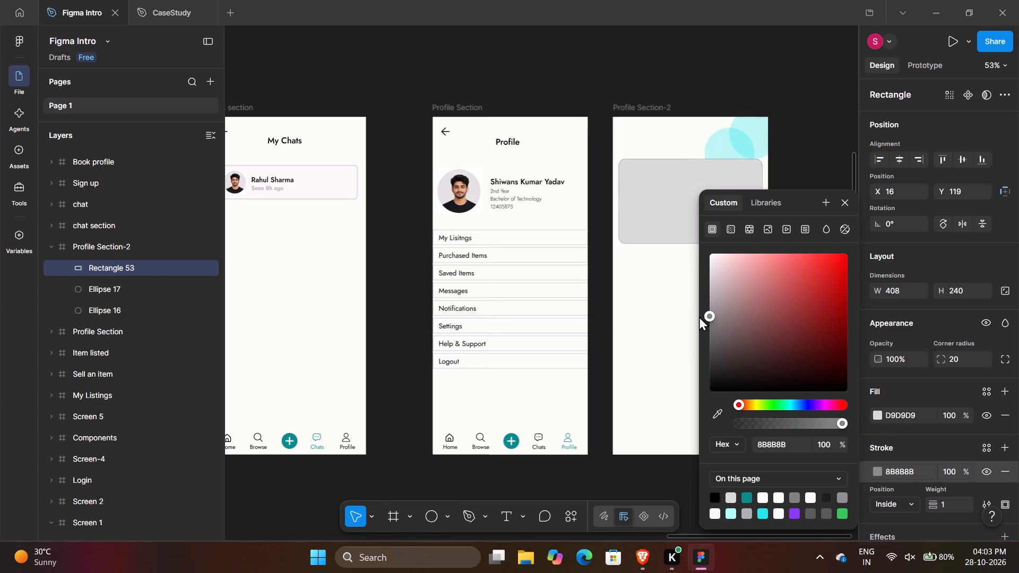
drag(699, 316, 698, 316)
click(817, 144)
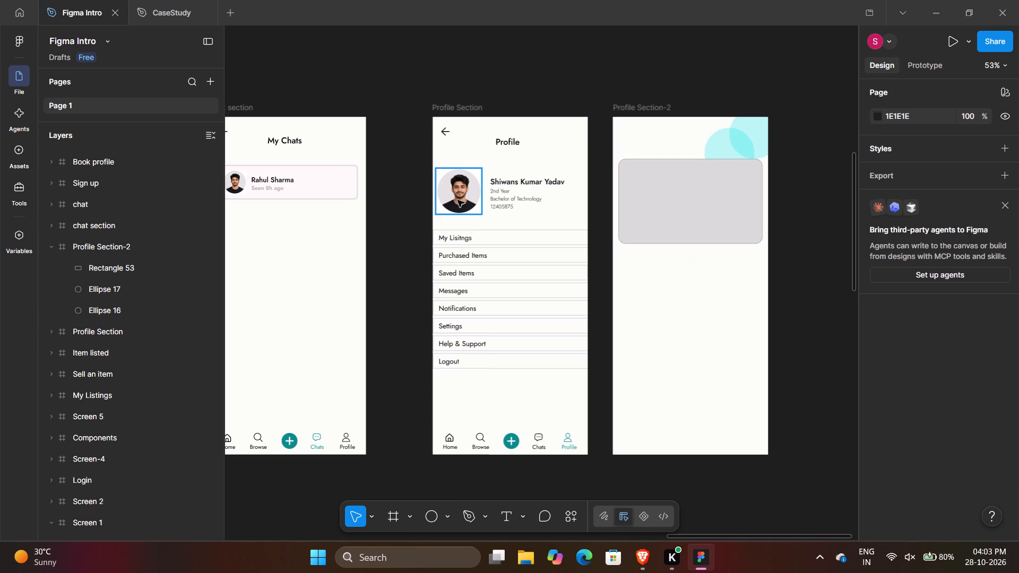
Change the card rectangle's fill to pure white, FFFFFF.
click(706, 216)
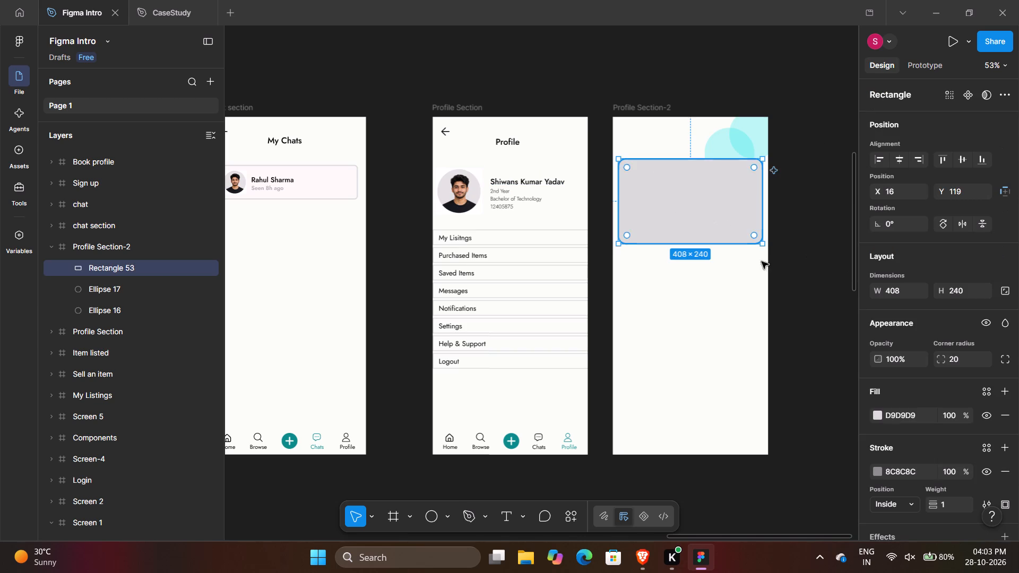
click(877, 414)
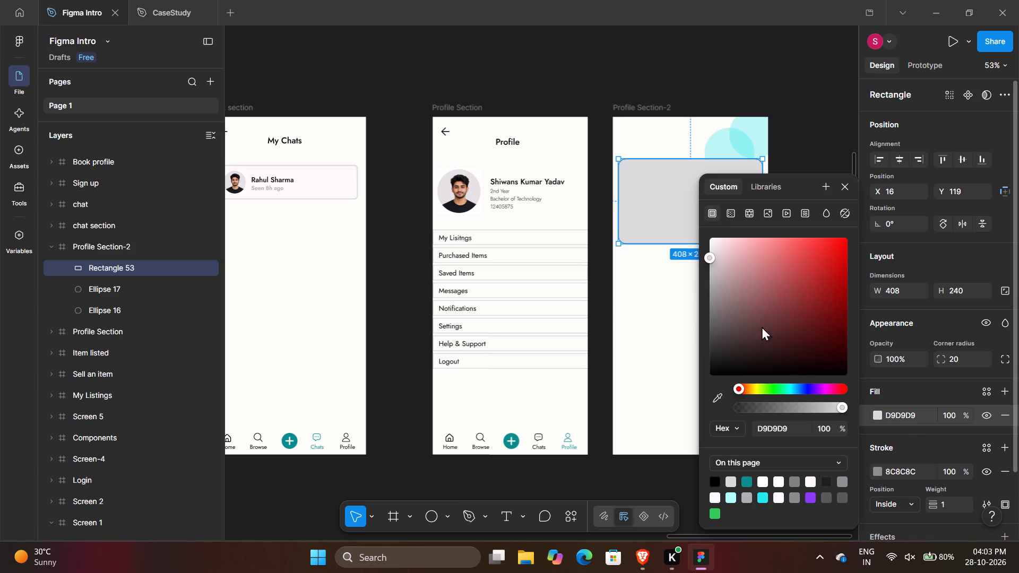
drag(710, 256, 708, 240)
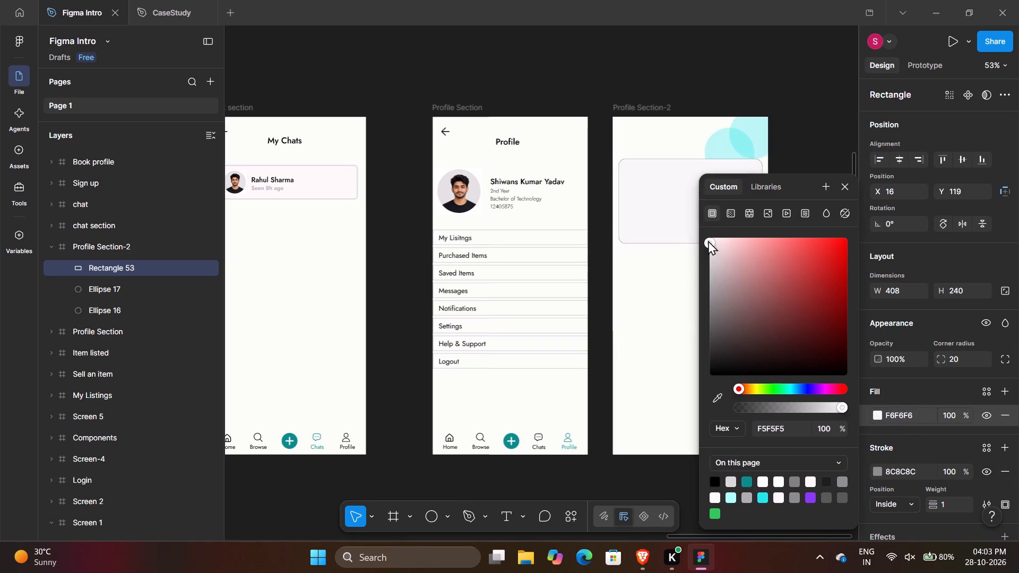
drag(708, 240, 706, 232)
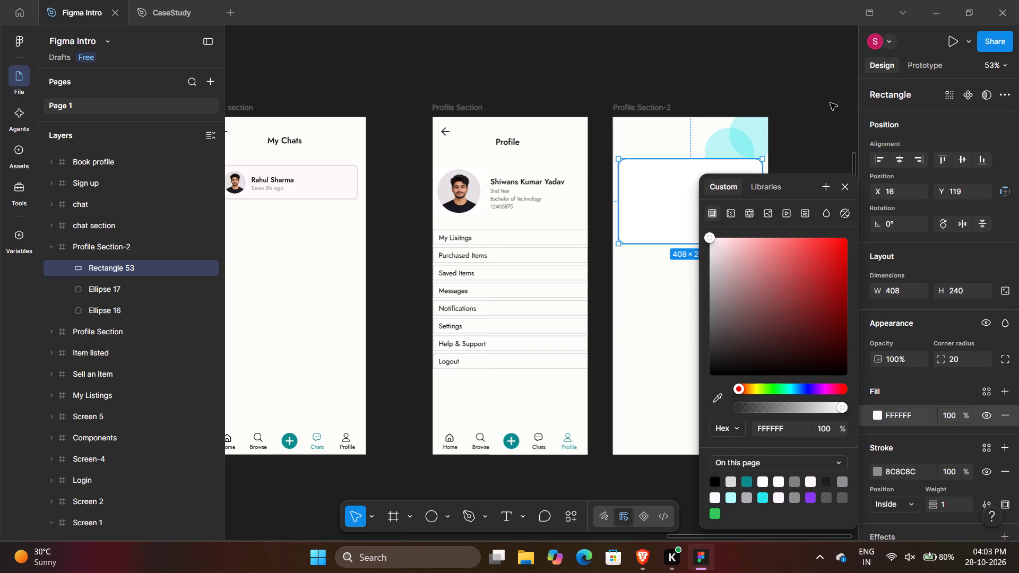
click(828, 105)
Lighten the card rectangle's stroke colour to grey BCBCBC.
click(732, 212)
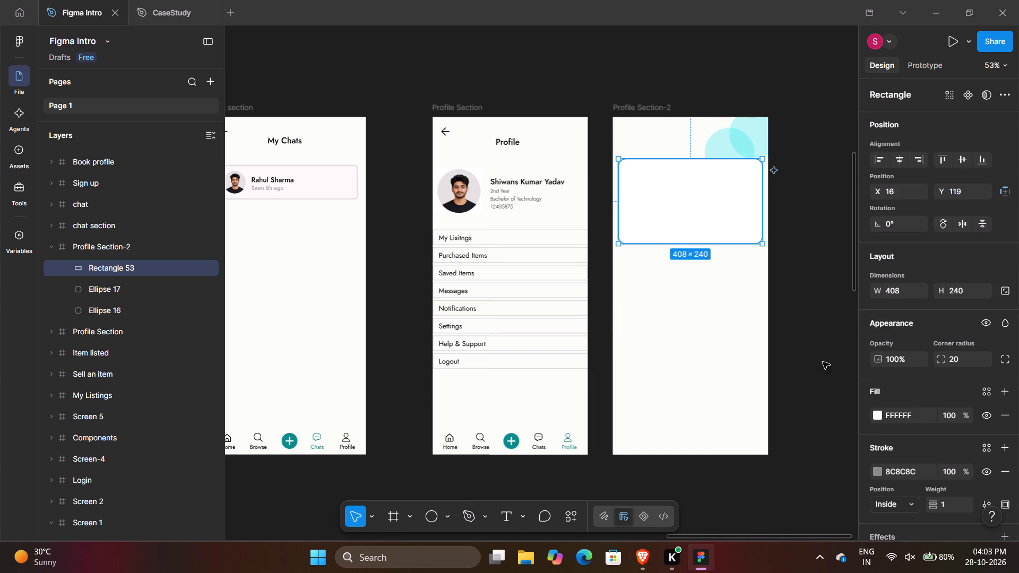
click(877, 469)
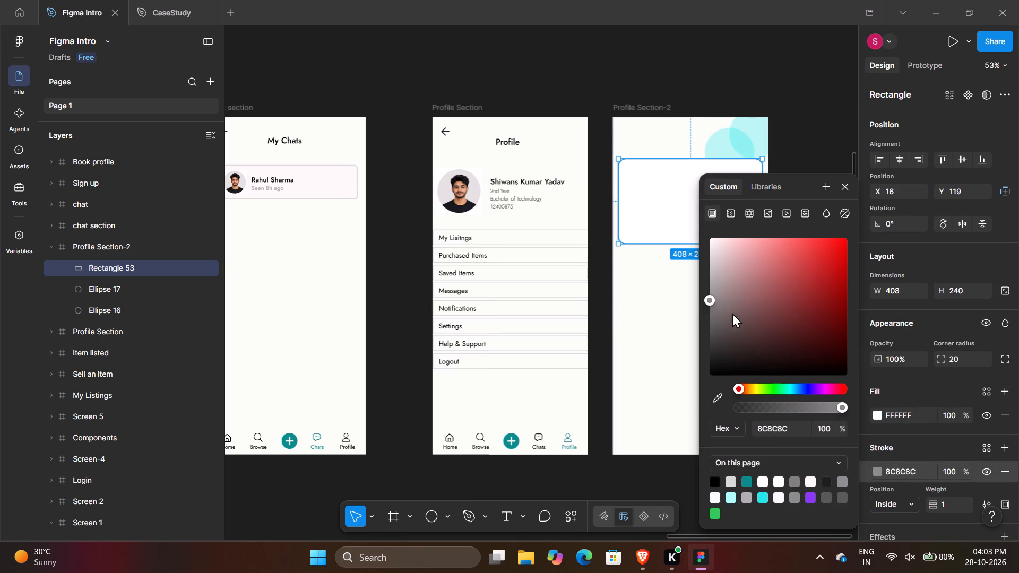
click(707, 294)
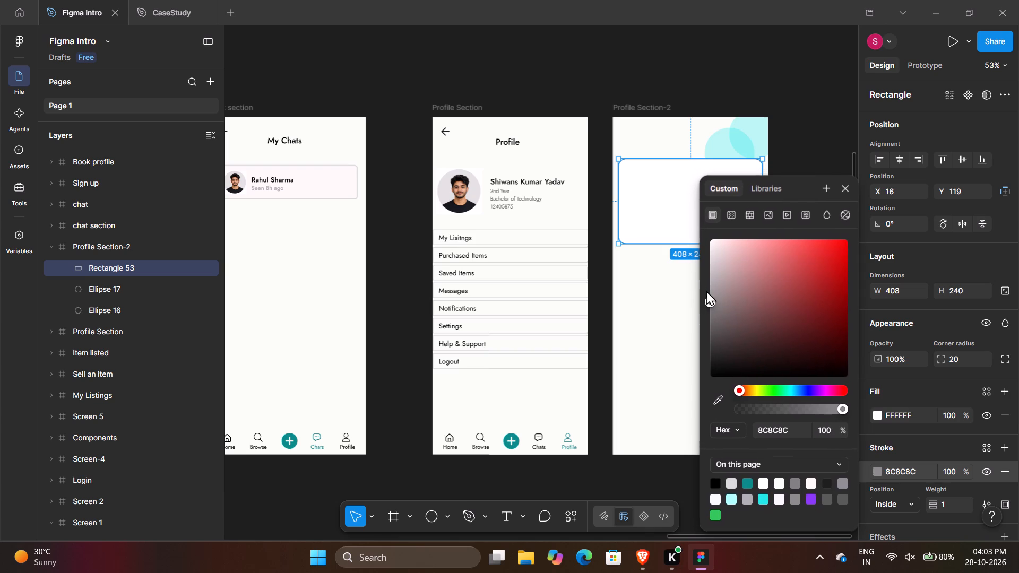
drag(709, 300, 705, 287)
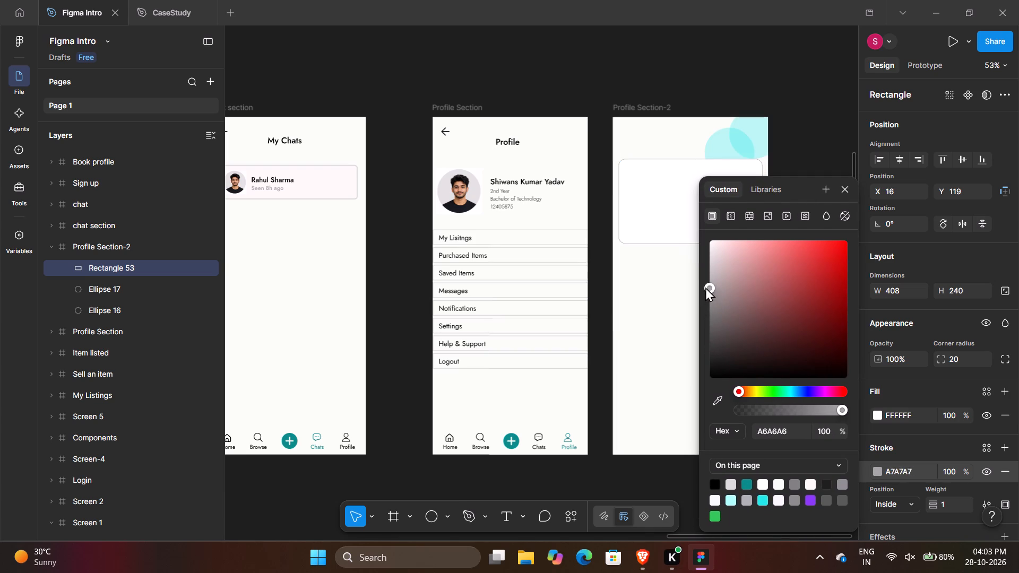
drag(705, 287, 701, 276)
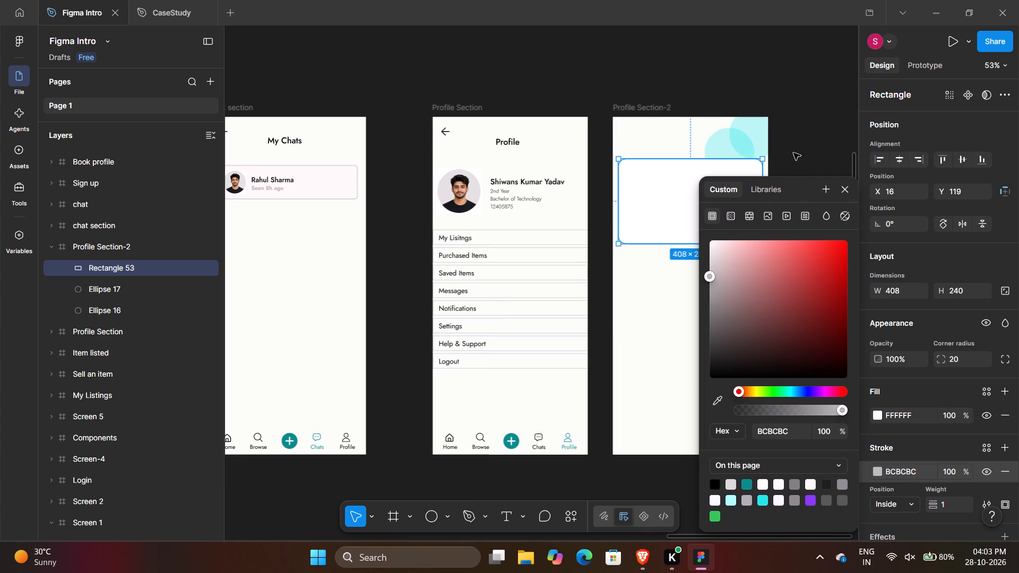
click(793, 153)
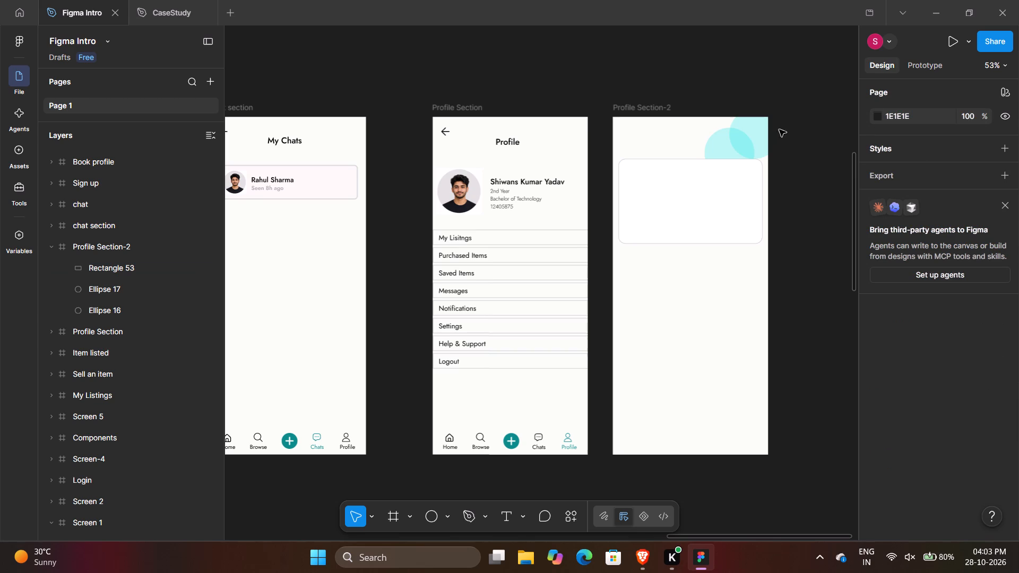
Copy the Profile title text from the Profile Section frame into the Profile Section-2 frame.
click(509, 145)
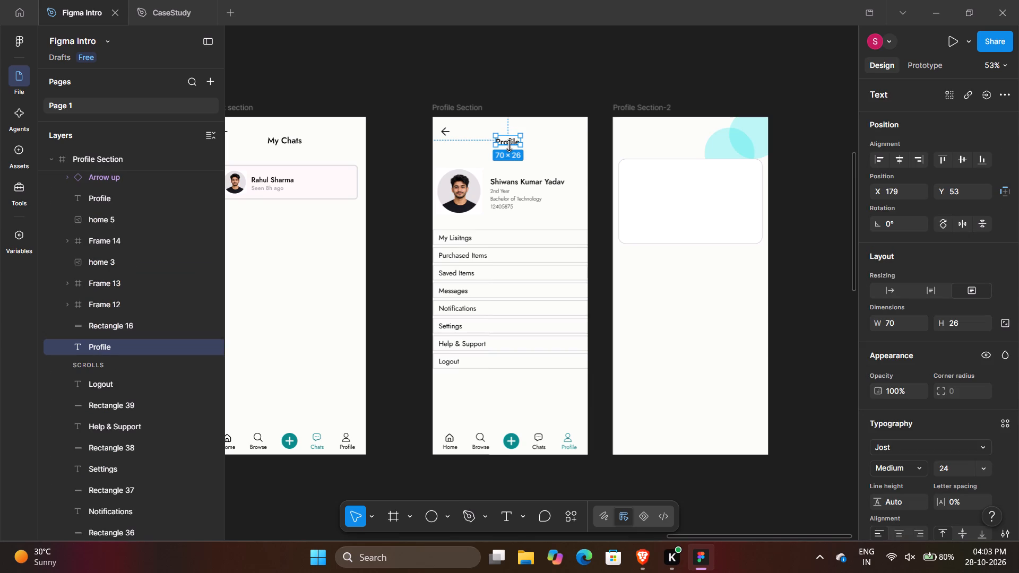
key(ctrl+c)
click(649, 109)
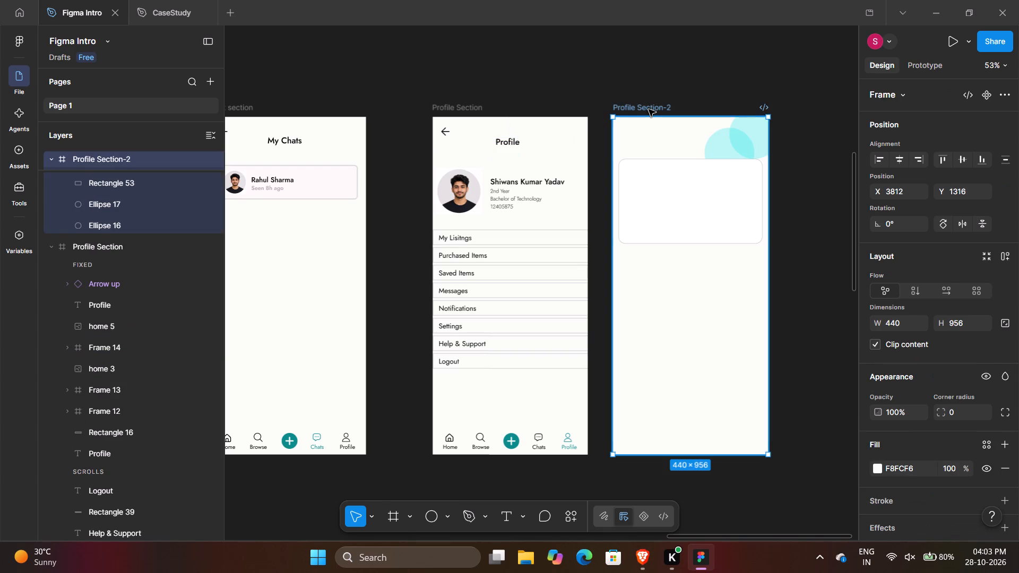
key(ctrl+v)
click(799, 158)
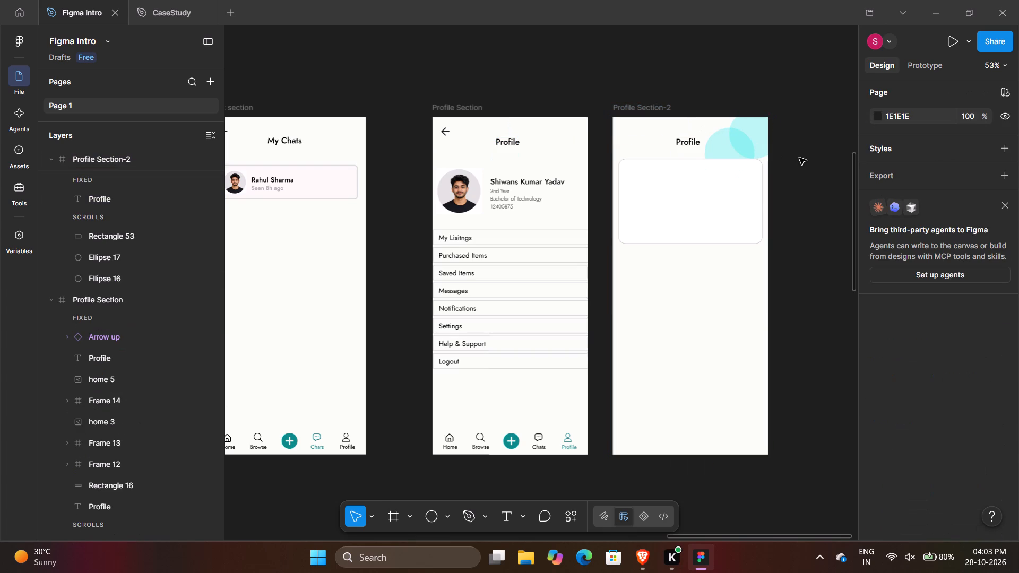
Copy the back arrow from the Profile Section frame into the Profile Section-2 frame.
click(445, 133)
key(ctrl+c)
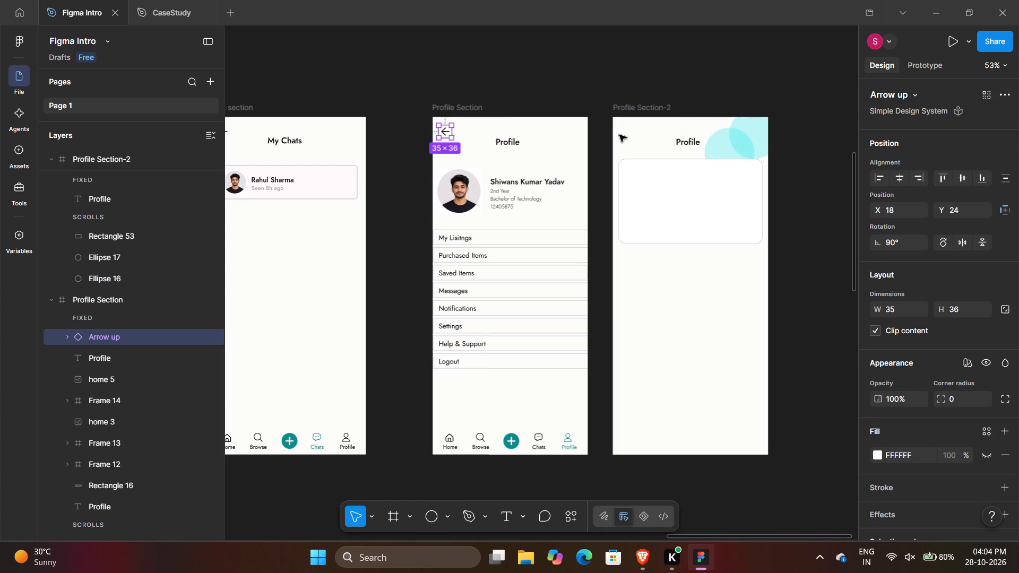
click(623, 131)
click(634, 110)
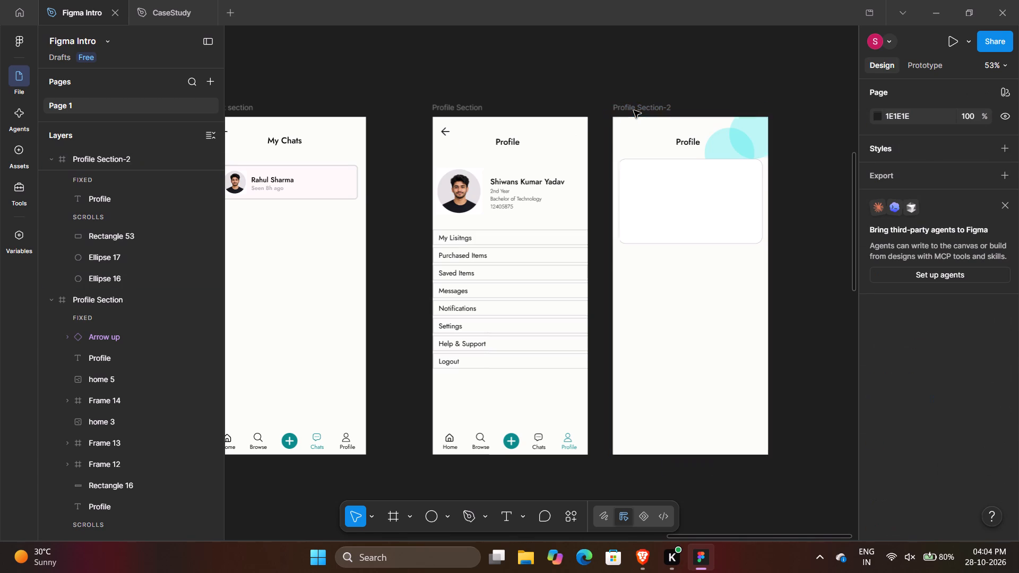
key(ctrl+v)
click(645, 113)
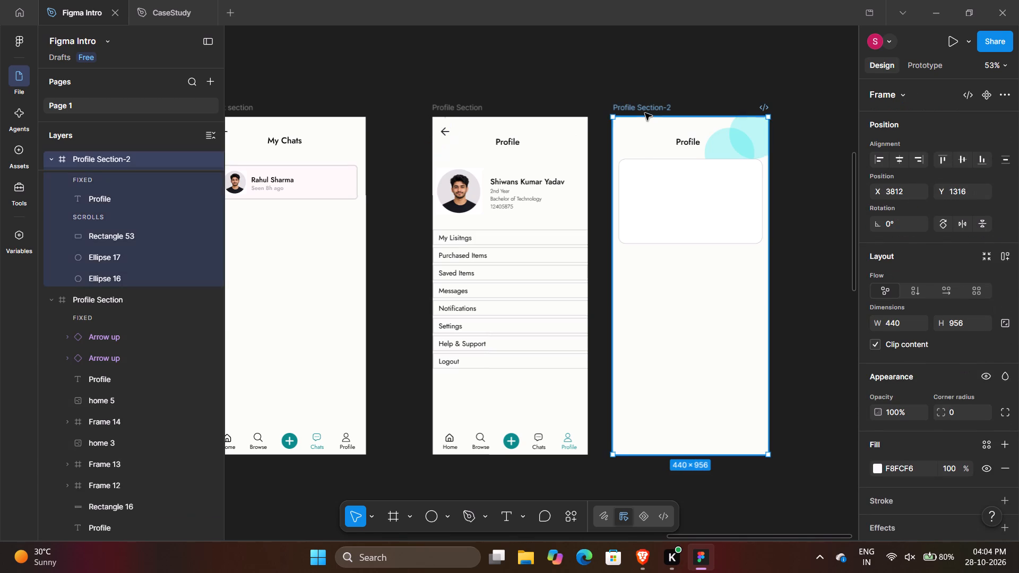
key(ctrl+v)
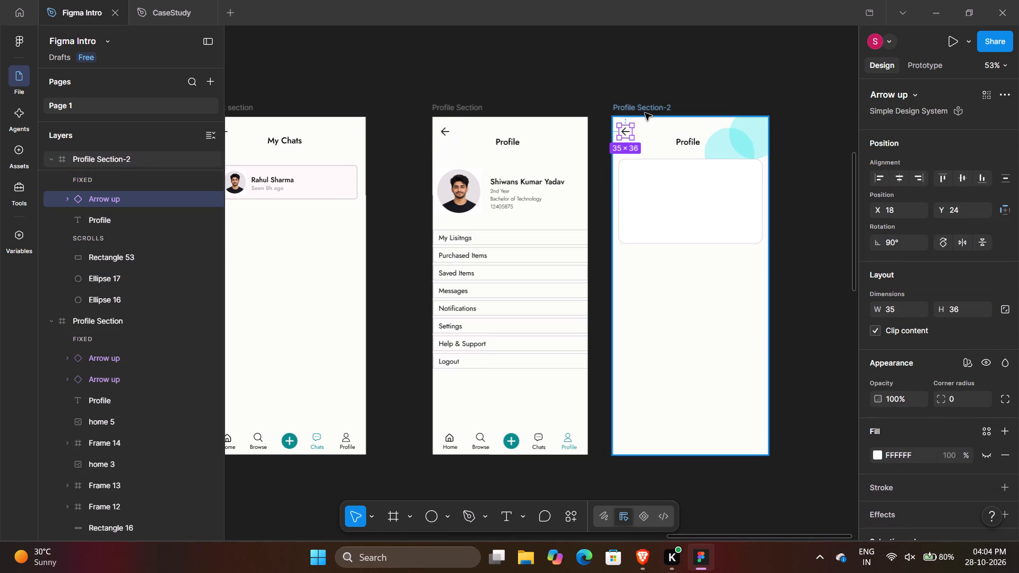
click(801, 189)
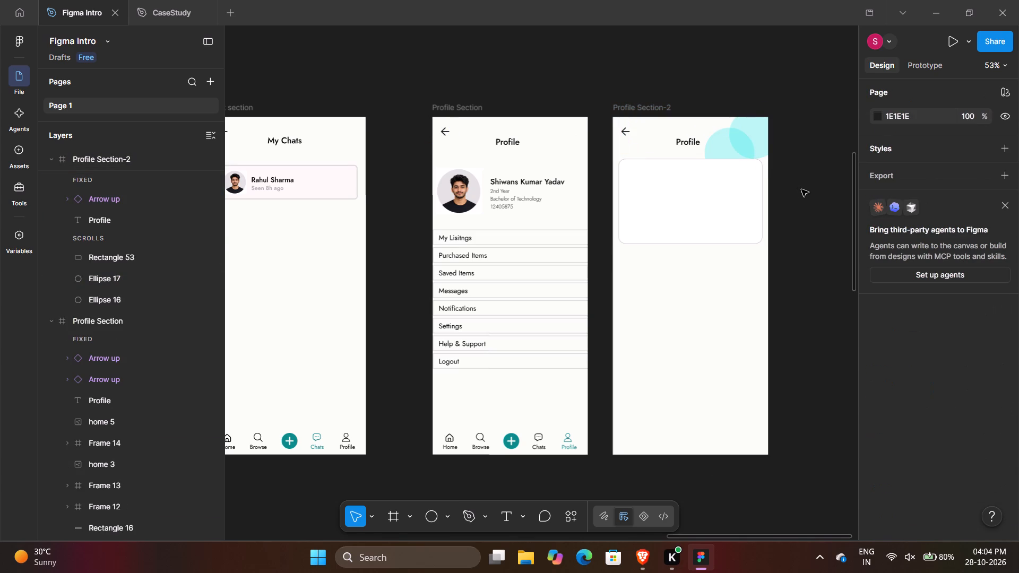
Copy the profile picture, name text and course details from the Profile Section frame into the Profile Section-2 frame.
shift+click(468, 191)
shift+click(555, 182)
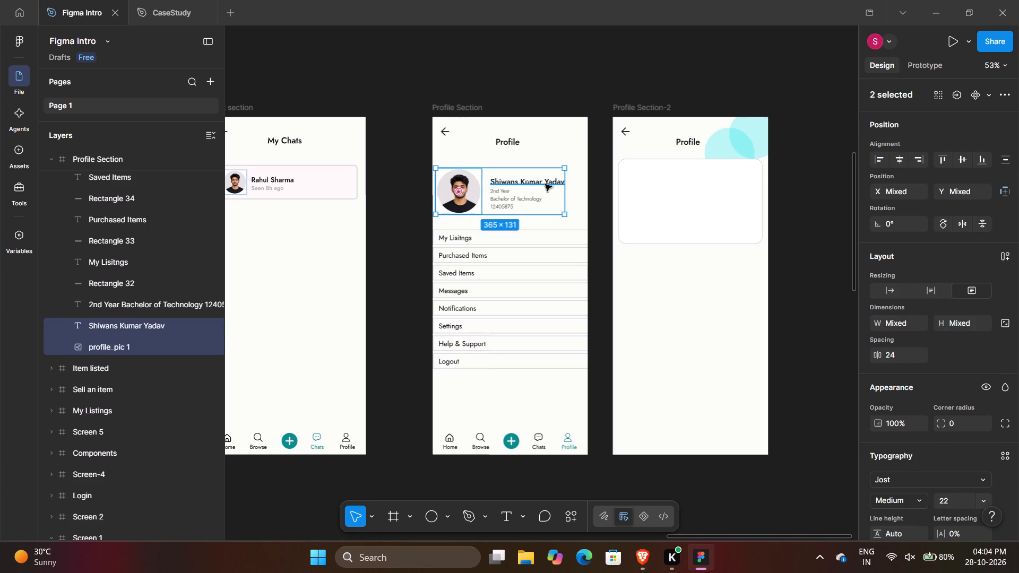
shift+click(503, 201)
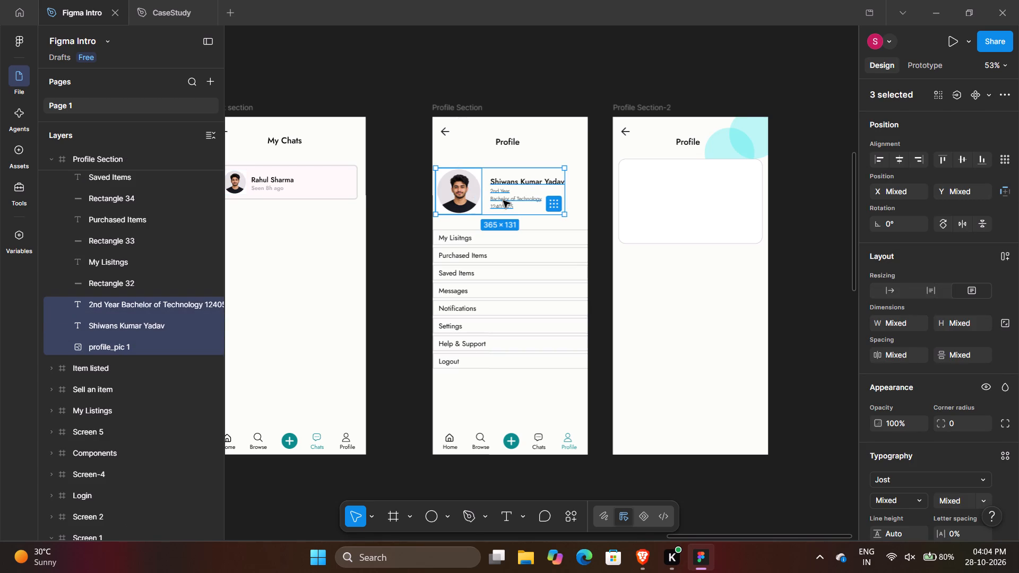
key(ctrl+c)
click(675, 204)
key(ctrl+v)
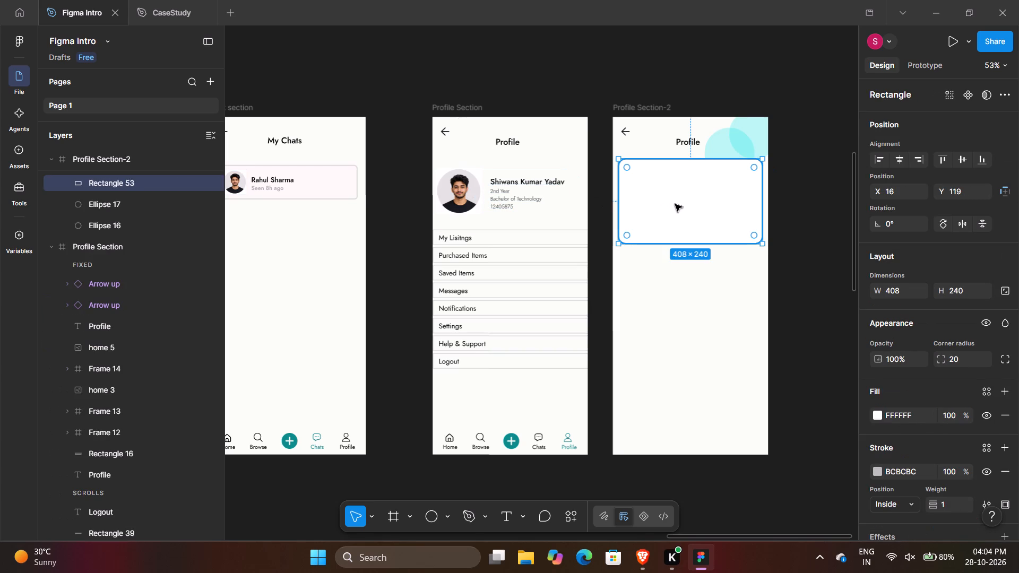
click(818, 220)
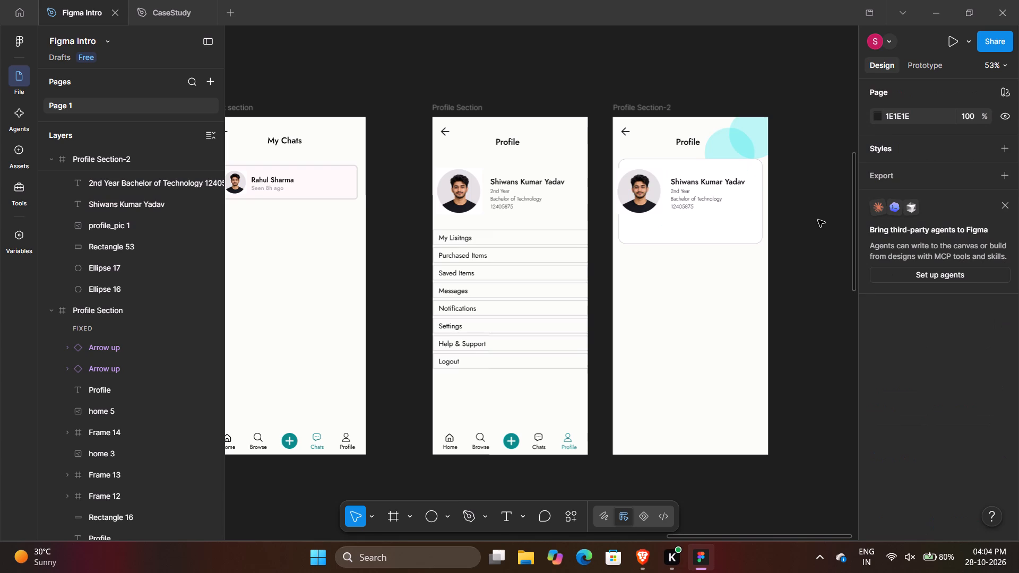
Reselect the three pasted profile elements and widen them together by 11 px, scaling the picture to 142 × 142.
key(ctrl+z)
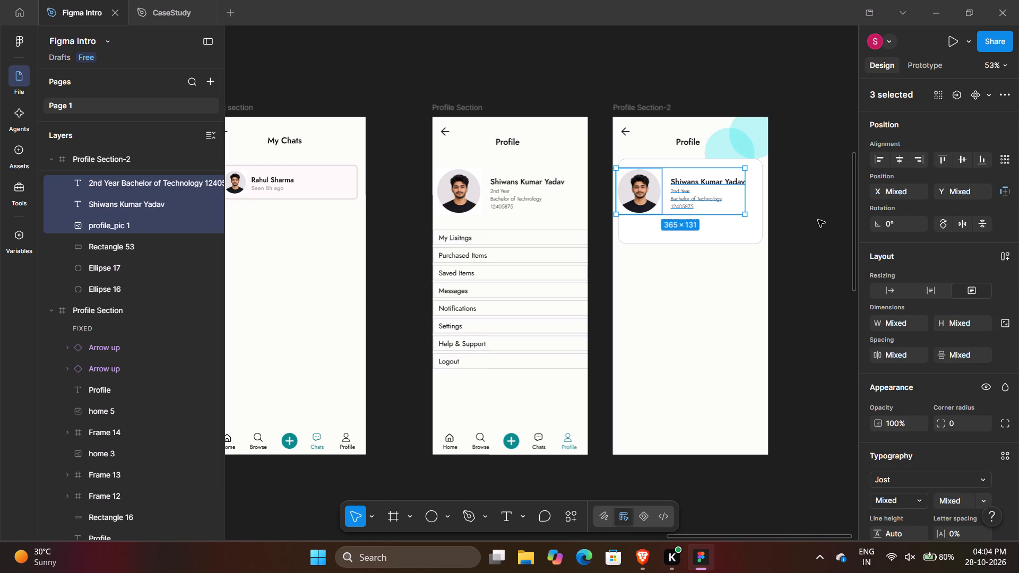
key(ctrl+Right)
key(ctrl+Right)
key(ctrl+Right)
key(ctrl+Right)
key(ctrl+Right)
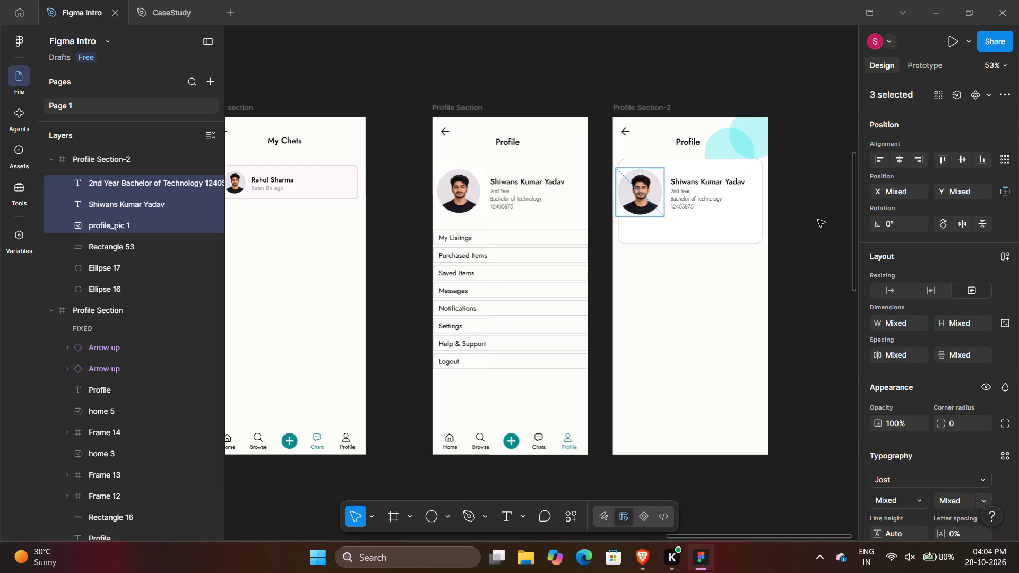
key(ctrl+Right)
key(ctrl+Right)
key(ctrl+Right)
key(ctrl+Right)
key(ctrl+Right)
key(ctrl+Right)
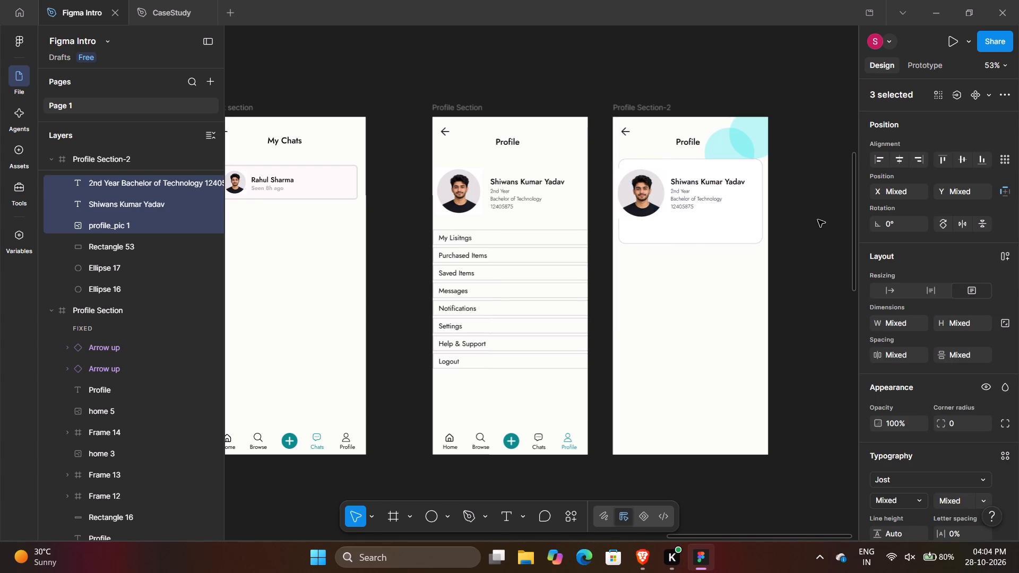
Shift the pasted picture, name and course details together 20 px to the right inside the white card.
click(696, 201)
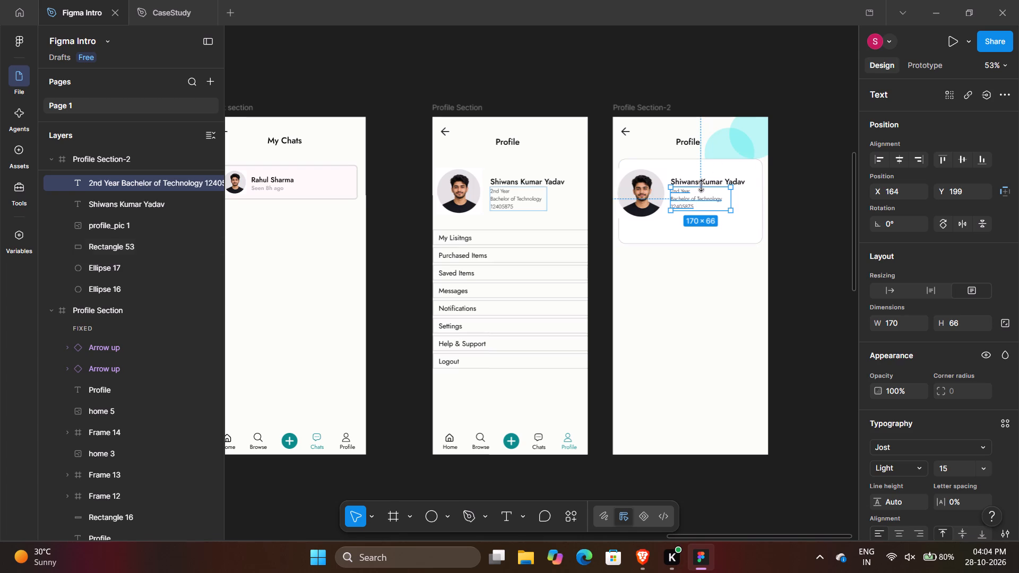
shift+click(692, 180)
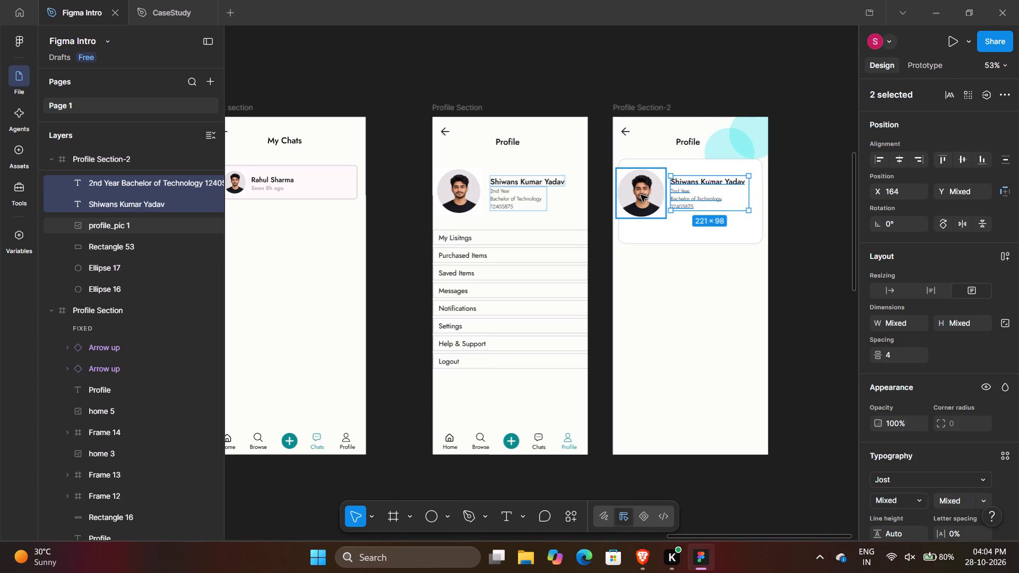
shift+click(641, 195)
key(shift+Right)
key(shift+Right)
key(shift+Right)
key(shift+Left)
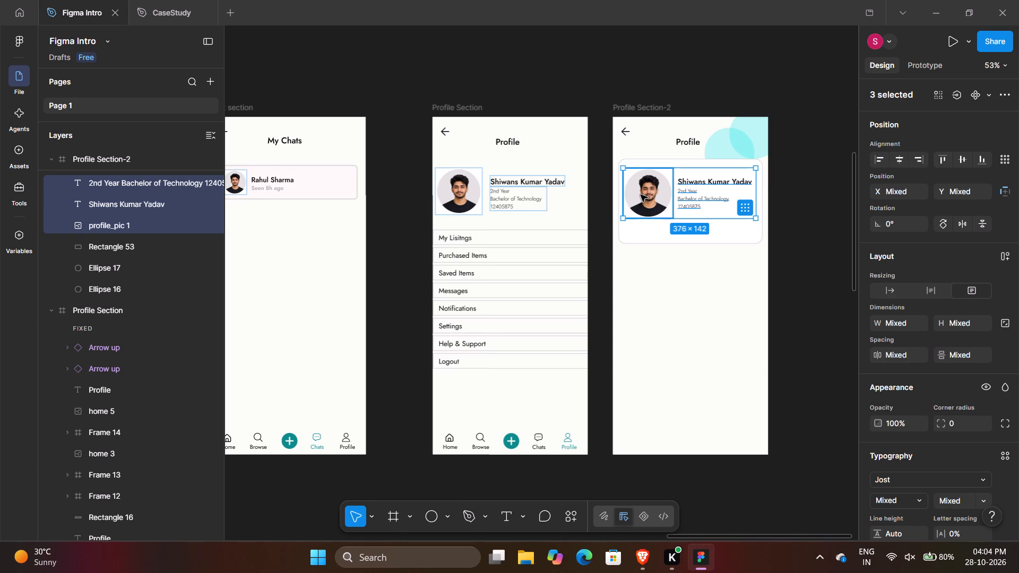
key(shift+Down)
key(shift+Up)
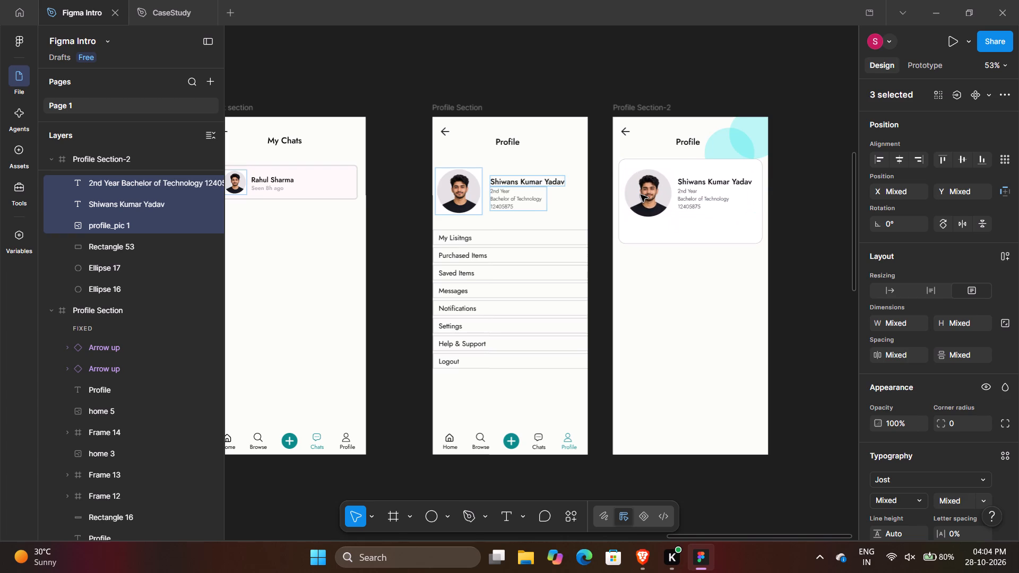
click(796, 256)
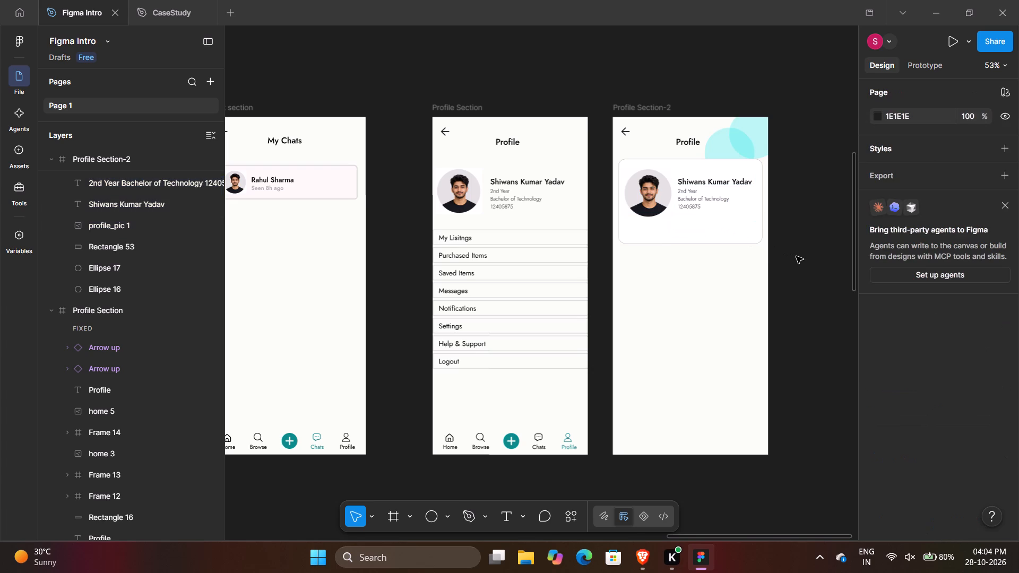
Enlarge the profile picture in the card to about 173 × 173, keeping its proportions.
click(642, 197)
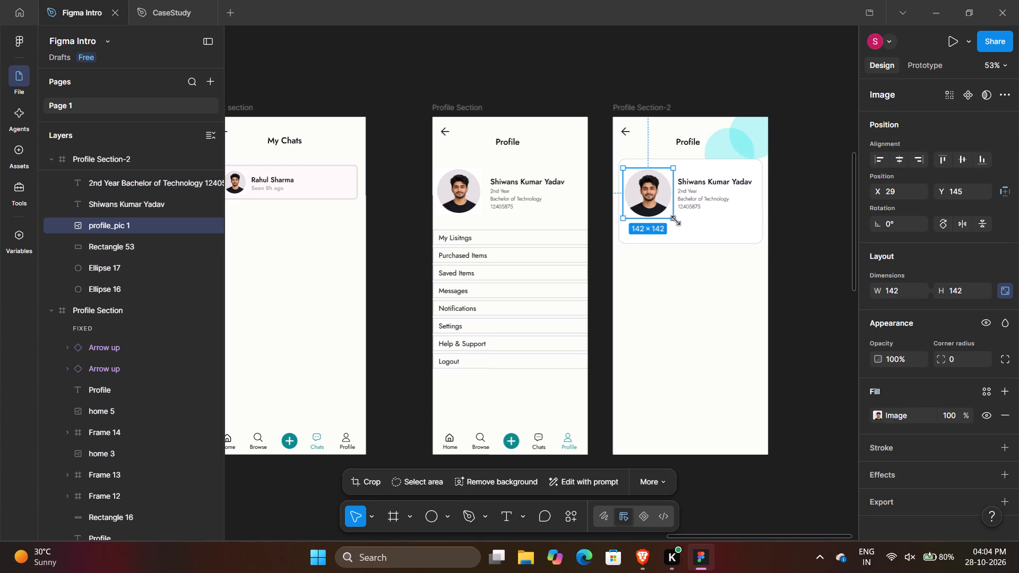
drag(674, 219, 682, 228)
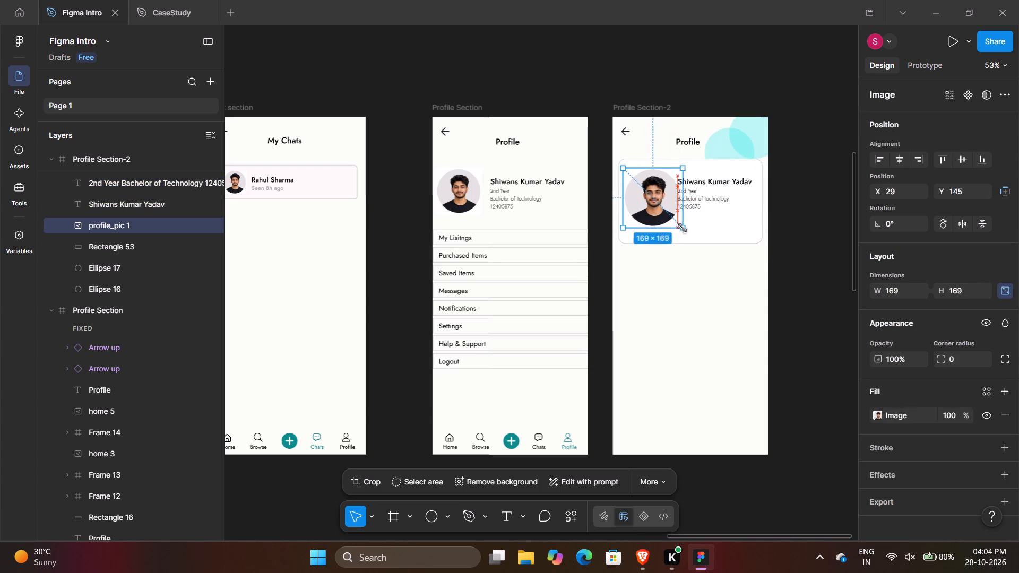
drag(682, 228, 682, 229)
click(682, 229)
Nudge the card's profile picture left and down to X 21, Y 153.
key(Left)
key(Left)
key(Left)
key(Left)
key(Left)
key(Left)
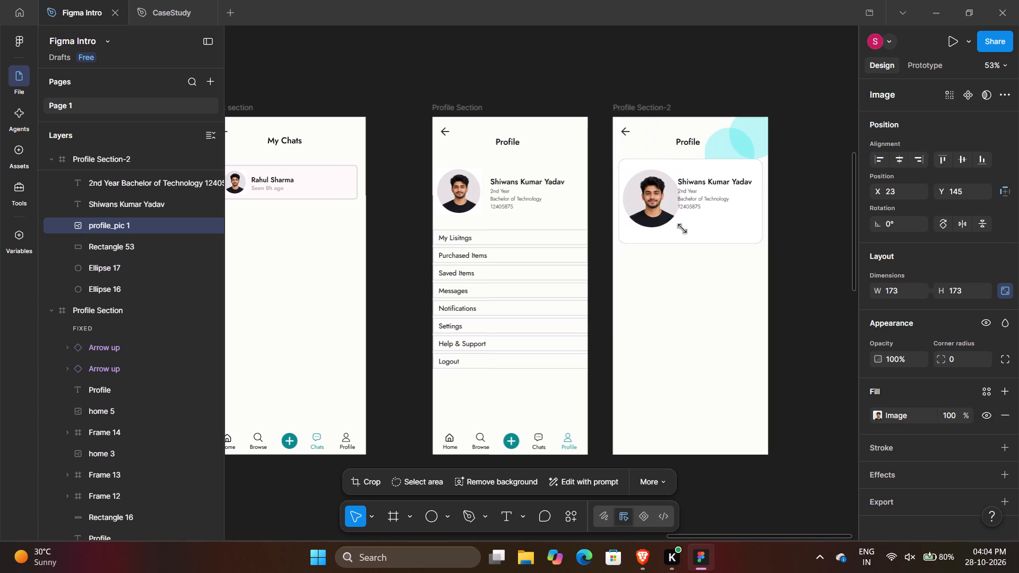
key(Left)
key(Left)
key(Down)
key(Down)
key(Down)
key(Down)
key(Down)
key(Down)
key(Down)
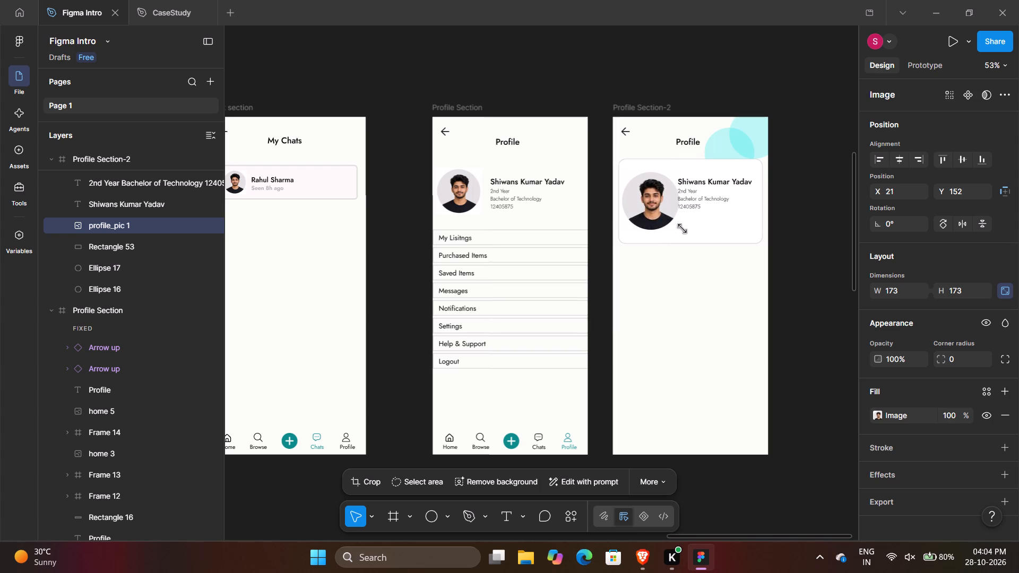
key(Down)
key(Up)
key(Down)
click(807, 242)
Nudge the name text in the card right to X 187.
click(724, 184)
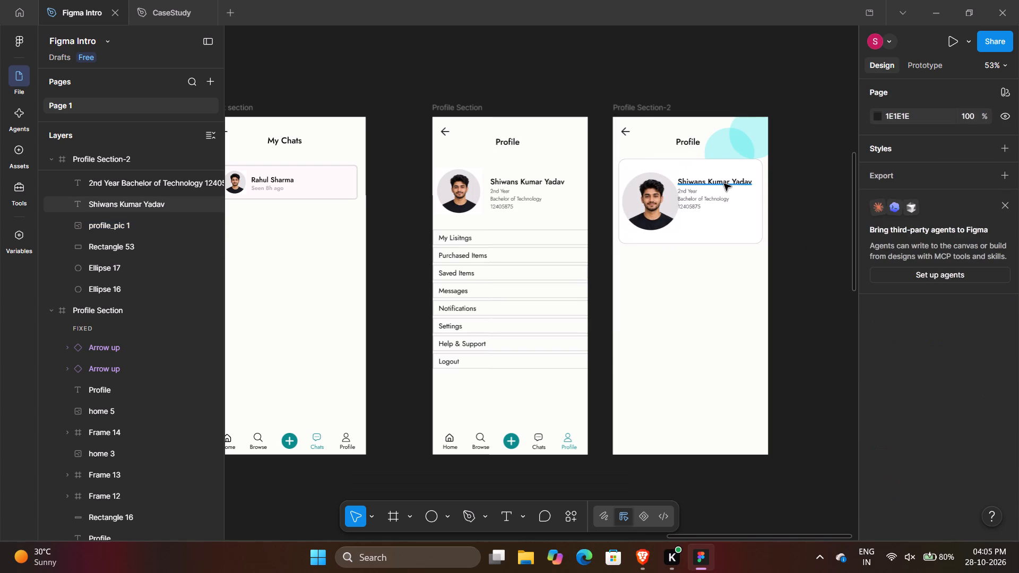
key(Right)
key(Right)
key(Right)
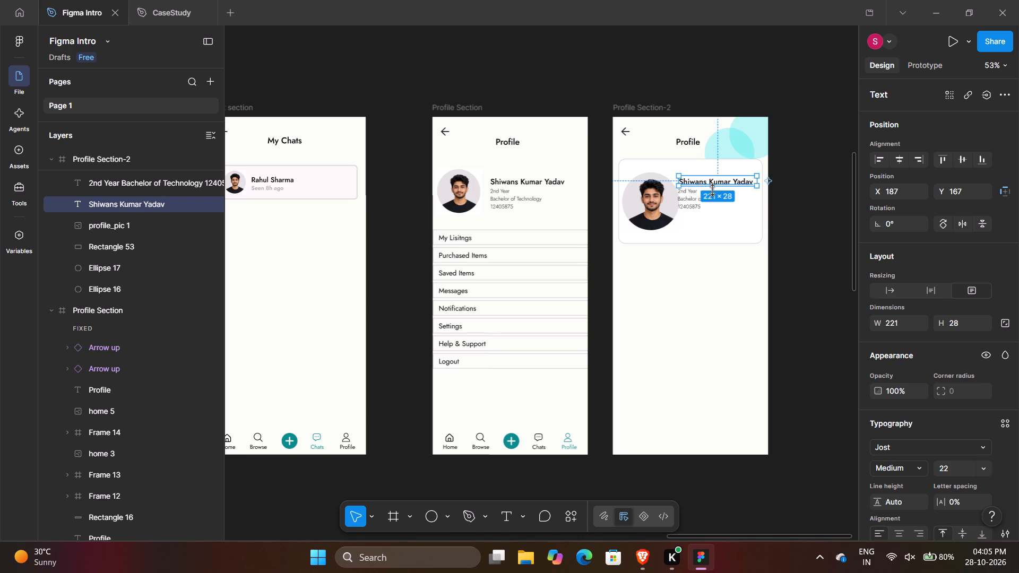
Nudge the course details text in the card right to X 192, slightly indented from the name.
click(689, 192)
key(Right)
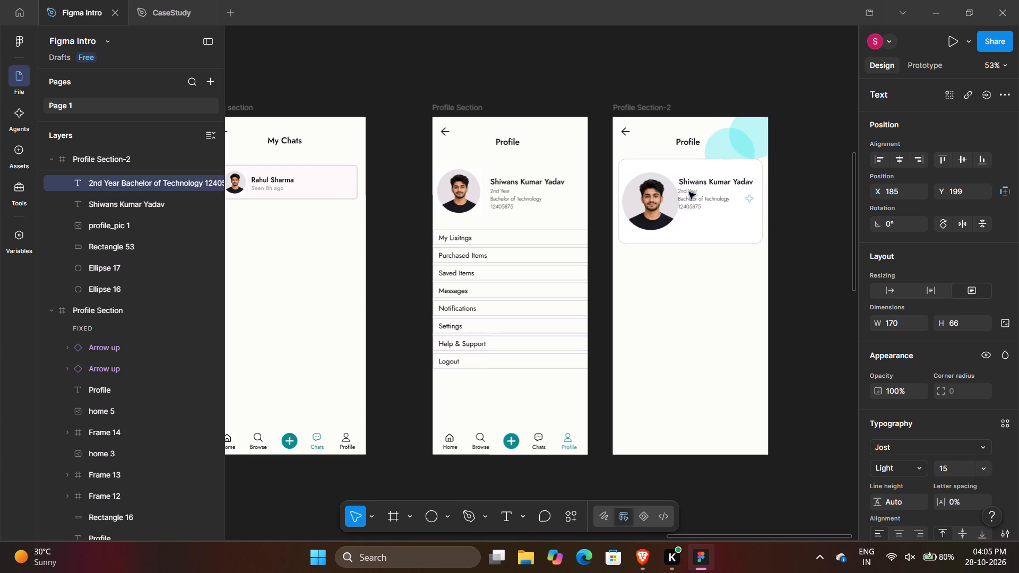
key(Right)
key(Right)
key(Right)
key(Right)
key(Right)
key(Right)
key(Right)
key(Right)
key(Left)
click(785, 264)
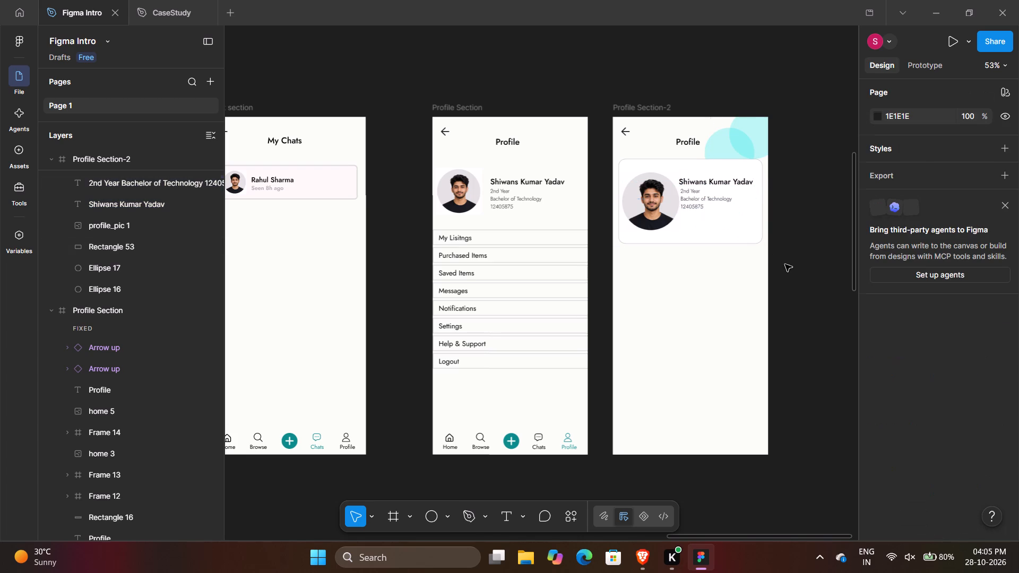
Reduce the profile picture in the card to about 158 × 158, keeping its proportions.
click(657, 223)
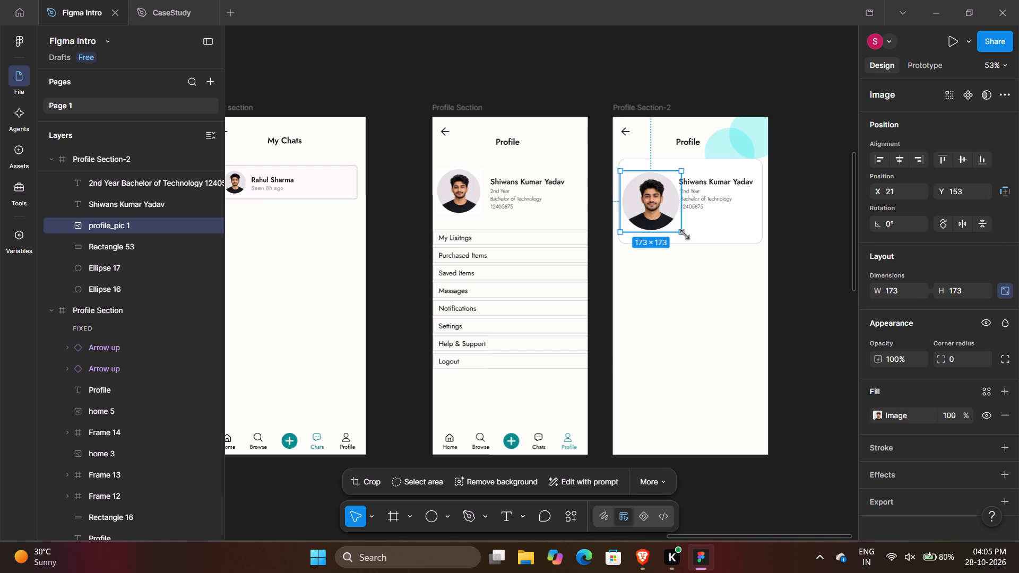
drag(681, 232, 675, 227)
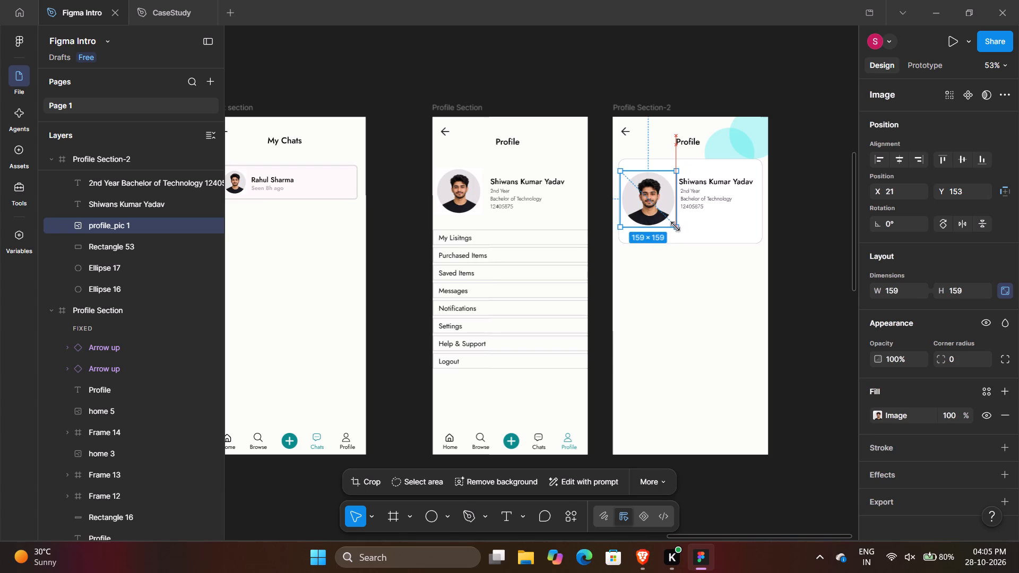
drag(675, 227, 674, 226)
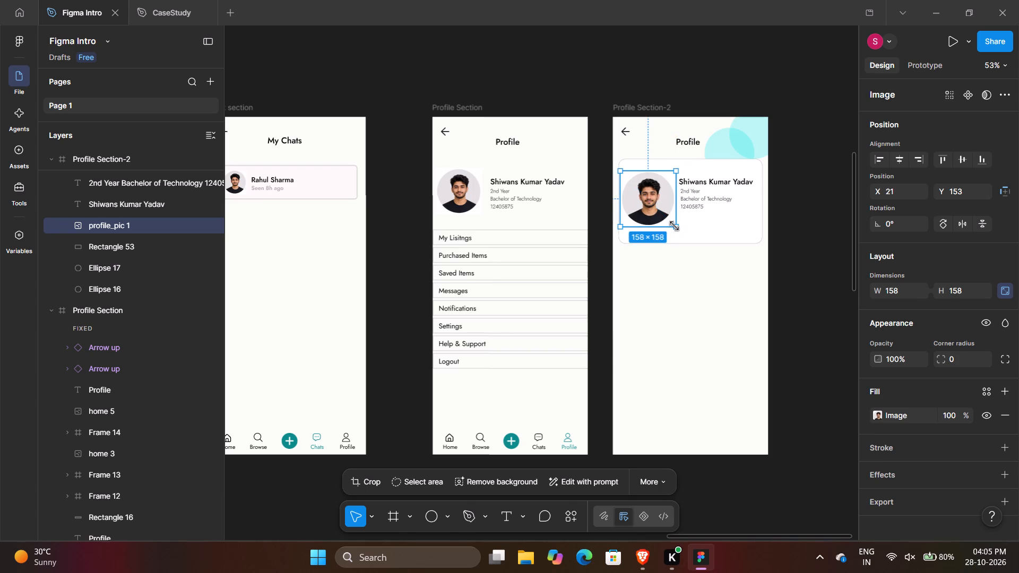
click(790, 251)
Nudge the profile picture down to about Y 160 to centre it vertically in the card.
click(655, 207)
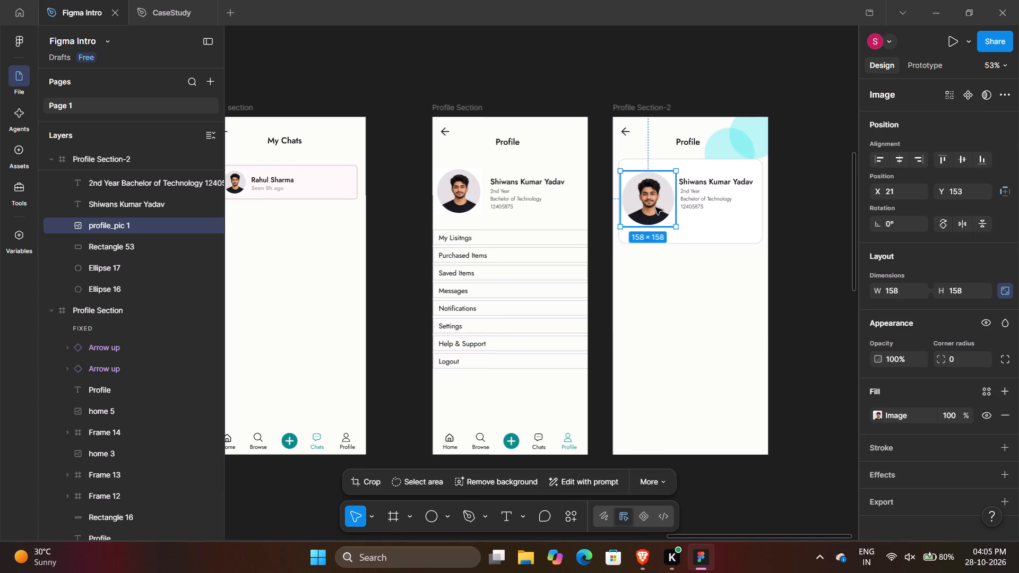
key(Down)
key(Down)
key(Down)
key(Down)
key(Down)
key(Down)
key(Down)
key(Down)
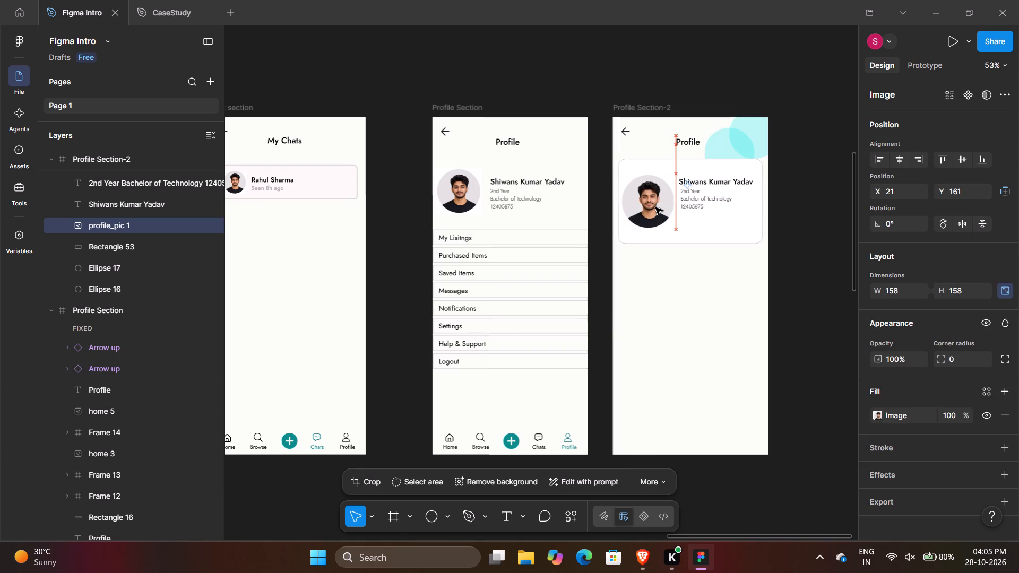
key(Up)
click(823, 237)
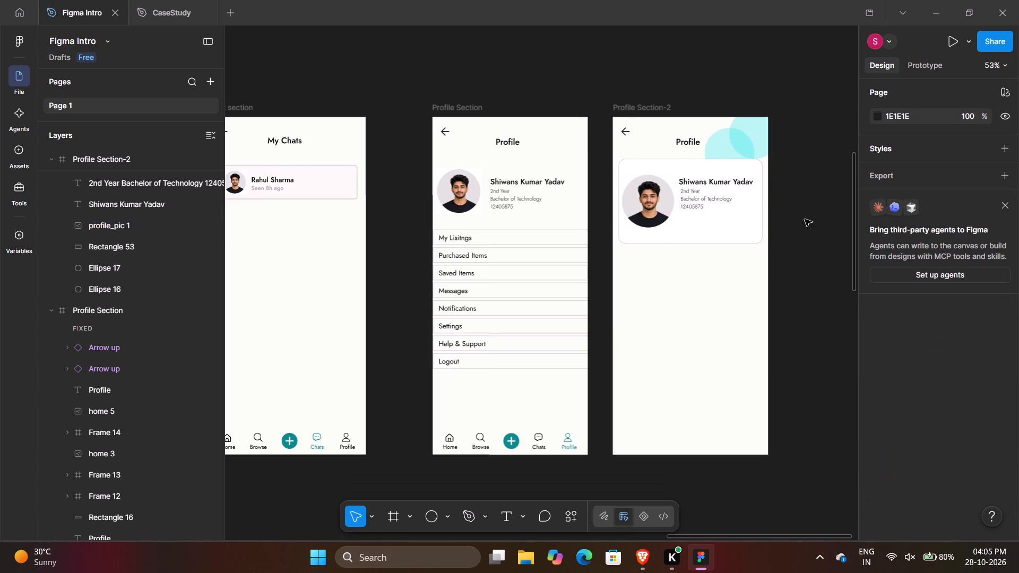
Move the name and course details texts down together beside the picture, placing the details at Y 222.
click(721, 184)
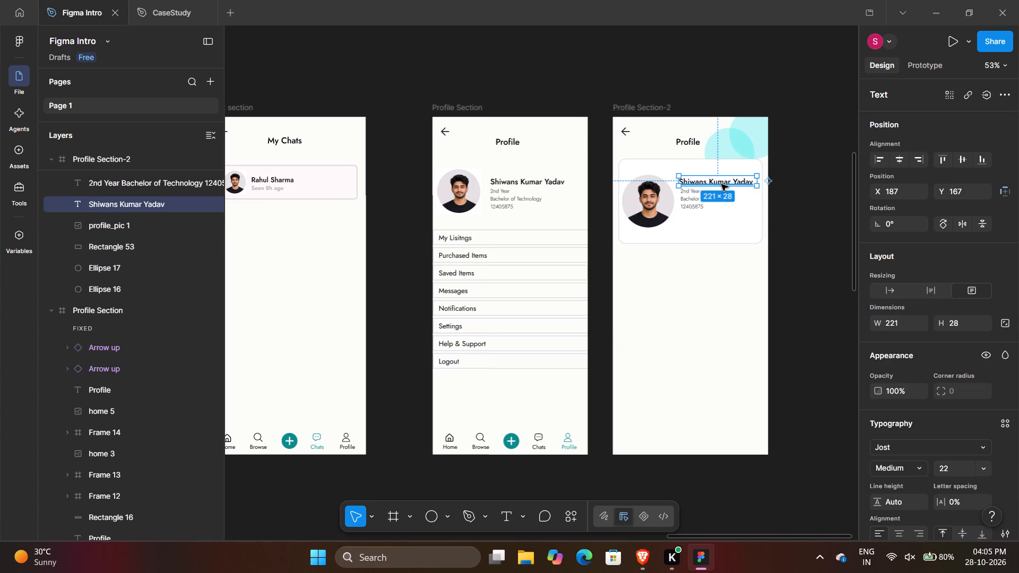
click(689, 201)
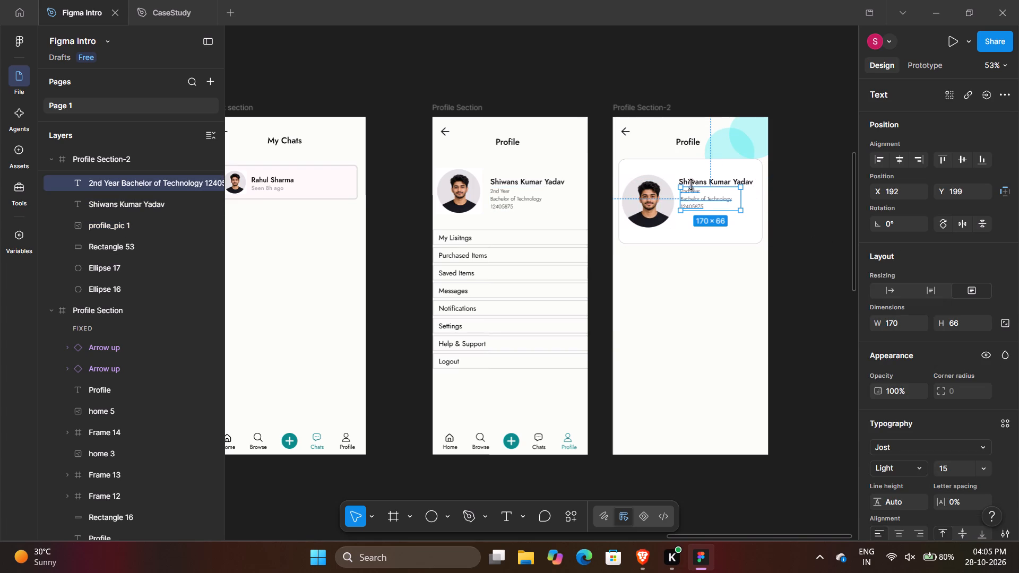
shift+click(690, 180)
key(shift+Down)
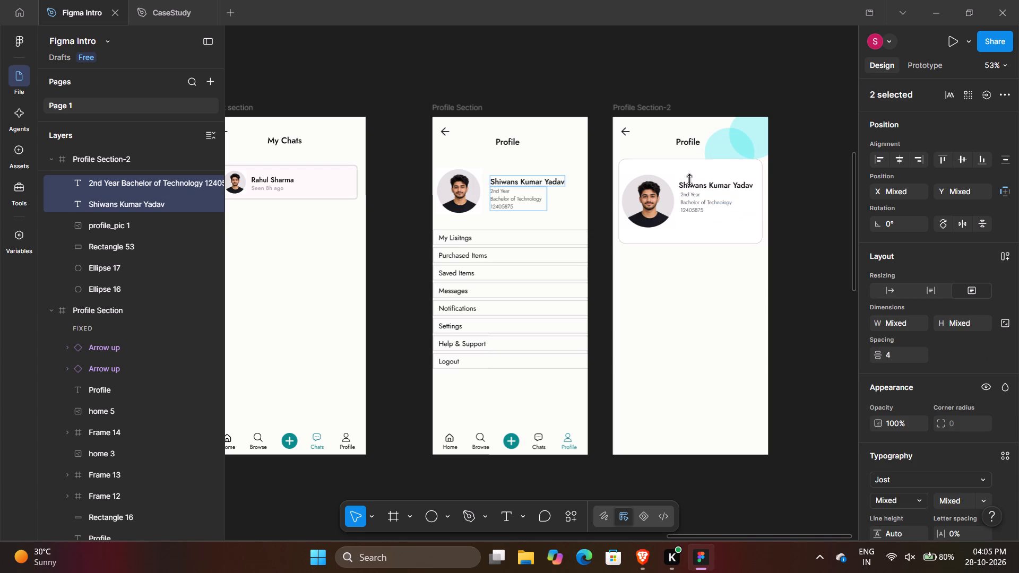
key(shift+Down)
key(shift+Down)
key(Up)
key(Up)
key(Up)
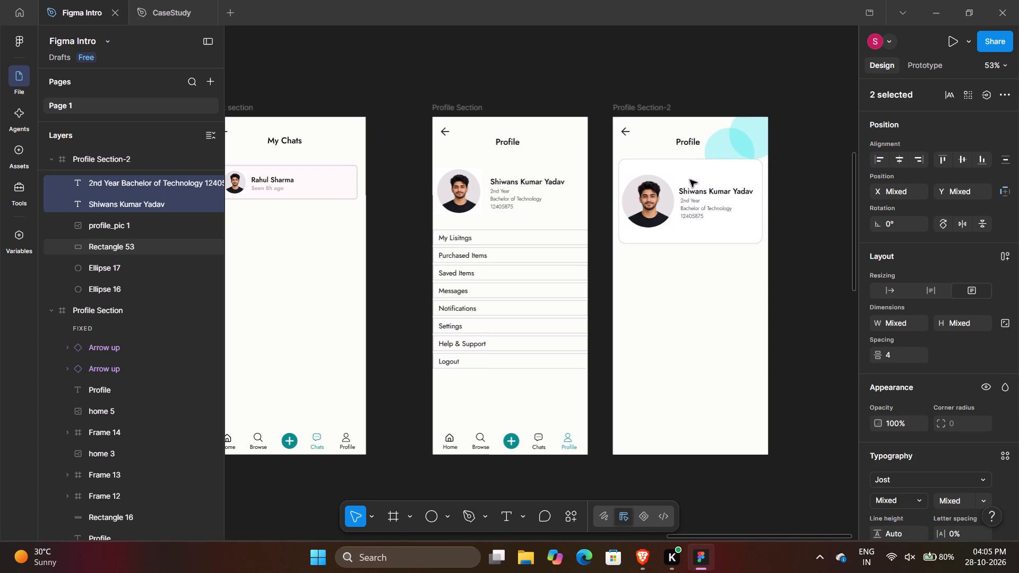
key(Up)
key(Up)
key(Up)
key(Up)
key(Up)
key(Down)
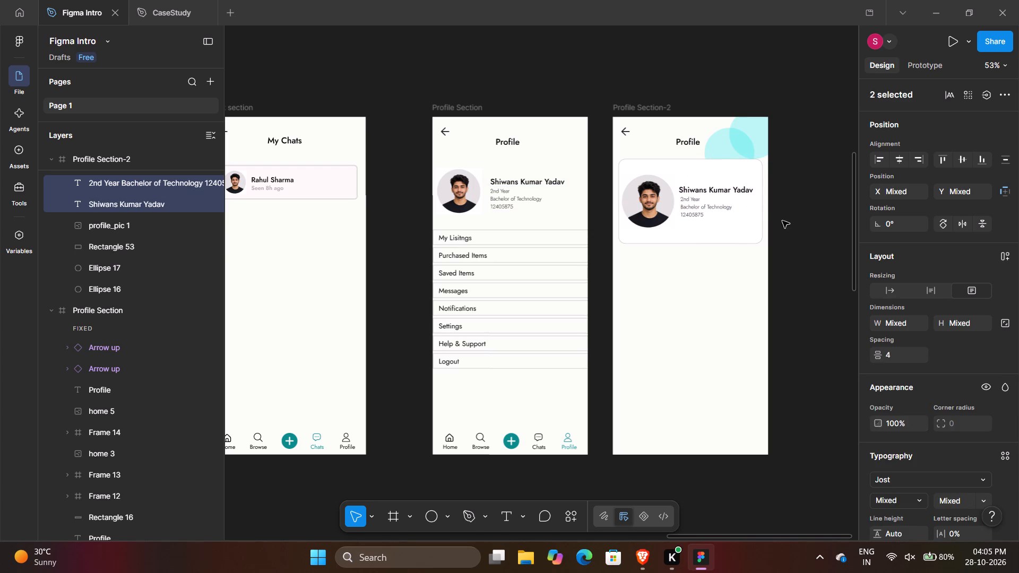
click(788, 224)
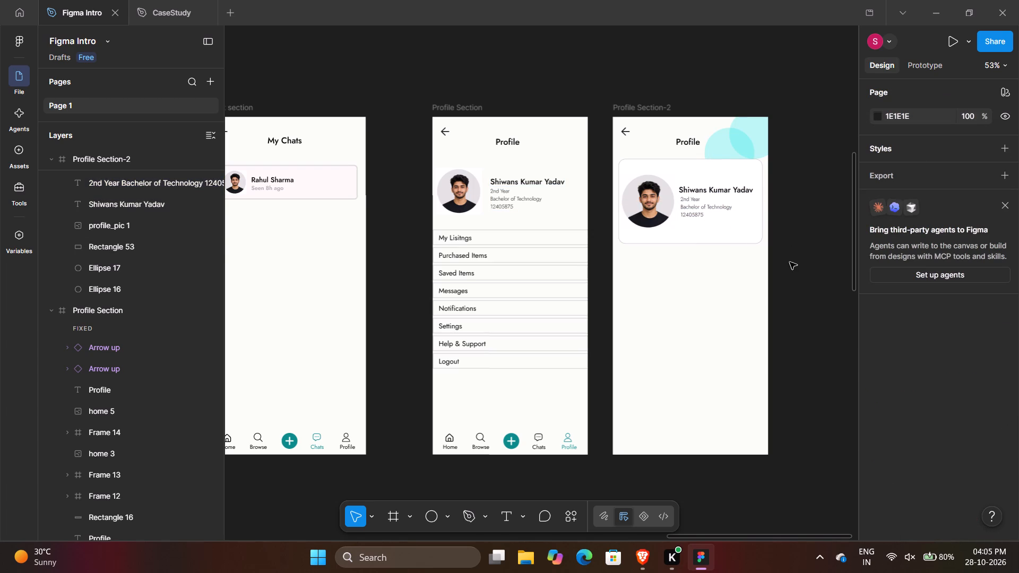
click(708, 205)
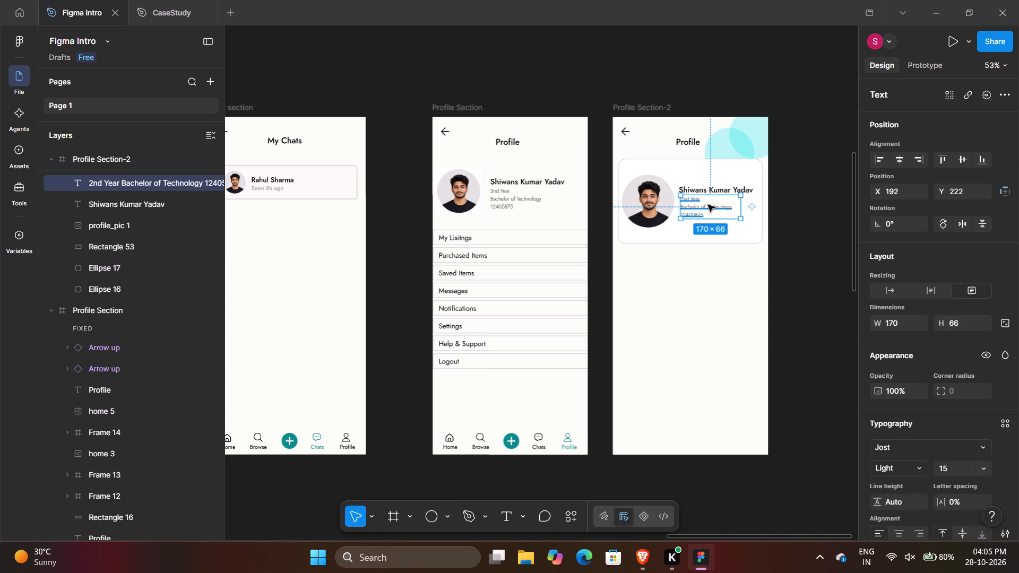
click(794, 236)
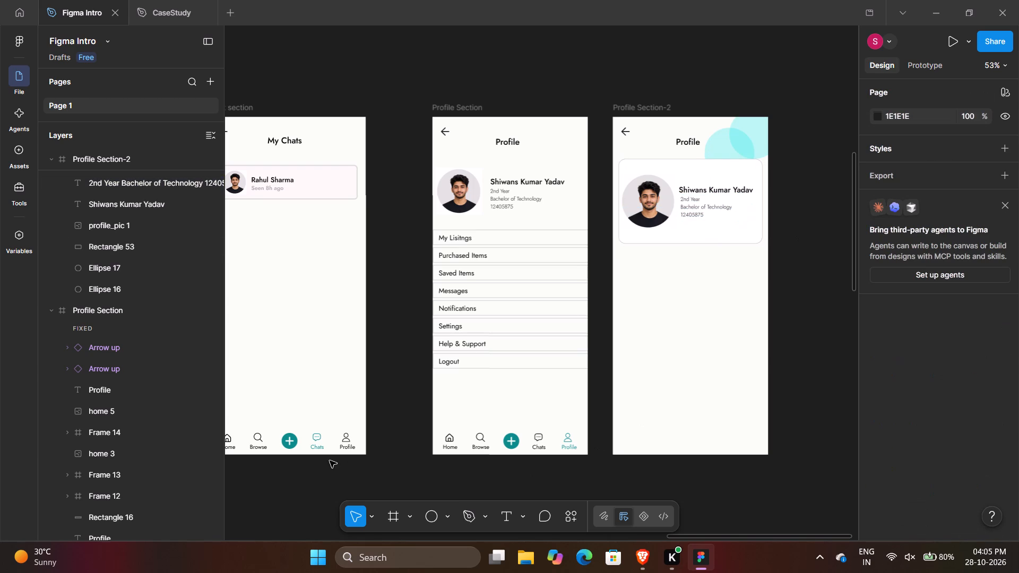
Find the Iconify plugin by searching the tools for "iconify" and run it.
click(28, 191)
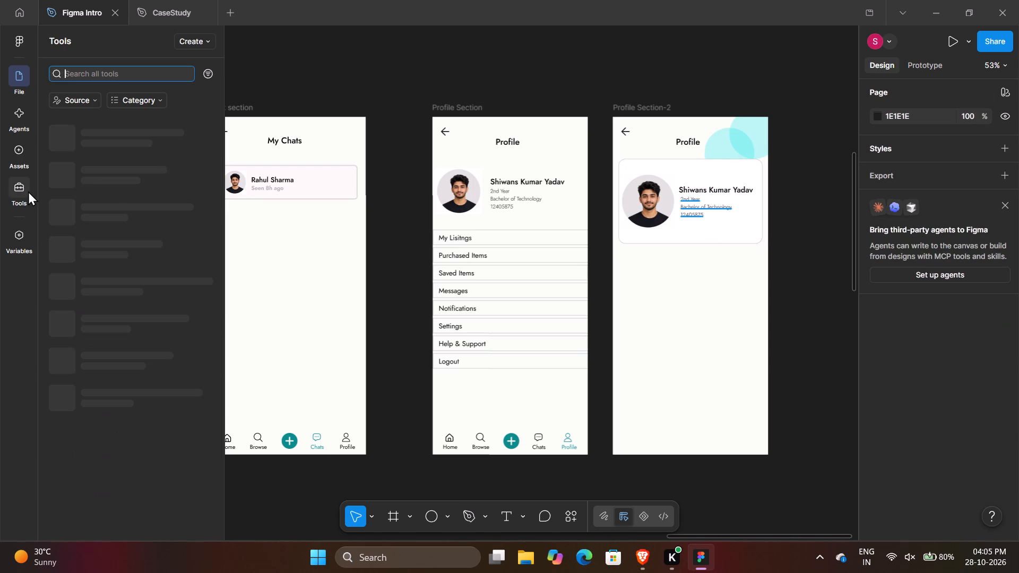
text(iconify)
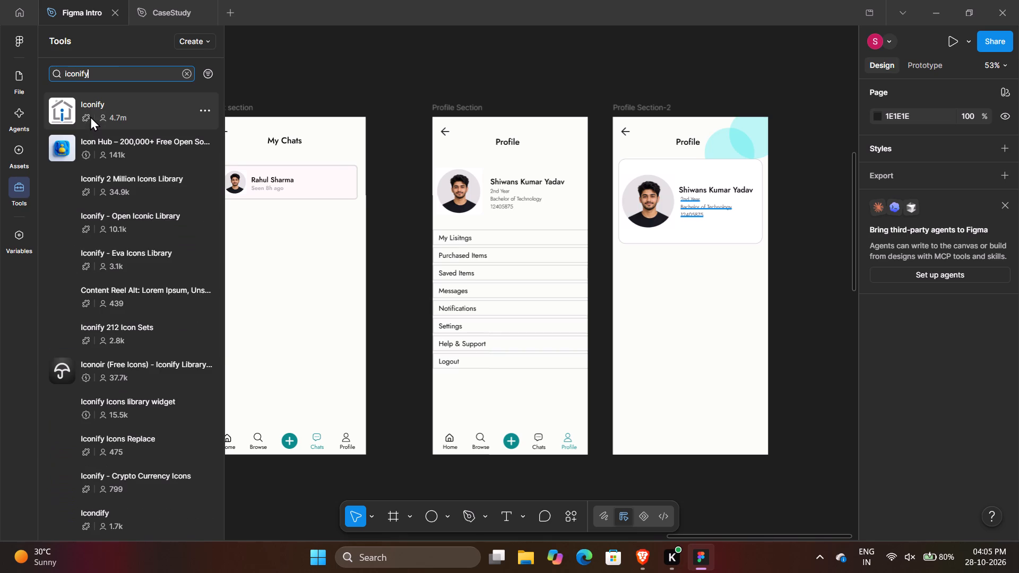
click(101, 113)
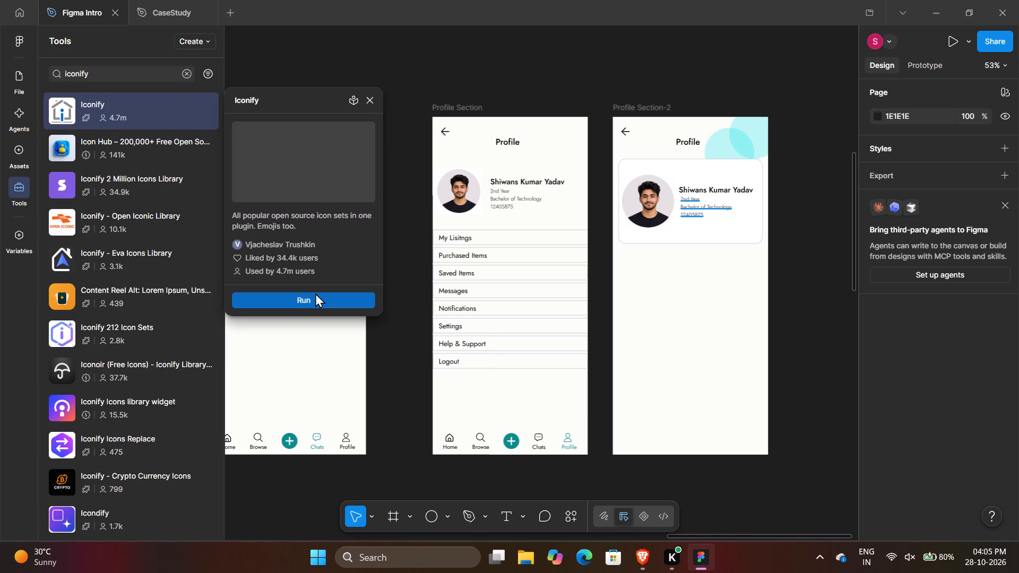
click(316, 296)
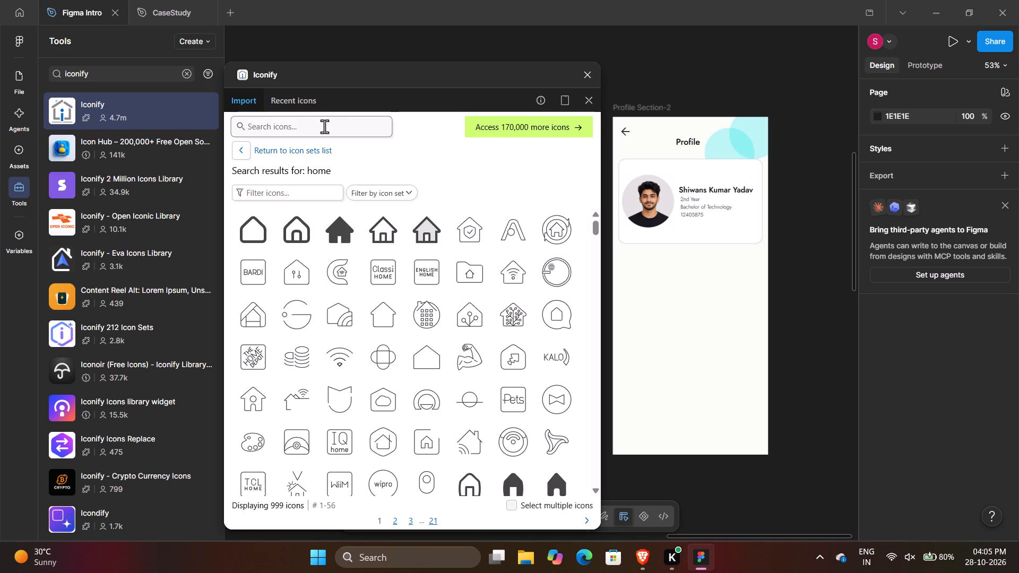
Search Iconify for "setting" and place the ant-design setting-outlined gear icon over the cyan circles in Profile Section-2.
click(324, 126)
text(setting)
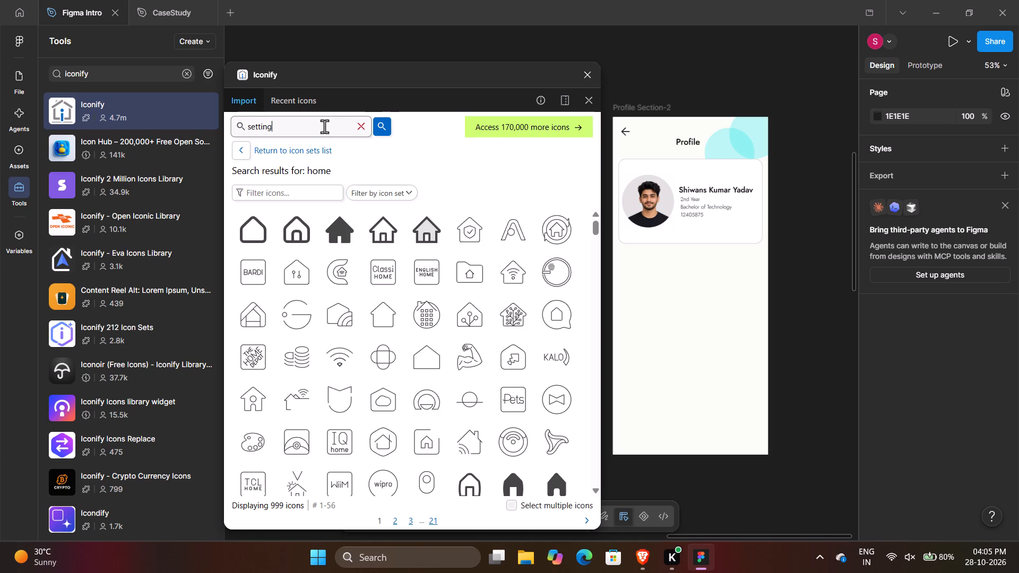
key(Return)
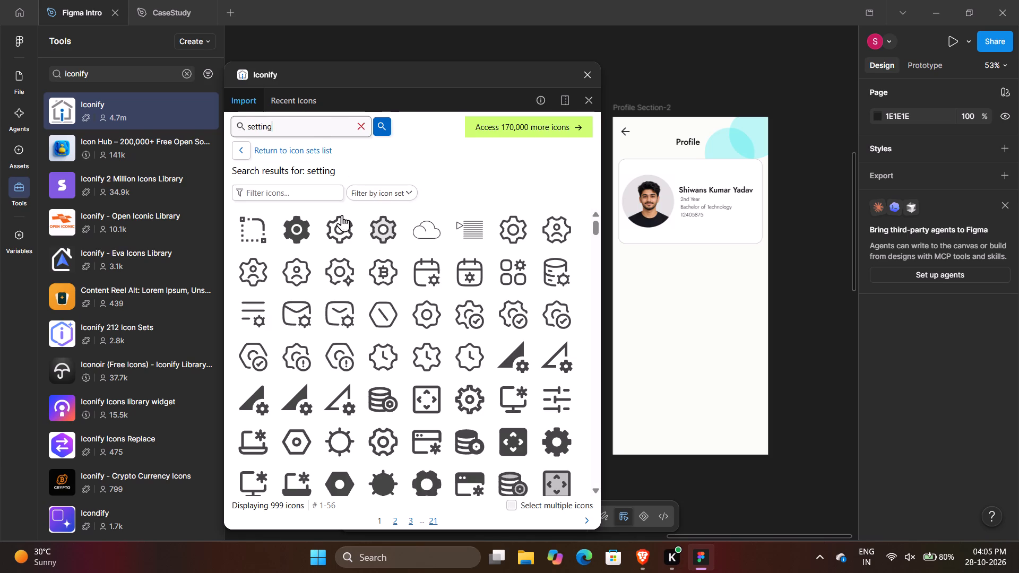
drag(346, 233, 367, 232)
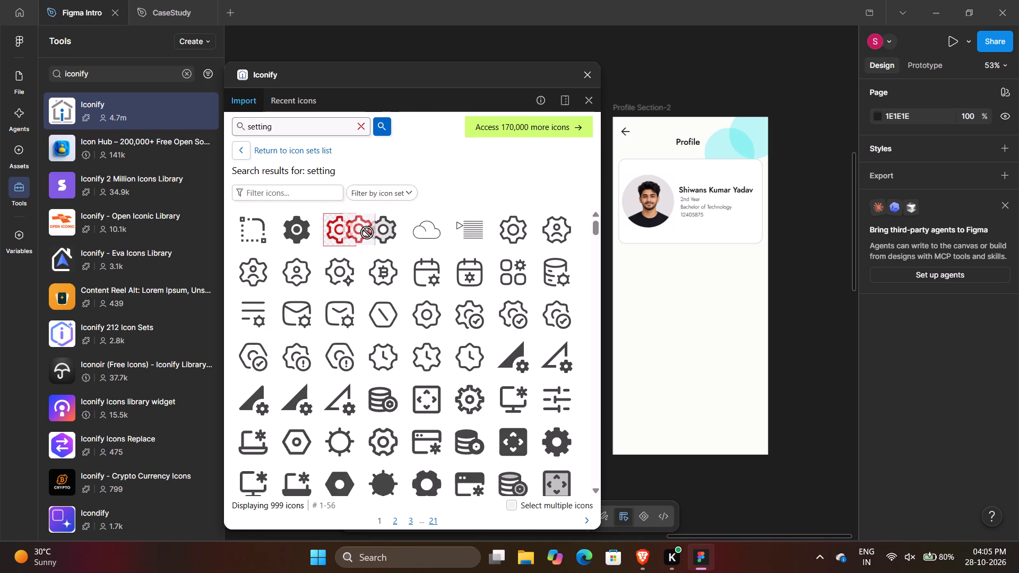
drag(367, 232, 752, 142)
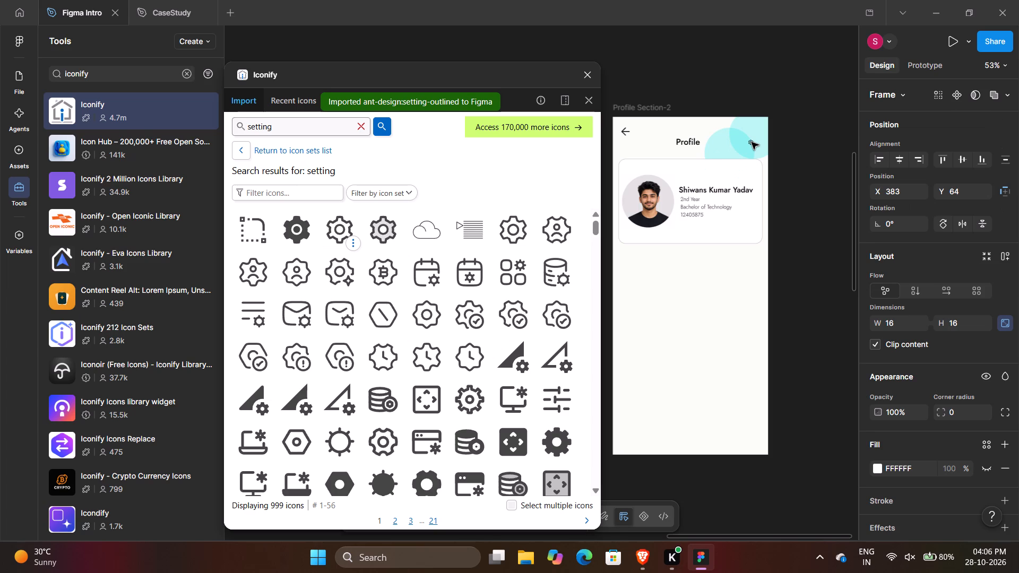
click(752, 142)
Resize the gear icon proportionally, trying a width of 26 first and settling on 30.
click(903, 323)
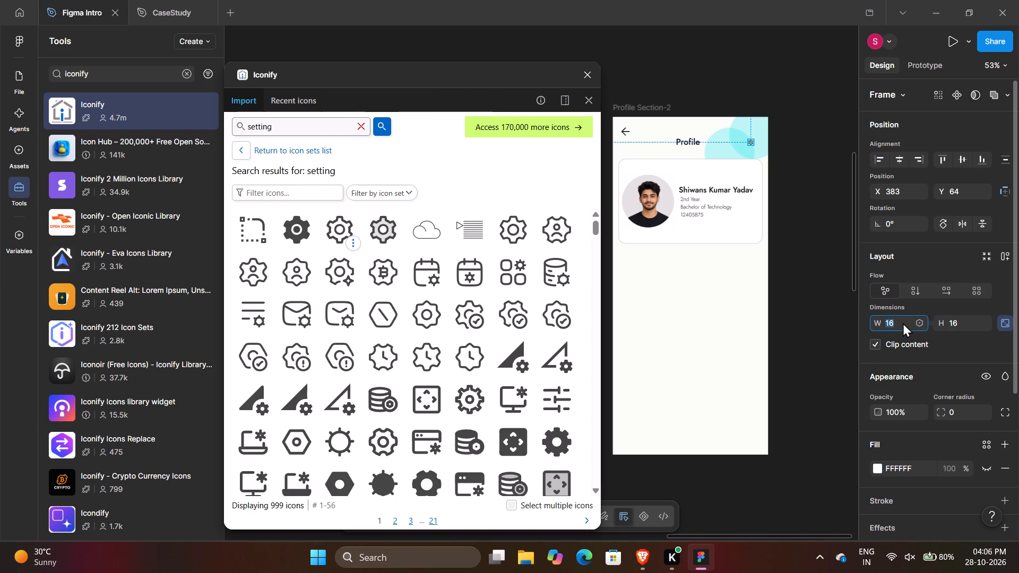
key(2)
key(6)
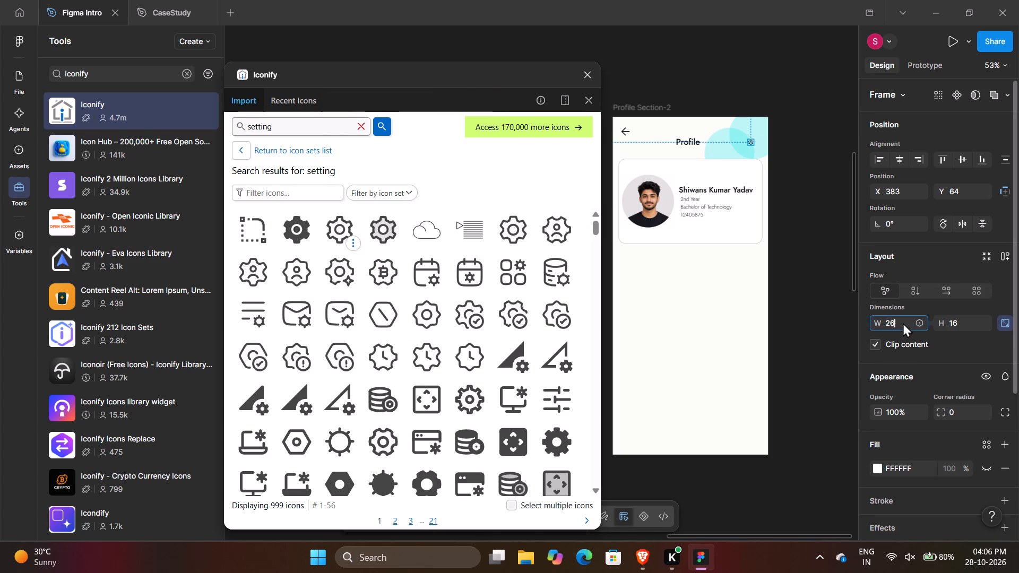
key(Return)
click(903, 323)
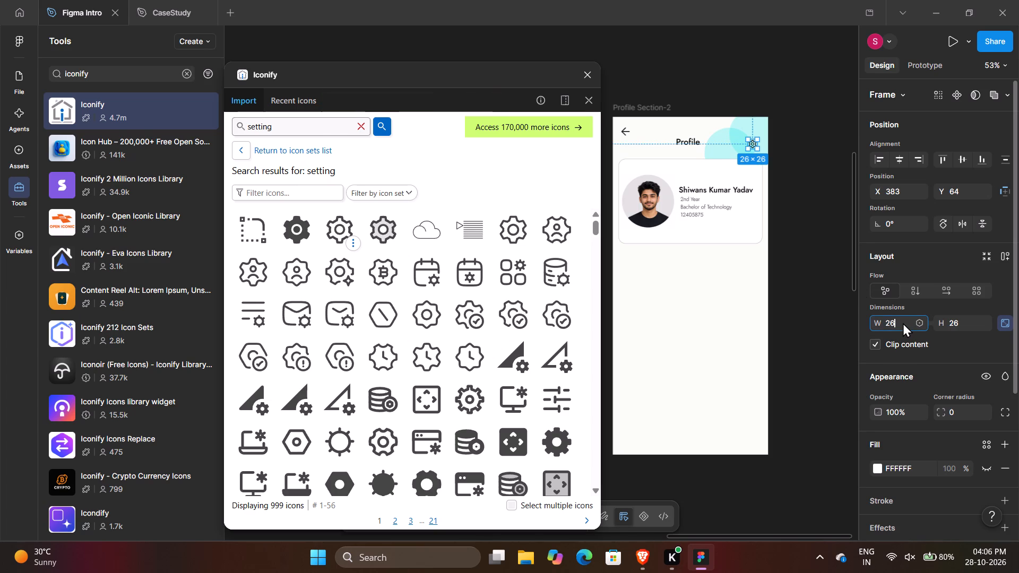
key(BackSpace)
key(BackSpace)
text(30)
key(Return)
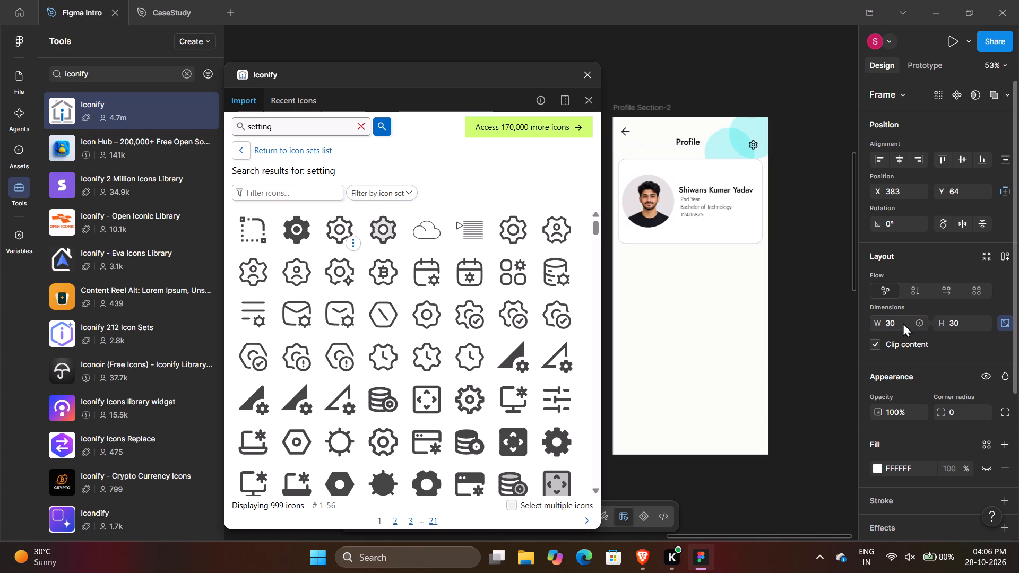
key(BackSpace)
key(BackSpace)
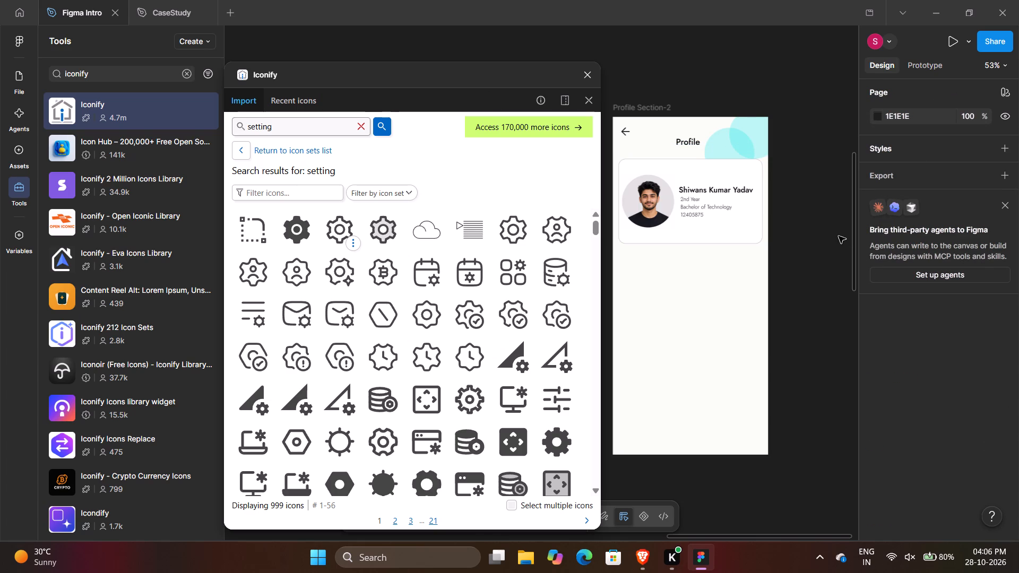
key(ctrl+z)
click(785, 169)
Move the gear icon up into the header's corner, opposite the back arrow, at about X 393, Y 29.
drag(754, 148, 758, 130)
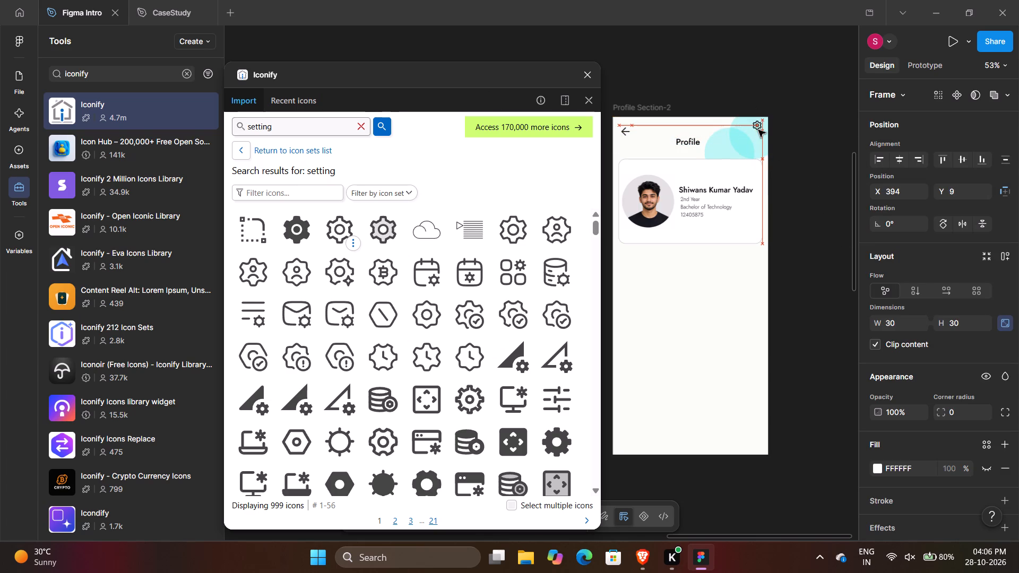
drag(758, 130, 758, 134)
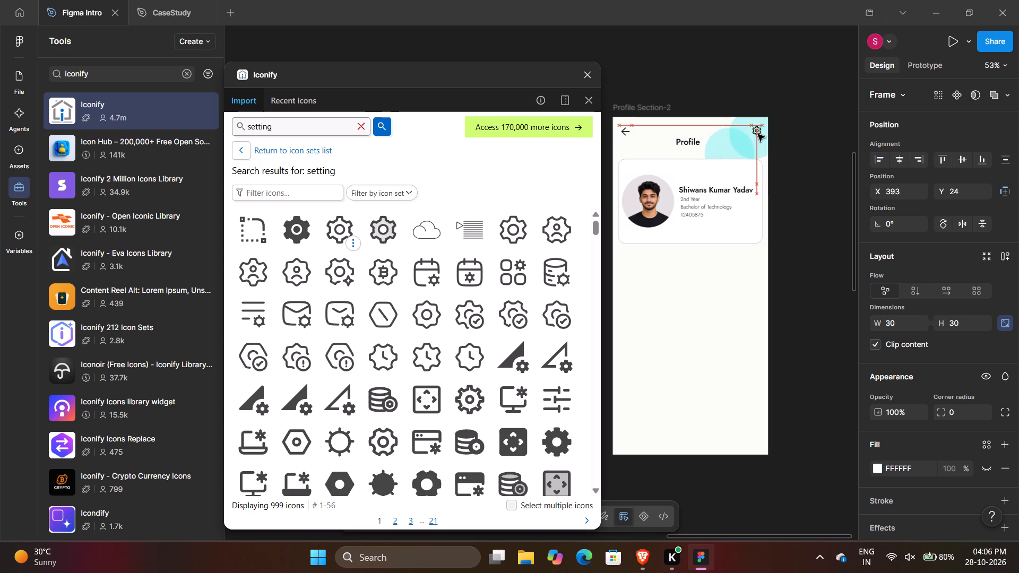
drag(758, 134, 758, 133)
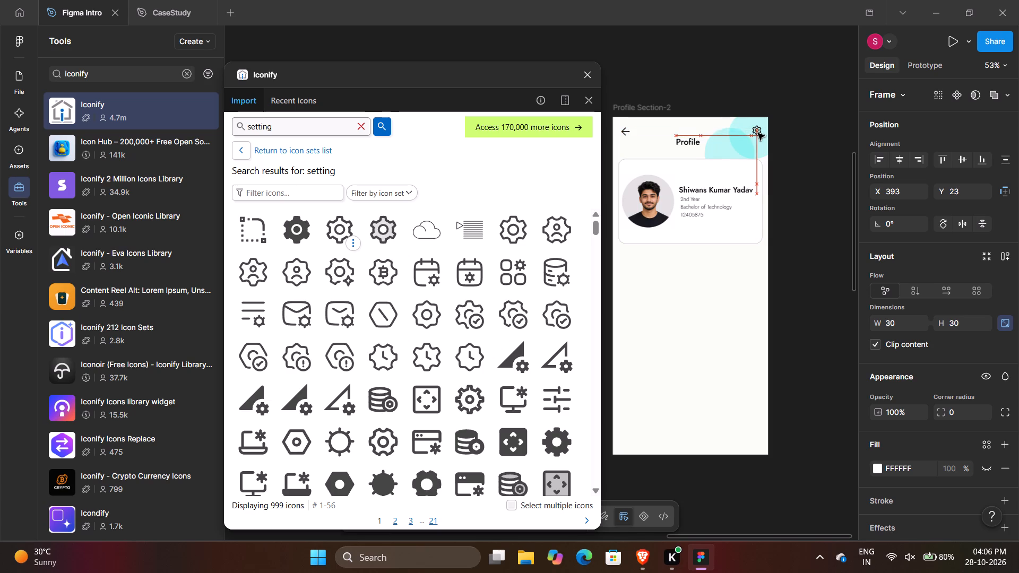
drag(758, 133, 757, 136)
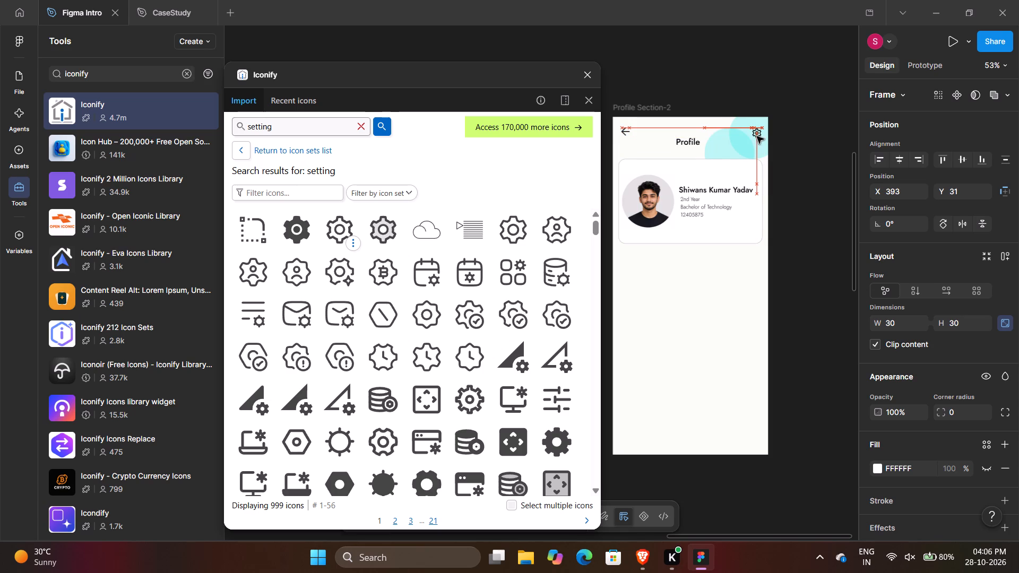
drag(757, 136, 757, 138)
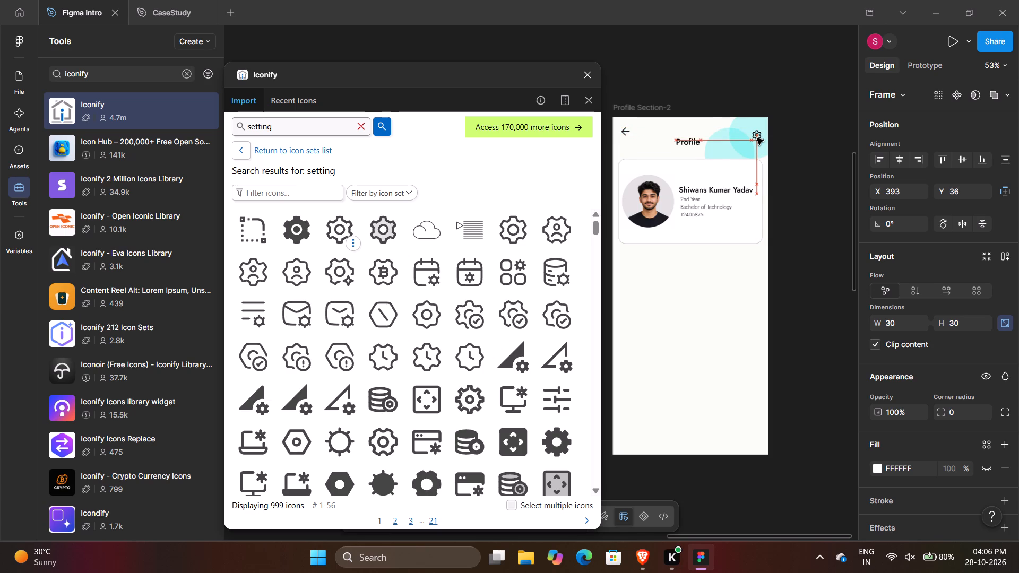
drag(757, 138, 757, 136)
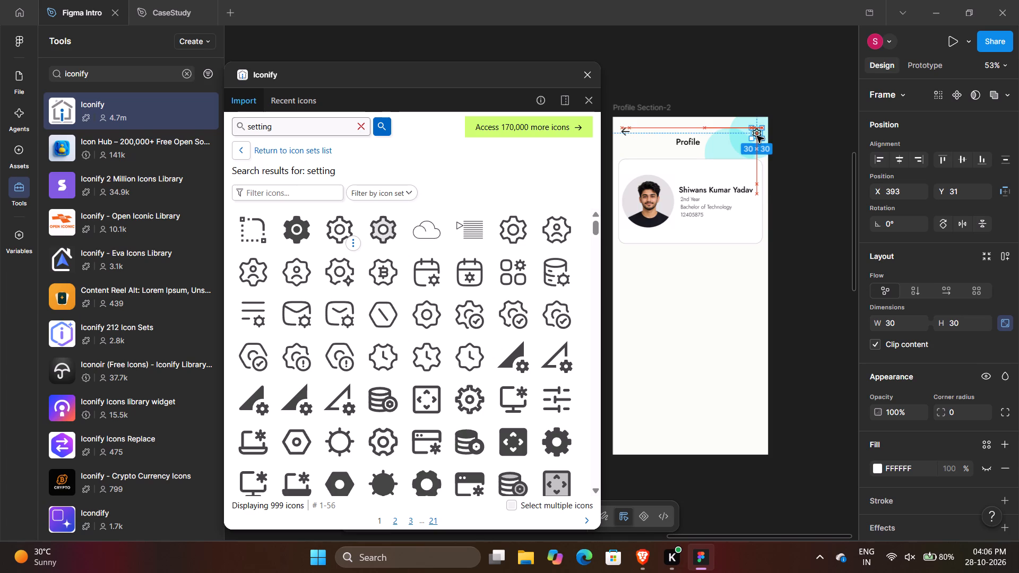
drag(757, 136, 757, 135)
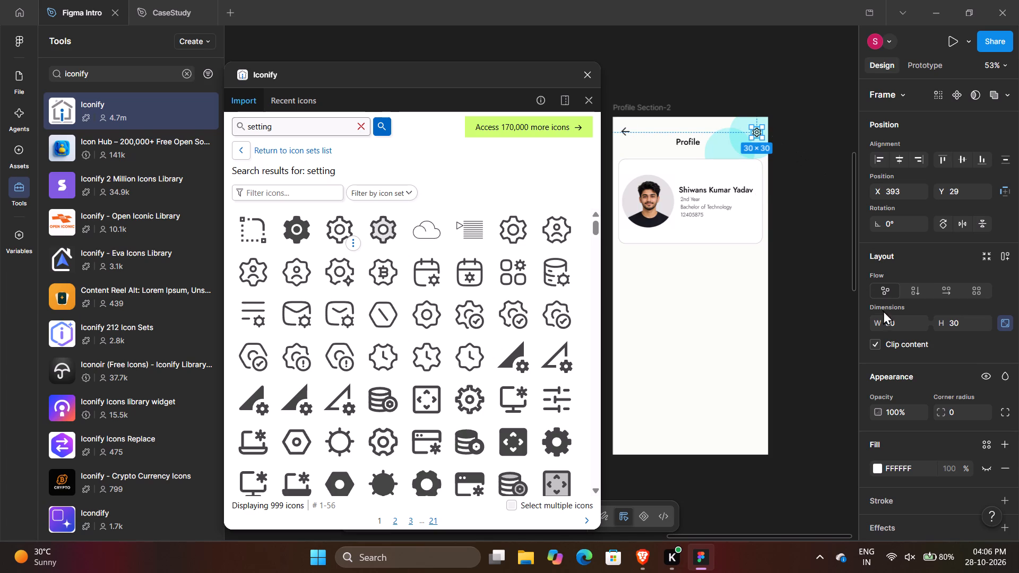
Set the gear icon's size to 35 × 35, keeping its proportions.
click(897, 322)
key(Right)
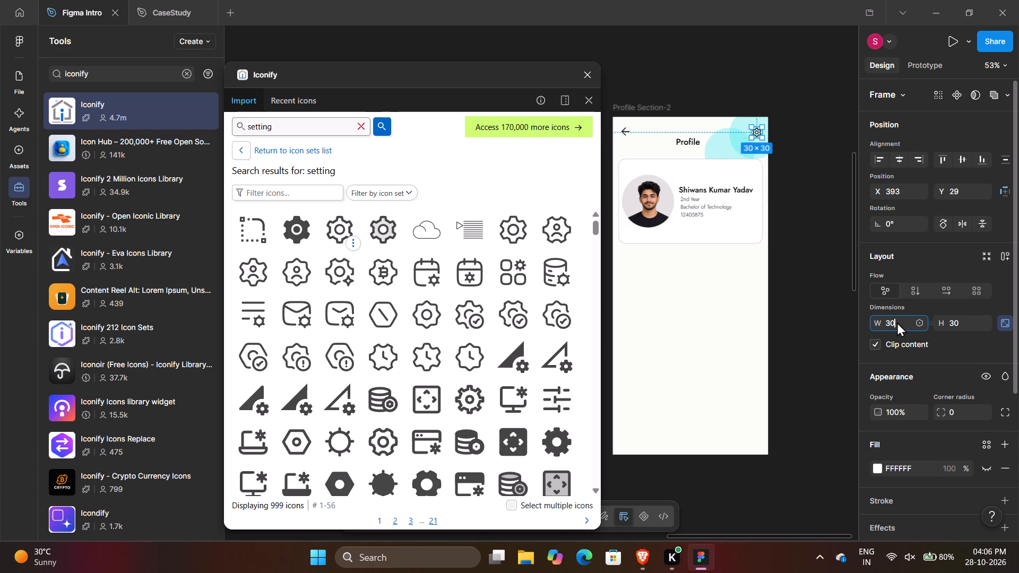
key(BackSpace)
key(5)
key(Return)
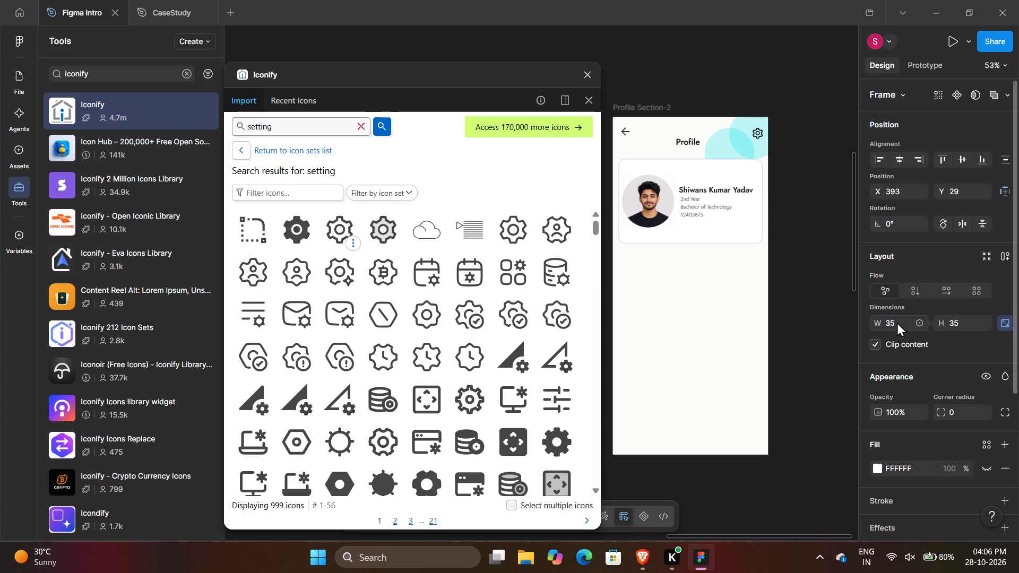
click(811, 225)
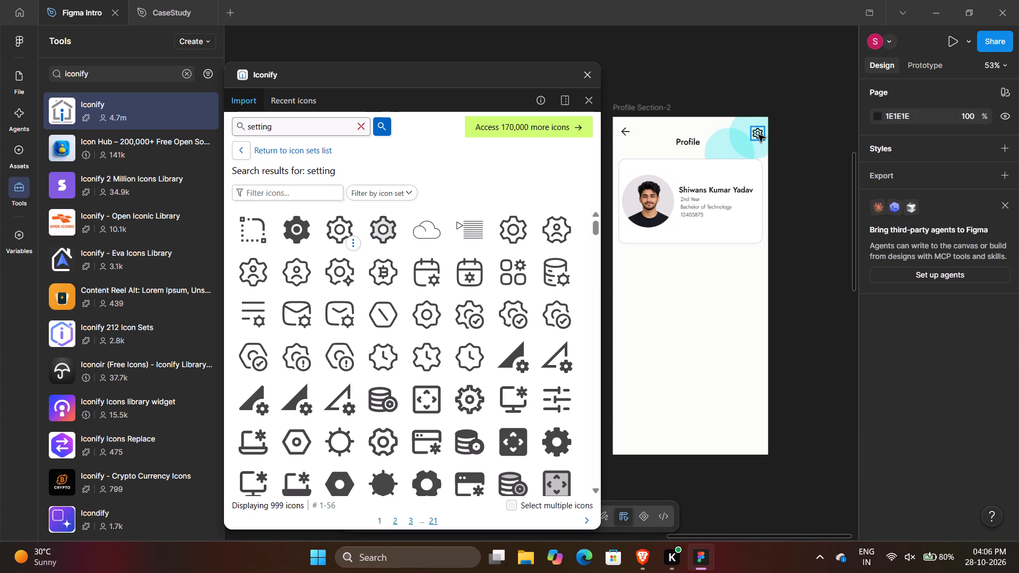
Nudge the gear icon to X 381, Y 24 so it lines up with the back arrow.
click(758, 135)
key(Left)
key(Left)
key(Left)
key(Up)
key(Up)
key(Up)
key(Up)
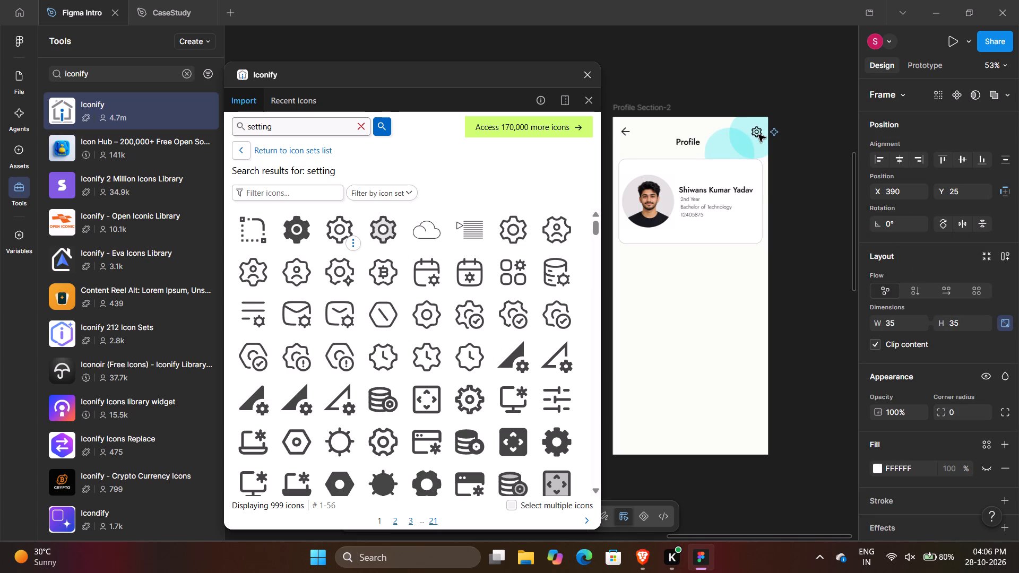
key(Up)
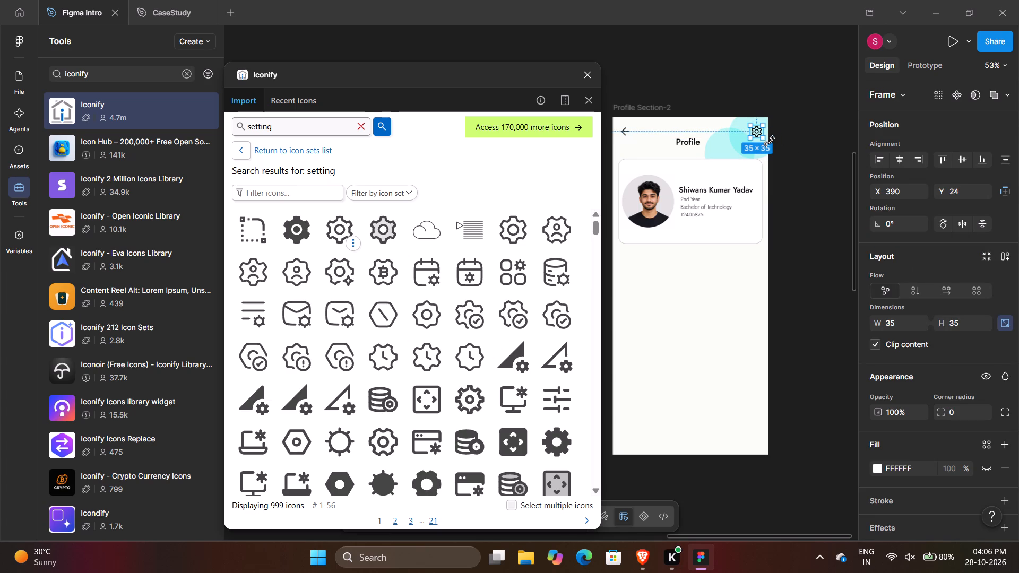
key(Left)
key(Left)
key(Left)
key(Left)
key(Left)
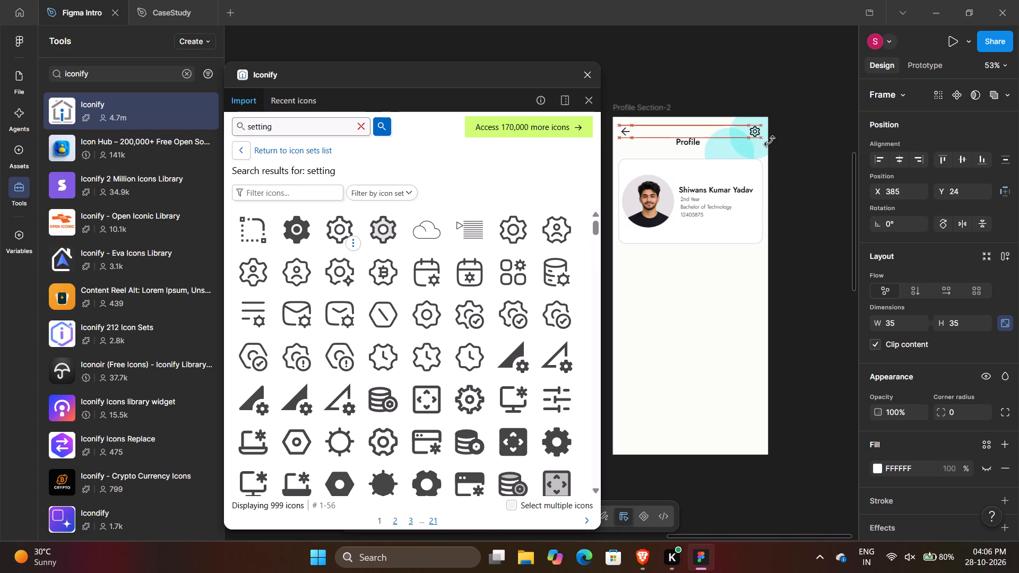
key(Down)
key(Left)
key(Up)
key(Left)
key(Left)
key(Left)
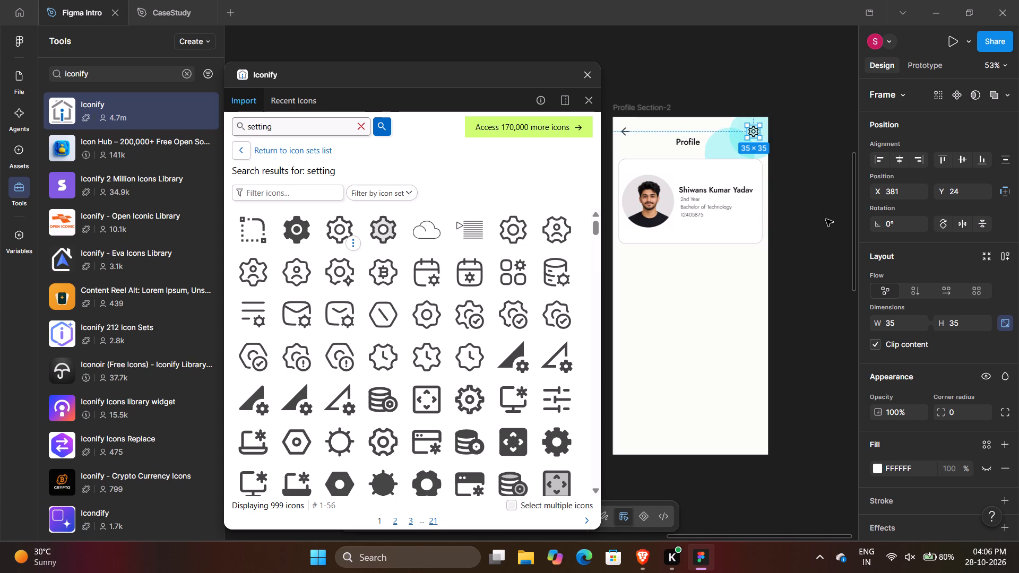
click(826, 219)
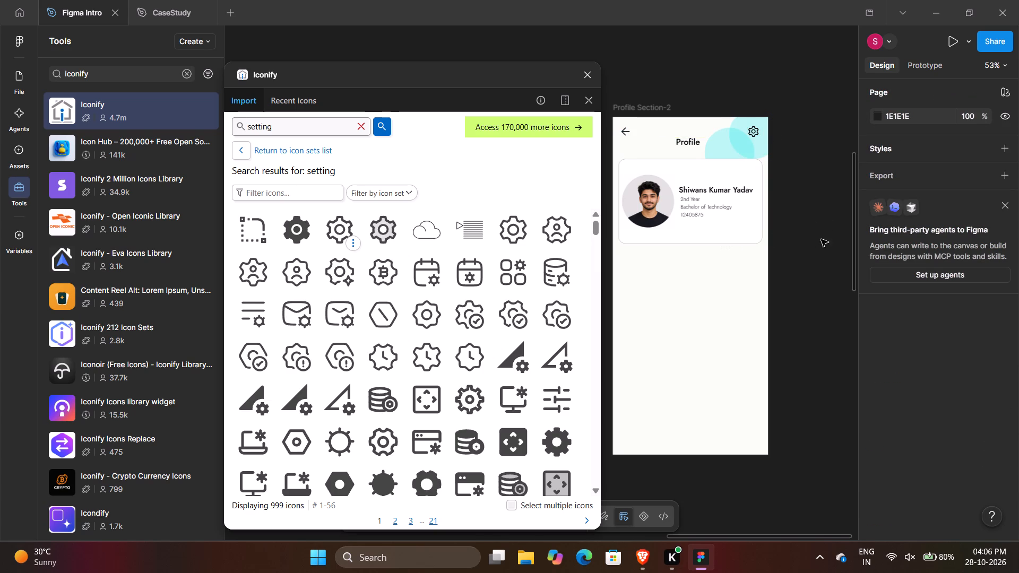
Close the Iconify plugin.
click(590, 74)
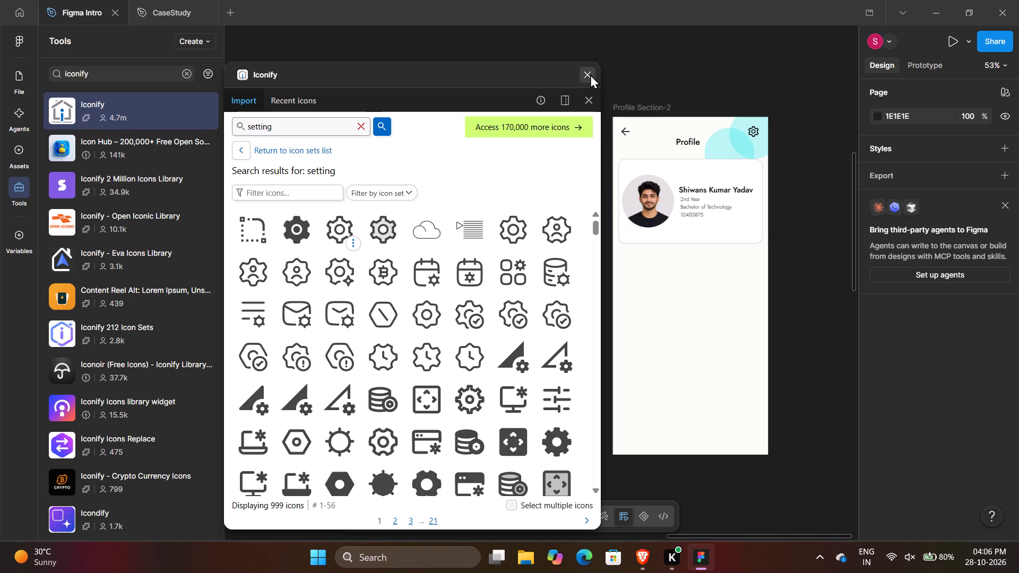